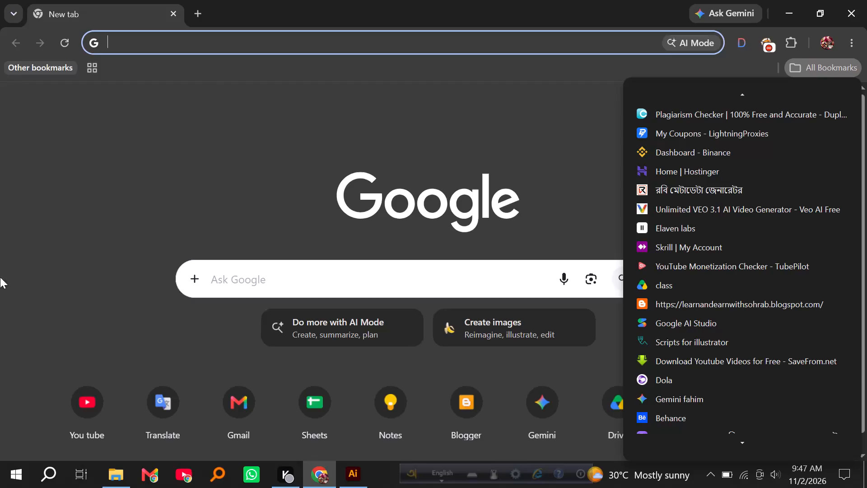
Dismiss the open bookmarks list and switch to Adobe Illustrator with the My Source File document.
click(562, 119)
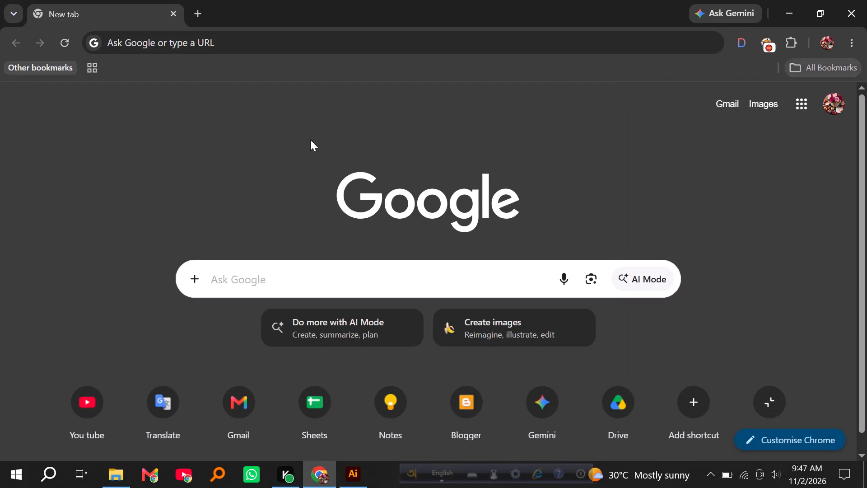
click(351, 482)
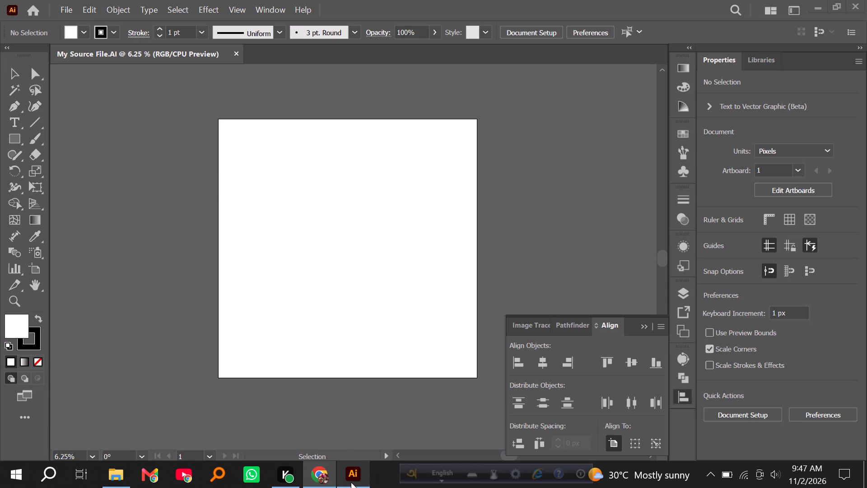
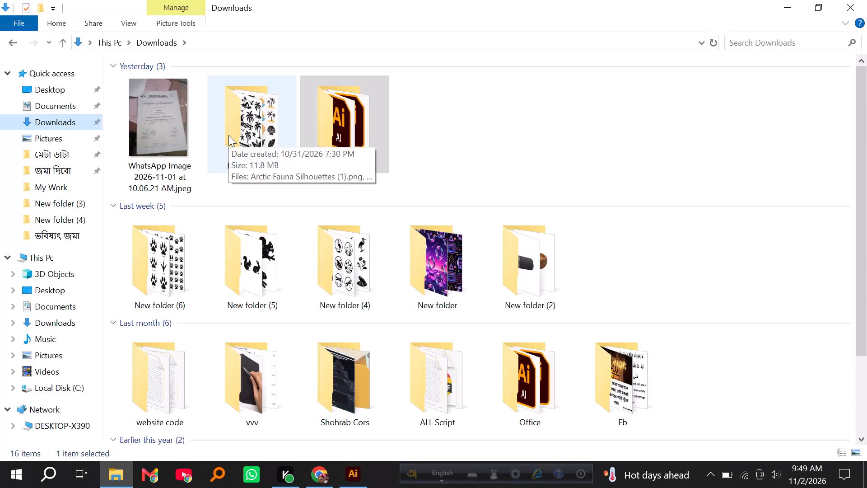
Delete all the images inside New folder (3) in Downloads and return to the Downloads folder.
double_click(228, 135)
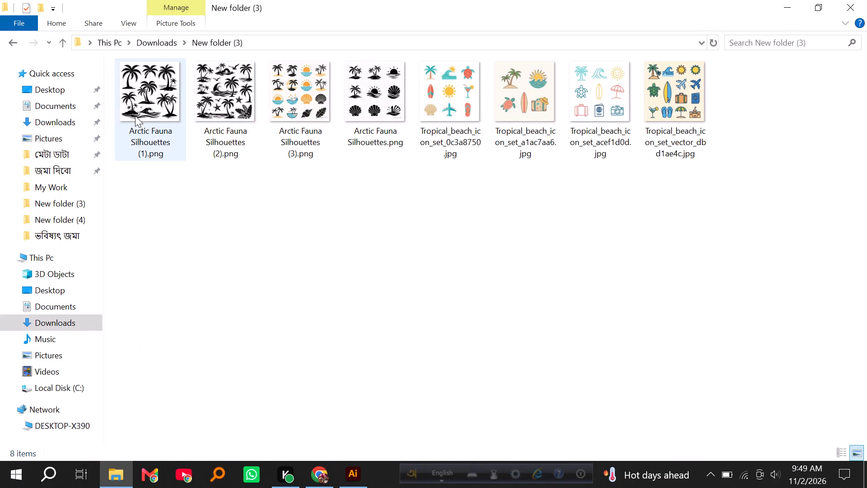
click(16, 40)
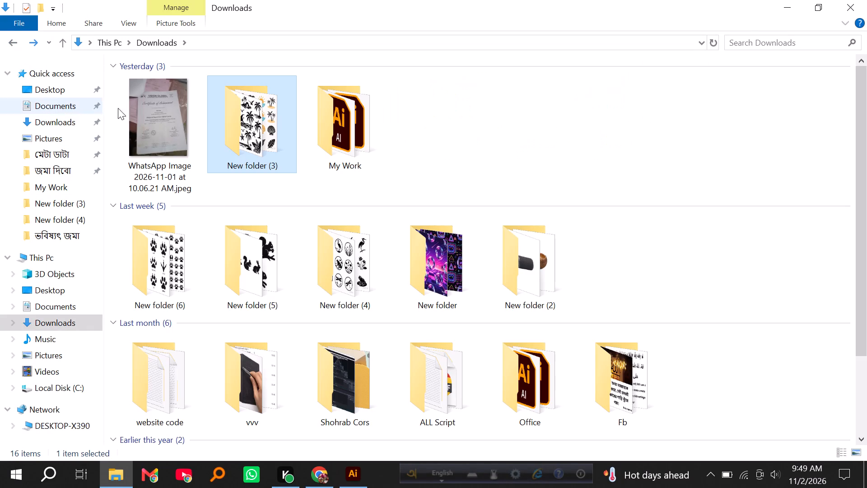
double_click(227, 122)
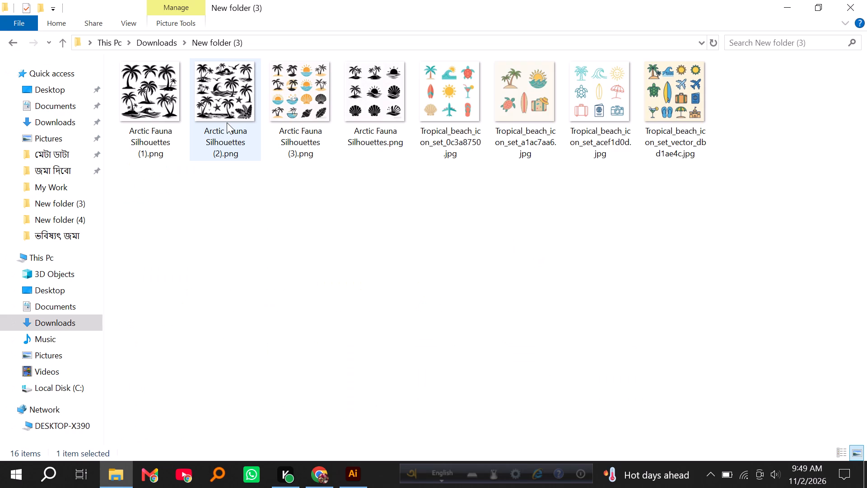
key(ctrl+a)
key(Delete)
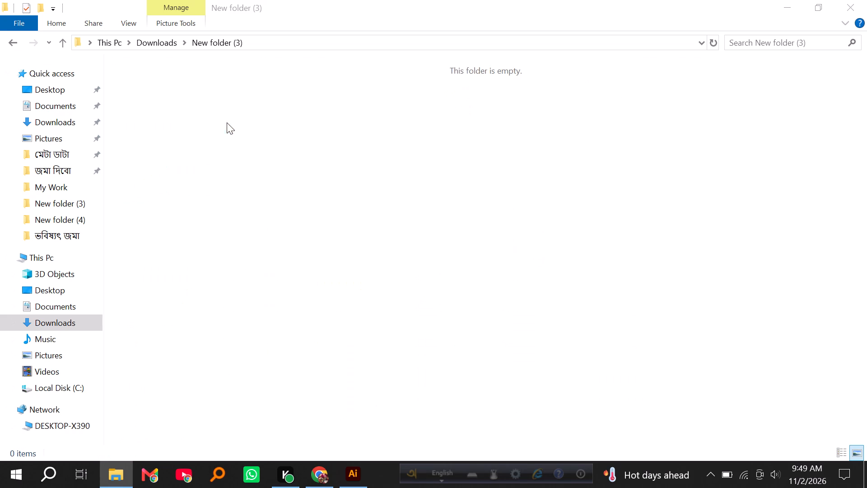
click(14, 41)
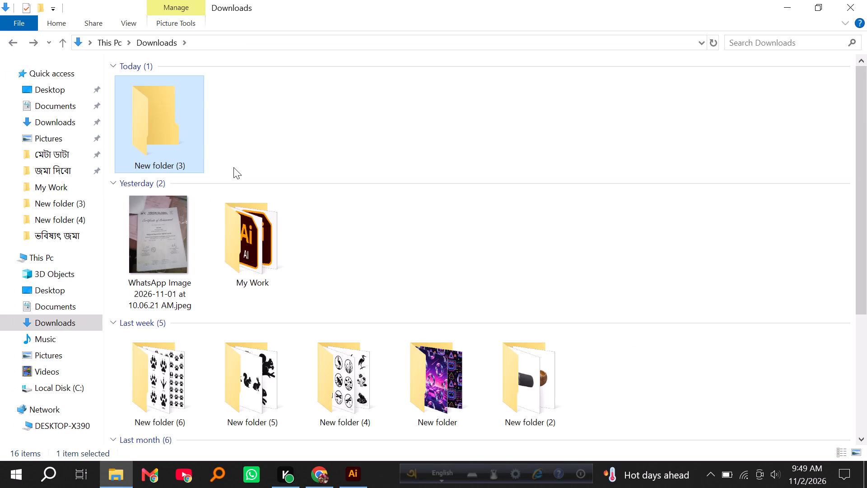
Check the contents of the জমা দিবো folder in Pictures.
click(234, 167)
scroll(248, 181, down, 1)
scroll(249, 181, up, 2)
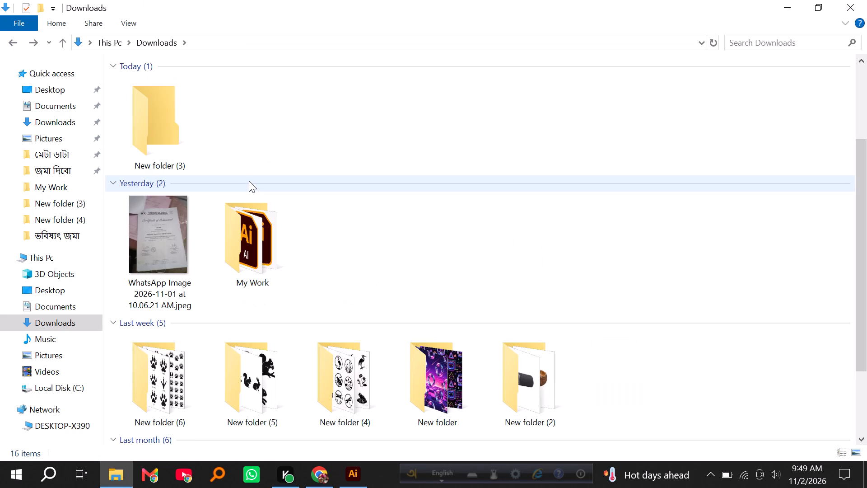
click(56, 131)
double_click(232, 128)
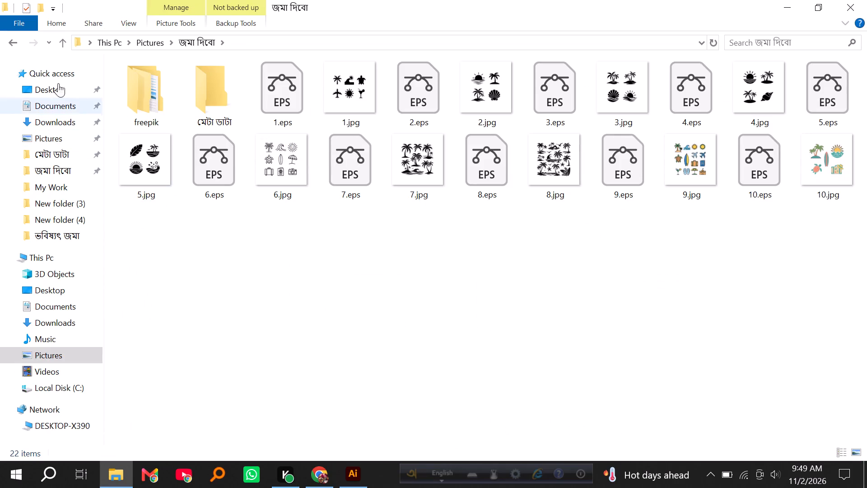
click(10, 42)
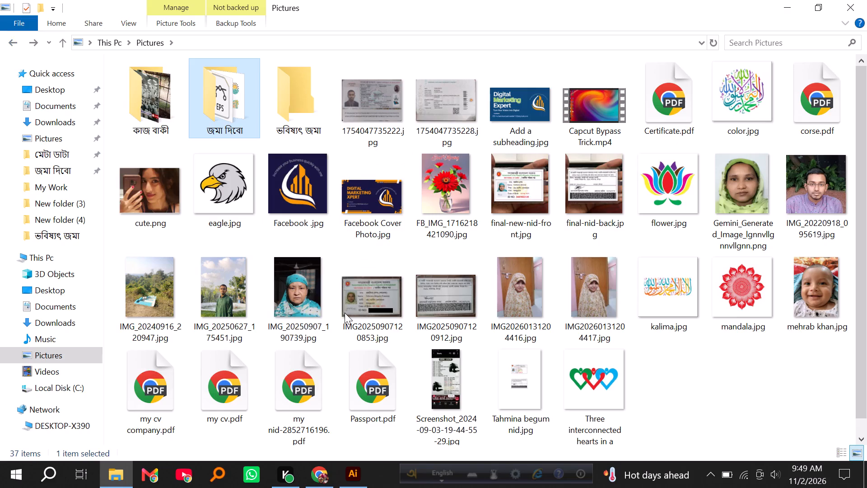
Look through New folder (4), New folder (5) and New folder (6) in Downloads for source images.
click(75, 126)
scroll(237, 224, down, 1)
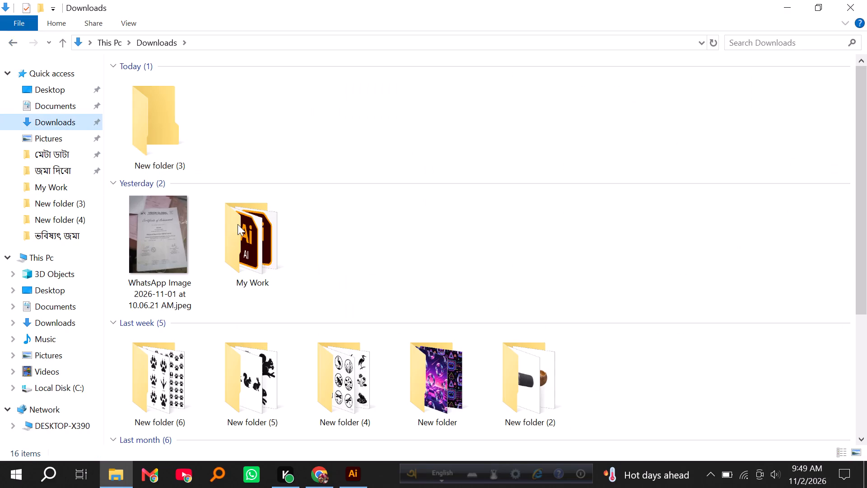
click(262, 150)
scroll(269, 174, down, 2)
scroll(269, 177, up, 1)
scroll(269, 177, down, 1)
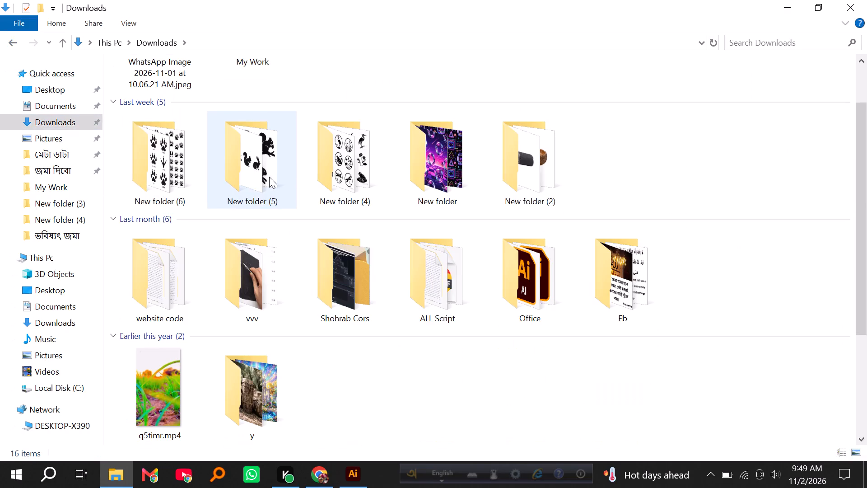
double_click(322, 181)
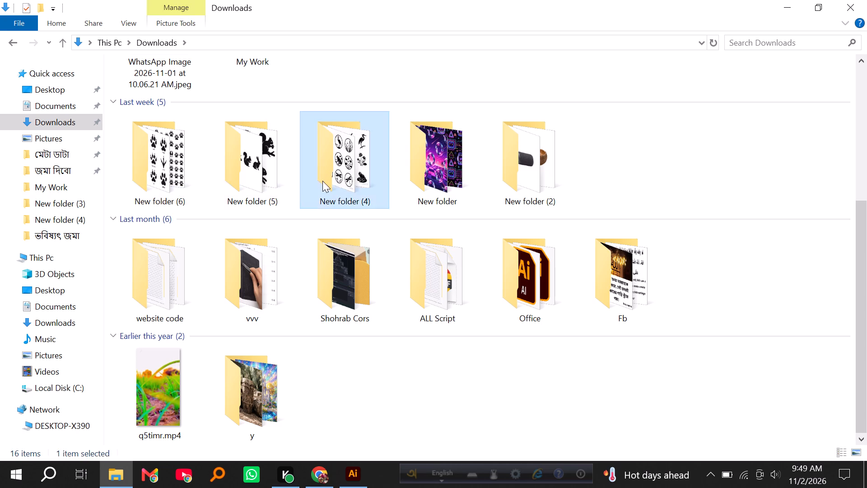
click(16, 42)
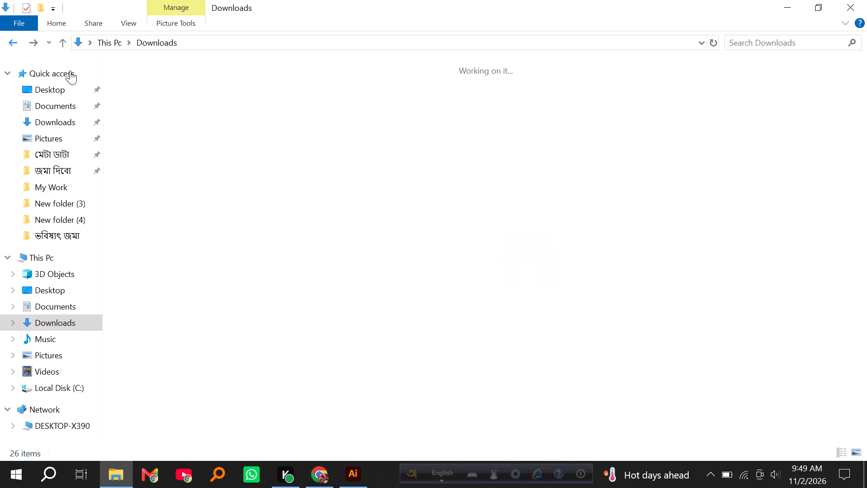
click(236, 363)
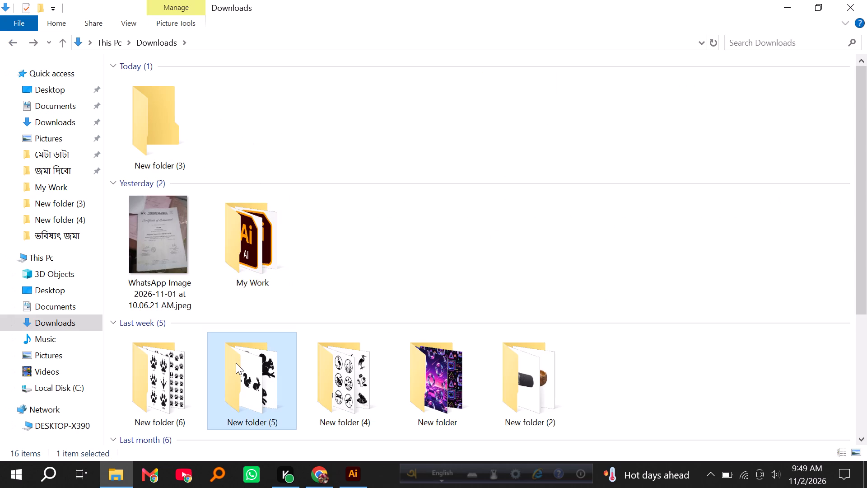
double_click(236, 363)
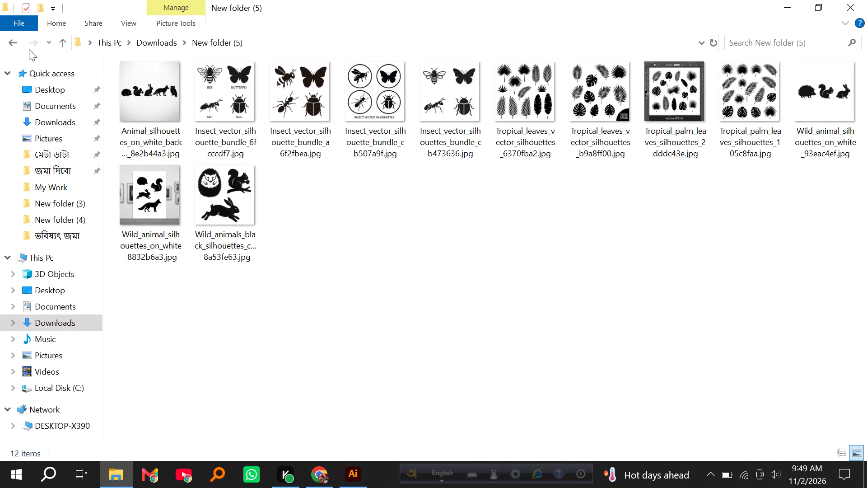
click(14, 43)
double_click(165, 361)
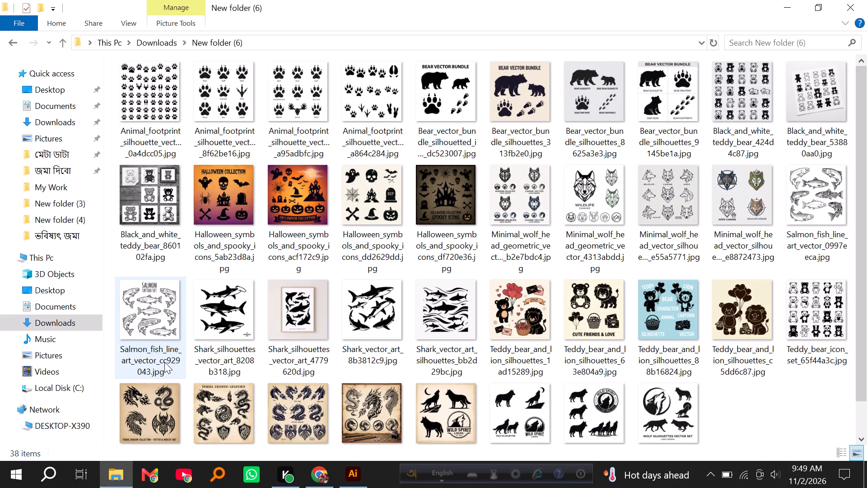
scroll(219, 307, down, 5)
scroll(221, 307, up, 3)
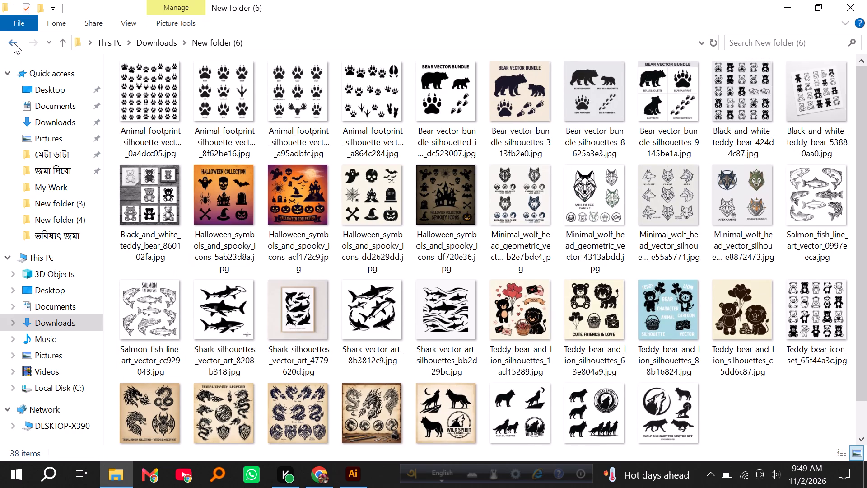
click(14, 42)
Place all 12 silhouette images from New folder (5) in Downloads onto the My Source File artboard in Illustrator.
double_click(247, 368)
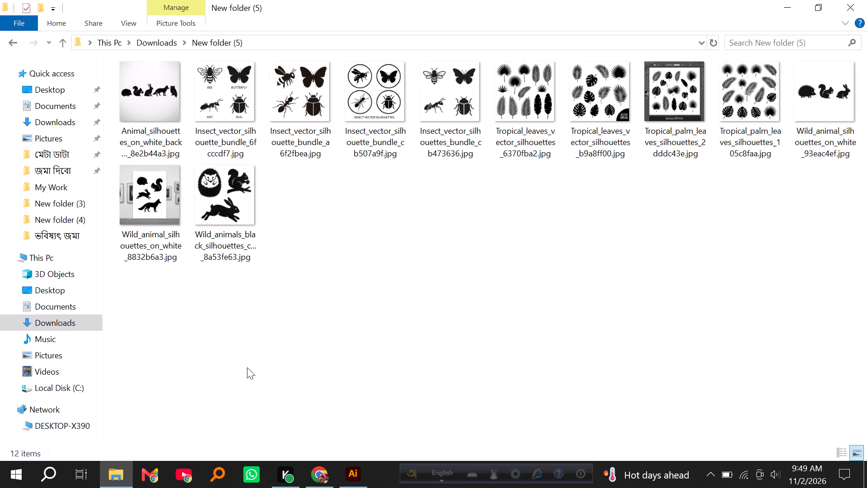
drag(822, 249, 143, 86)
click(351, 469)
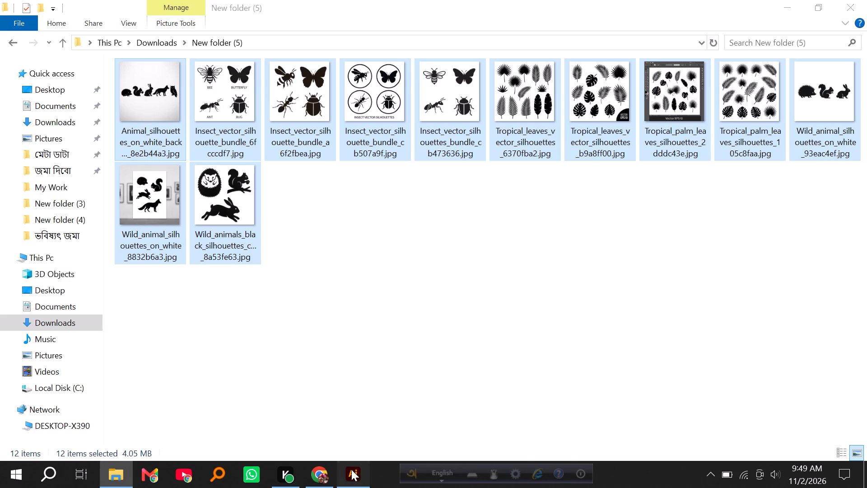
click(111, 478)
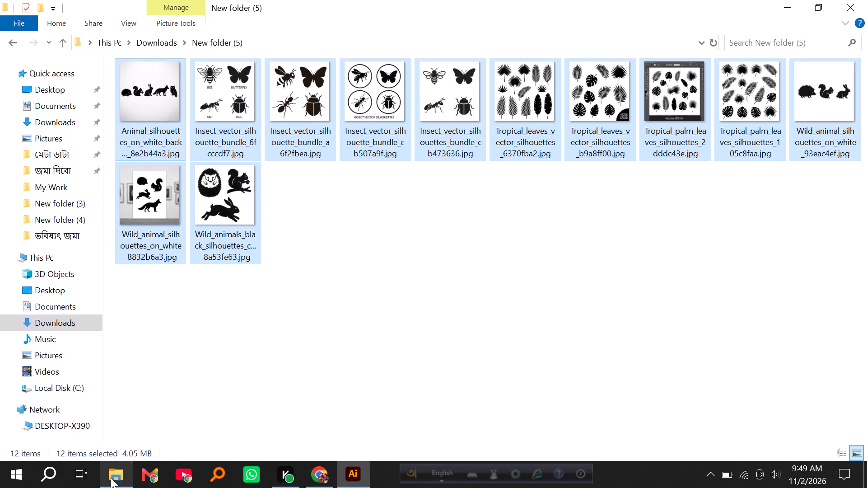
drag(205, 113, 355, 473)
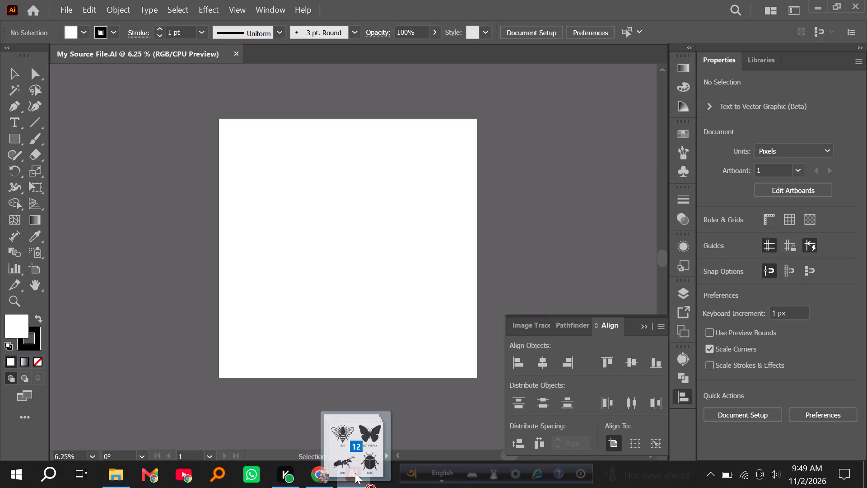
drag(355, 473, 345, 277)
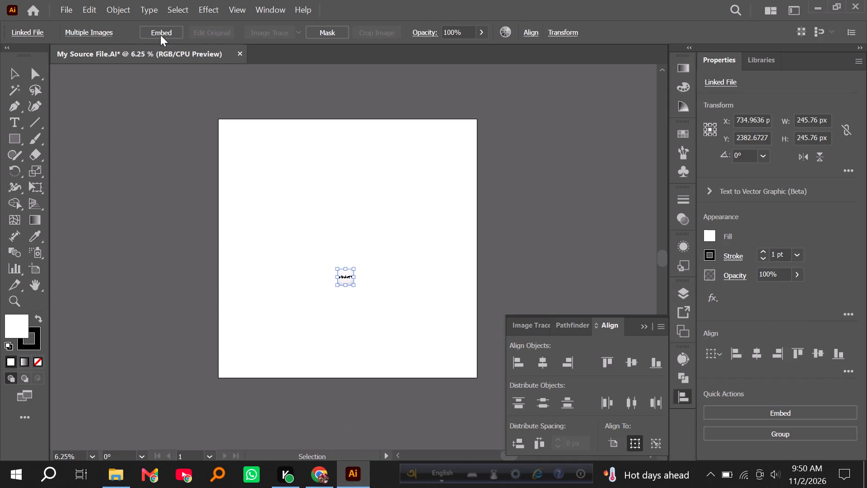
Embed the placed images and enlarge the whole stack to about 866 px square each.
click(160, 35)
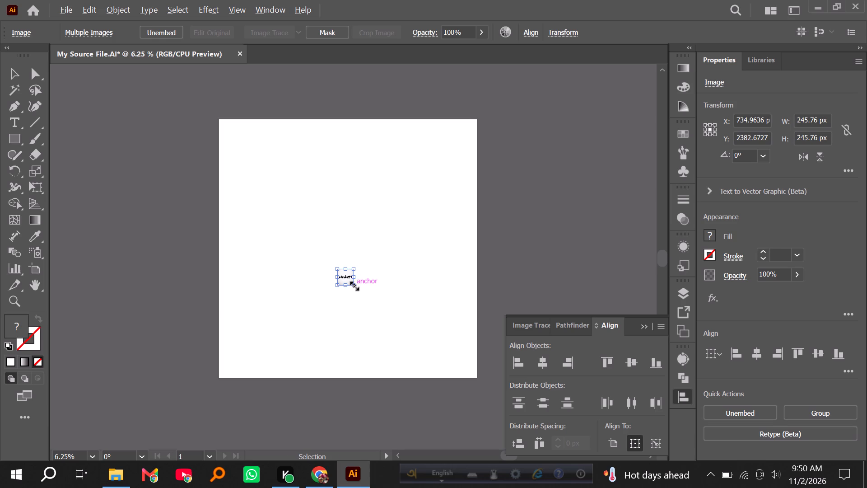
alt+shift+drag(353, 285, 379, 305)
alt+scroll(358, 298, up, 1)
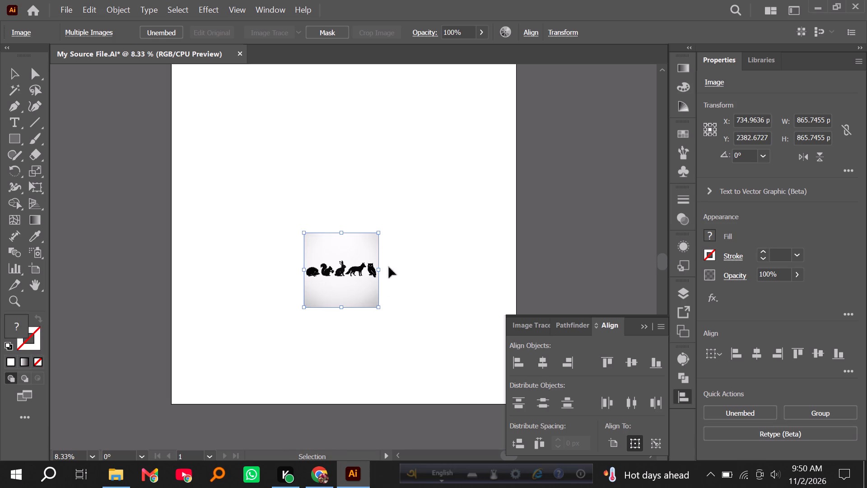
Spread the four animal silhouette images from the stack in a row across the upper part of the artboard and beyond its left edge.
click(395, 260)
drag(365, 272, 154, 150)
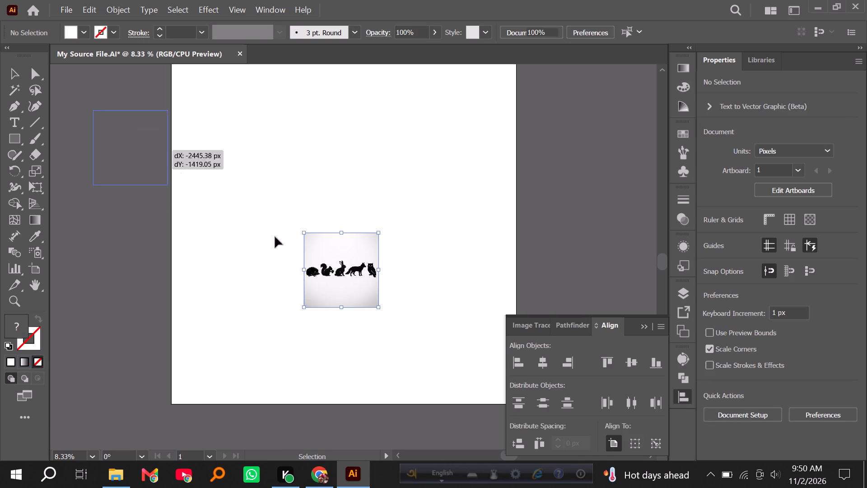
drag(354, 289, 256, 152)
drag(357, 272, 387, 131)
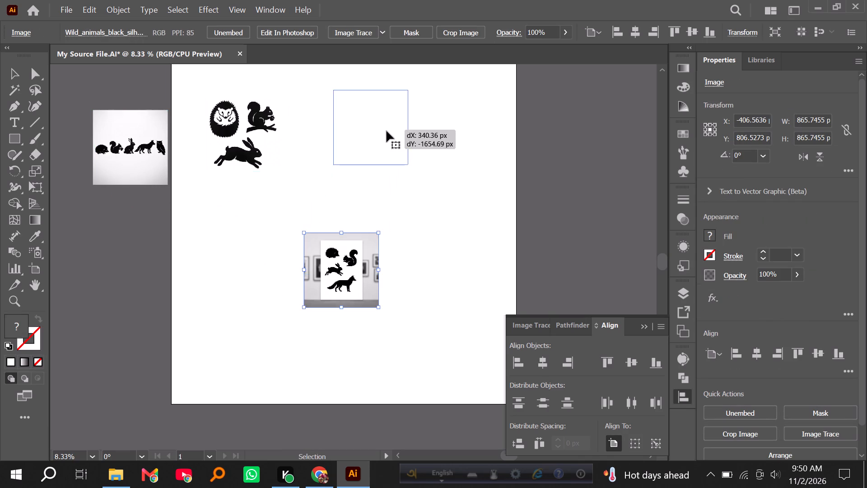
drag(387, 131, 387, 129)
drag(353, 273, 468, 152)
Move the four tropical leaf images from the stack around the artboard's left and bottom edges.
drag(350, 277, 210, 276)
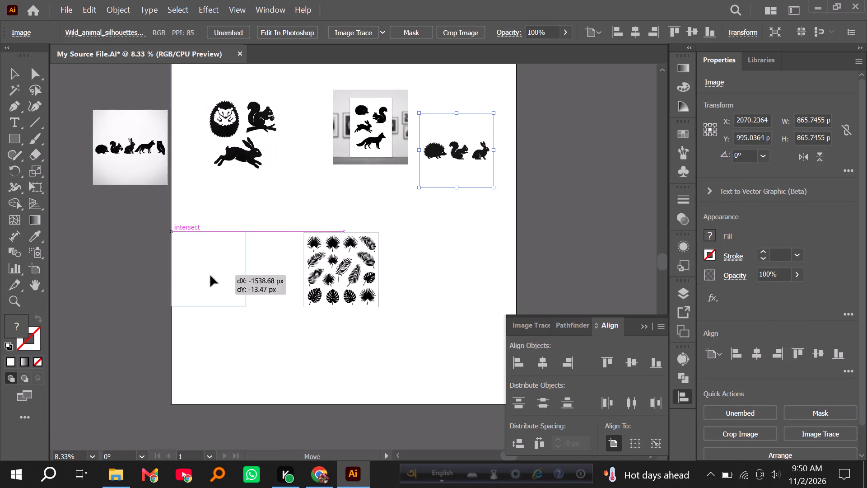
drag(210, 276, 147, 267)
drag(359, 273, 128, 366)
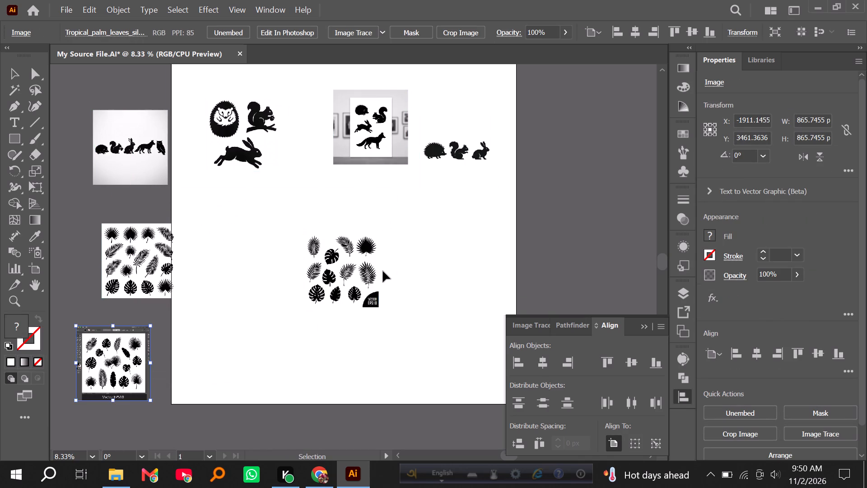
drag(356, 267, 213, 413)
drag(343, 264, 336, 428)
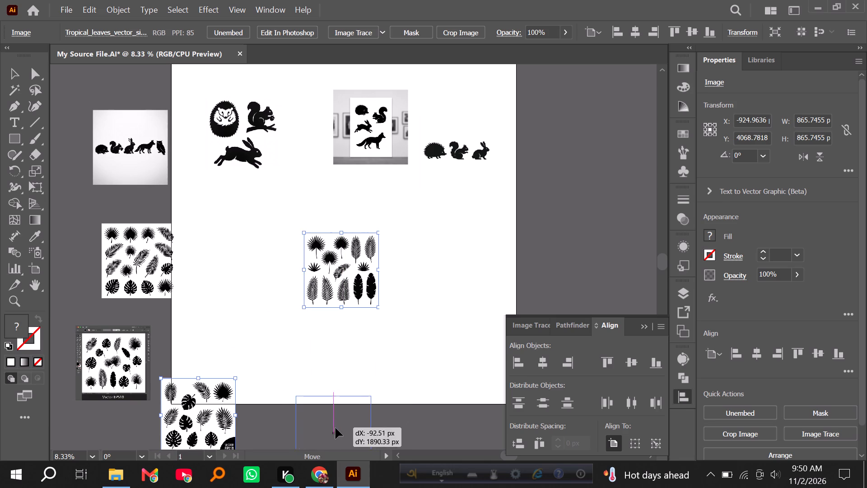
drag(336, 428, 326, 430)
Move the four insect silhouette images from the stack, placing one at the artboard's bottom edge and three along its right edge.
drag(347, 272, 432, 431)
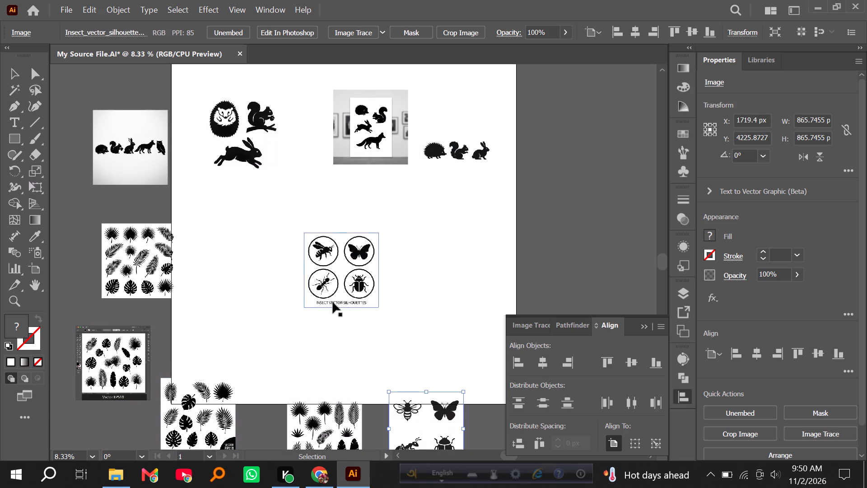
drag(345, 274, 541, 219)
drag(346, 267, 236, 294)
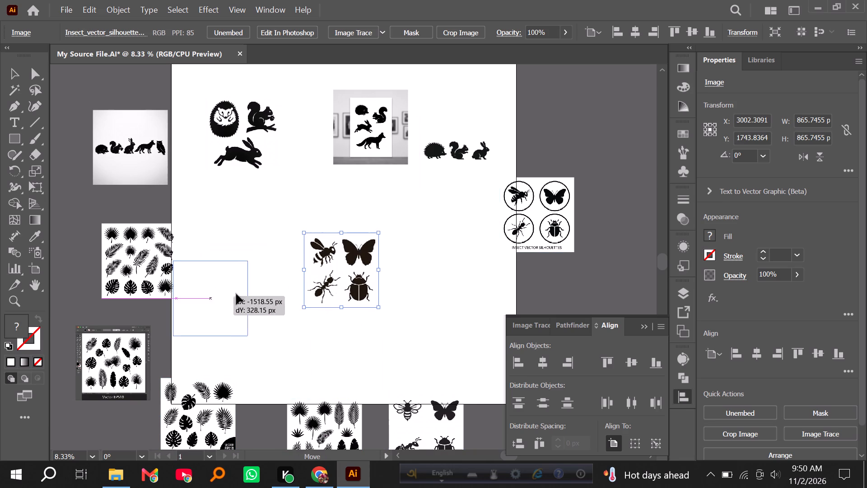
drag(236, 294, 561, 114)
drag(334, 250, 456, 309)
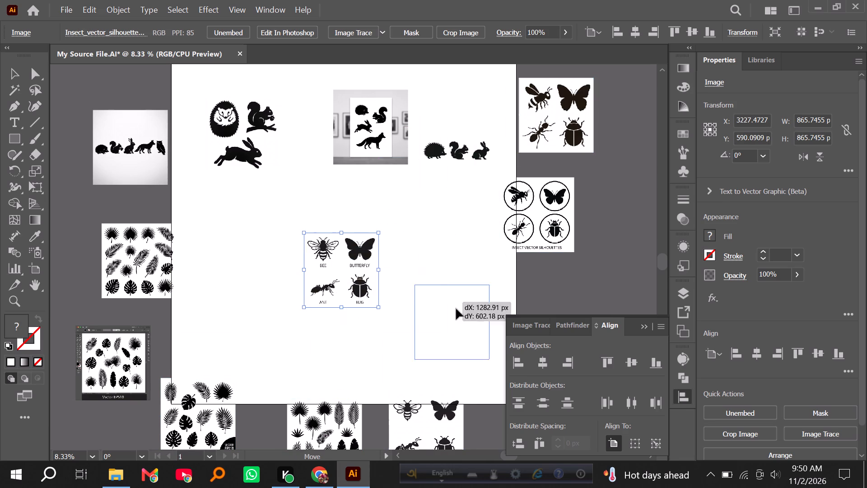
drag(456, 309, 523, 294)
click(449, 282)
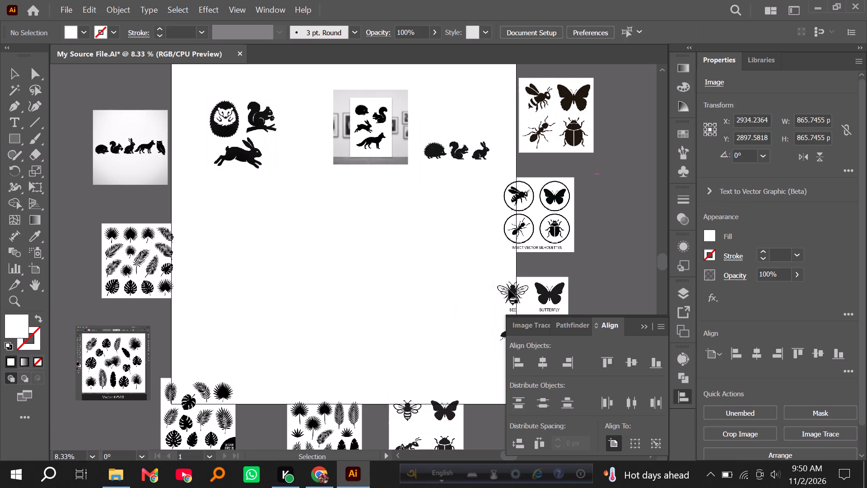
drag(508, 289, 439, 288)
click(391, 288)
drag(454, 287, 468, 287)
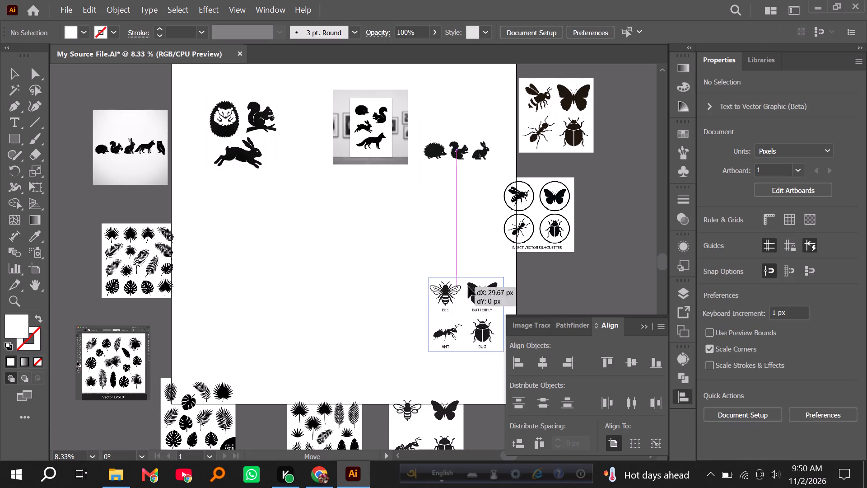
drag(468, 287, 540, 284)
Move the image with the hedgehog, squirrel and rabbit in a row to the cleared central area of the artboard.
drag(462, 147, 330, 291)
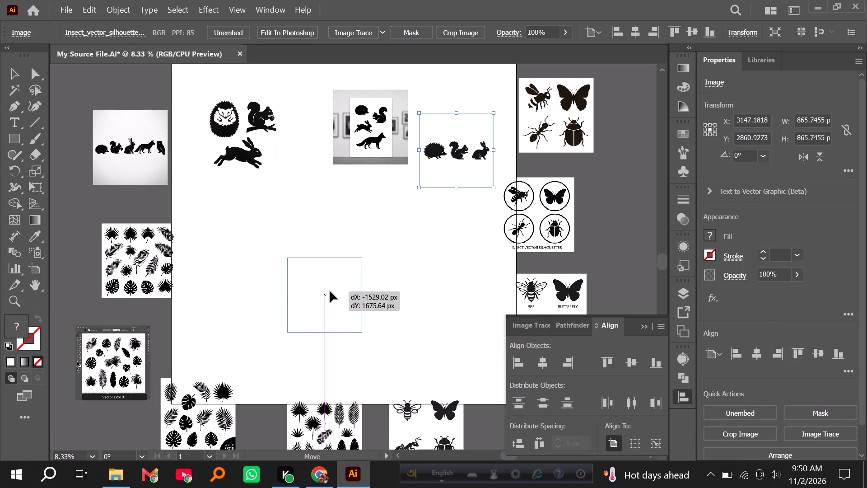
drag(330, 291, 330, 291)
drag(330, 294, 327, 286)
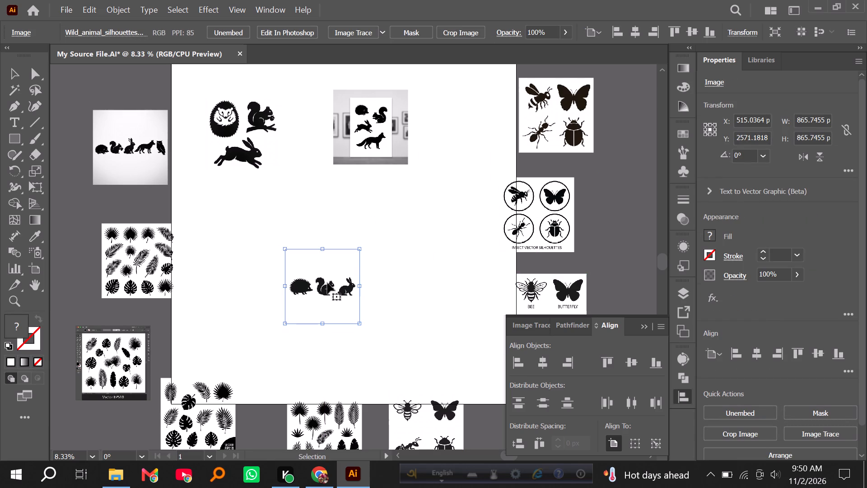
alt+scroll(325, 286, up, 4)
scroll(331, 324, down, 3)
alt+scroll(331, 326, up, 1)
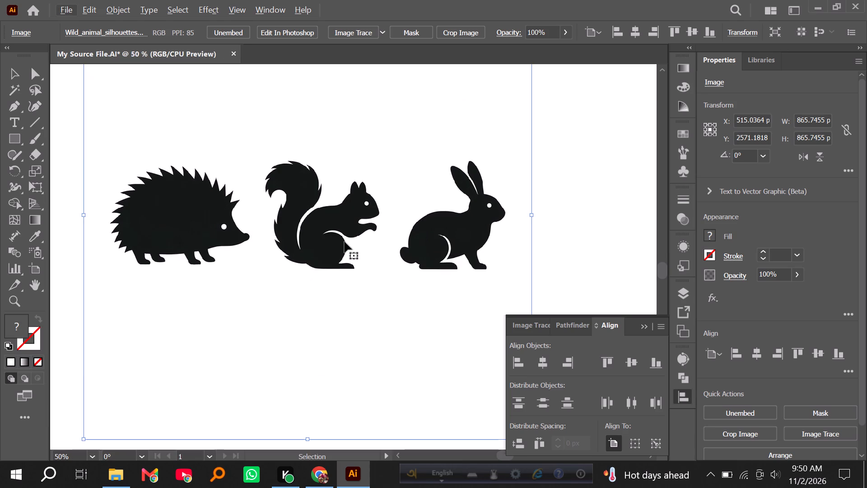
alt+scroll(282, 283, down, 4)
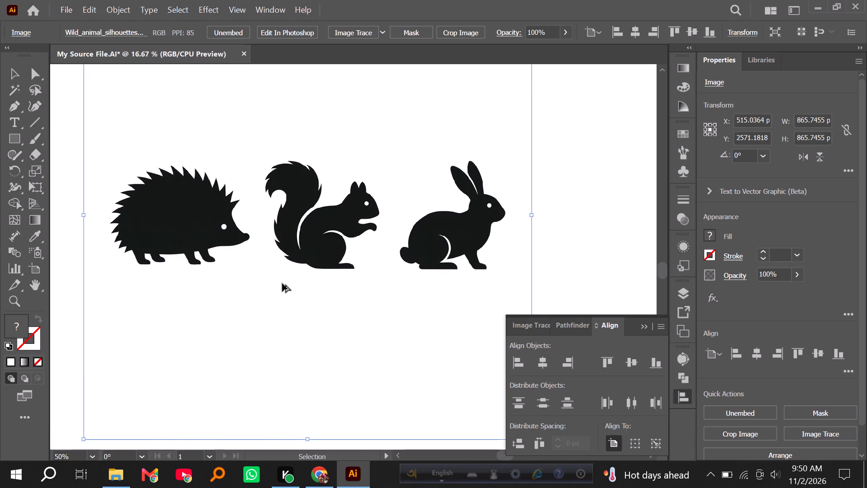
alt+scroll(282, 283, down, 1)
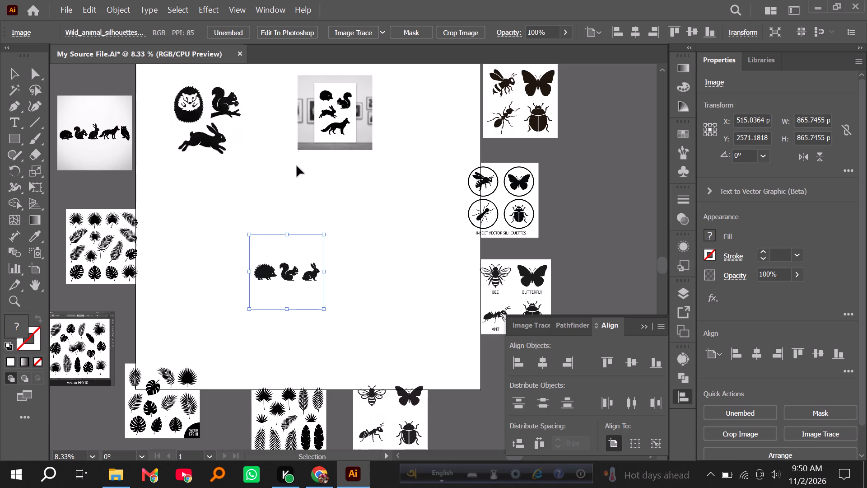
Move the gallery poster image with four animals lower, into the clear area of the artboard.
click(328, 132)
drag(330, 127, 365, 193)
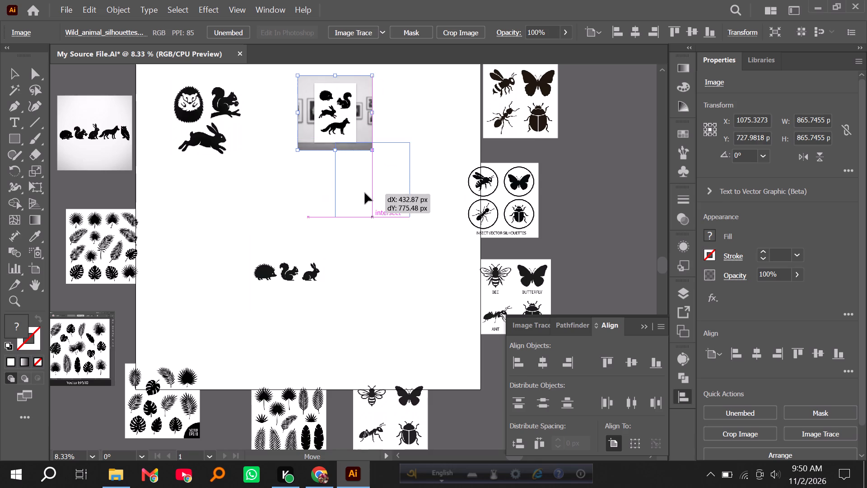
drag(365, 193, 364, 193)
alt+scroll(371, 177, up, 5)
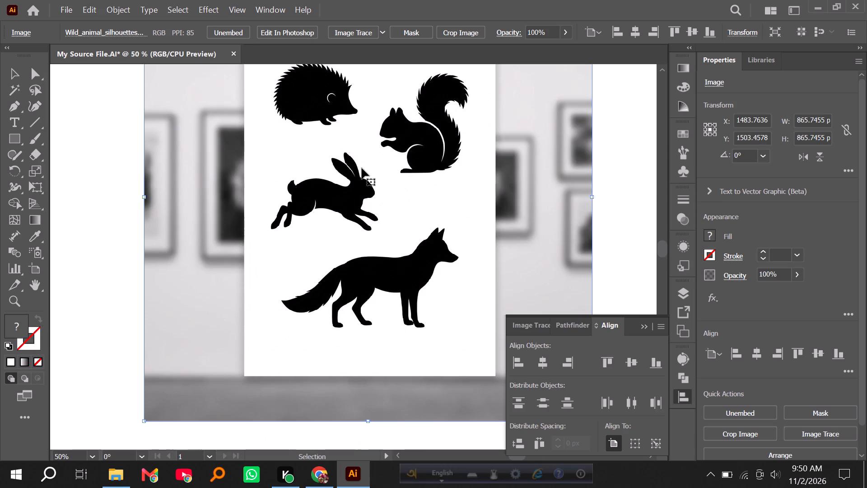
alt+scroll(362, 168, down, 3)
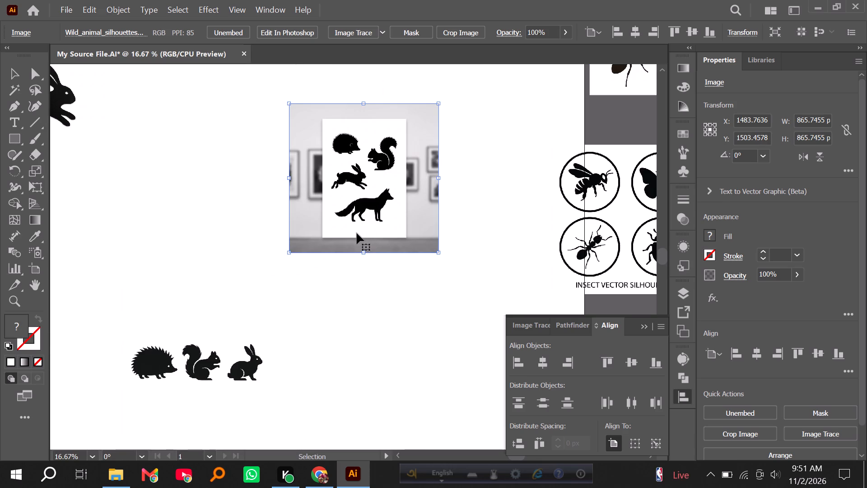
alt+scroll(364, 148, up, 4)
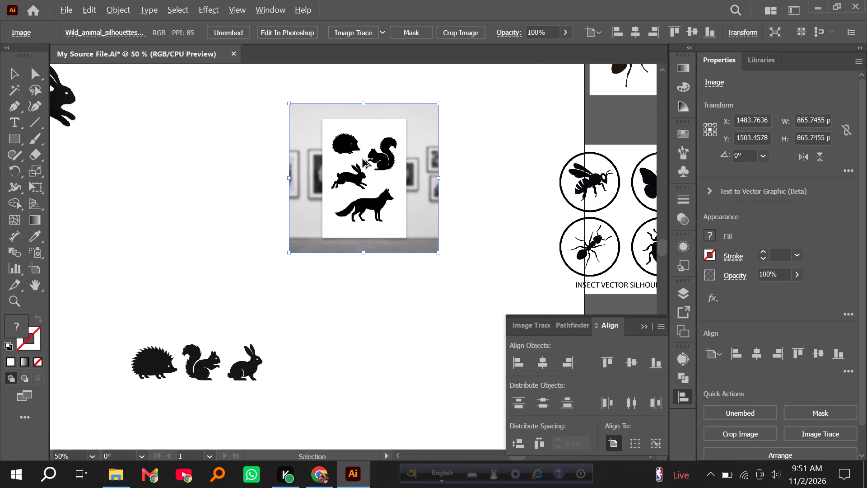
alt+scroll(346, 211, down, 2)
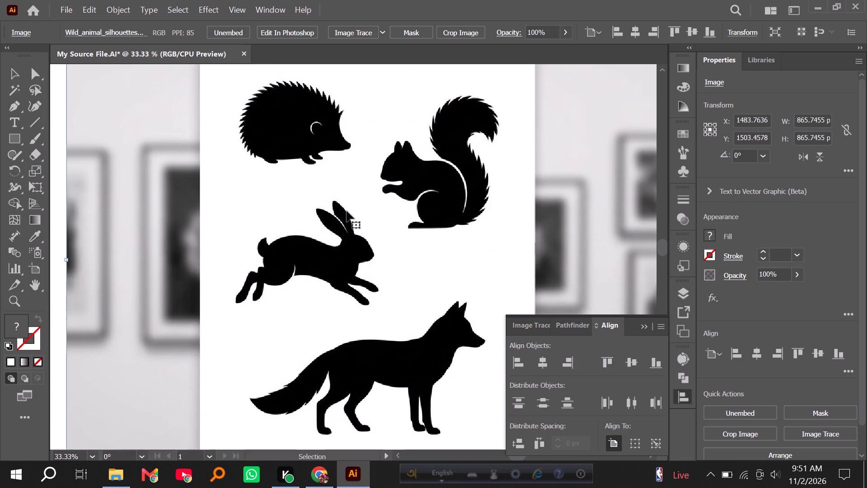
alt+scroll(347, 211, down, 2)
drag(347, 212, 352, 213)
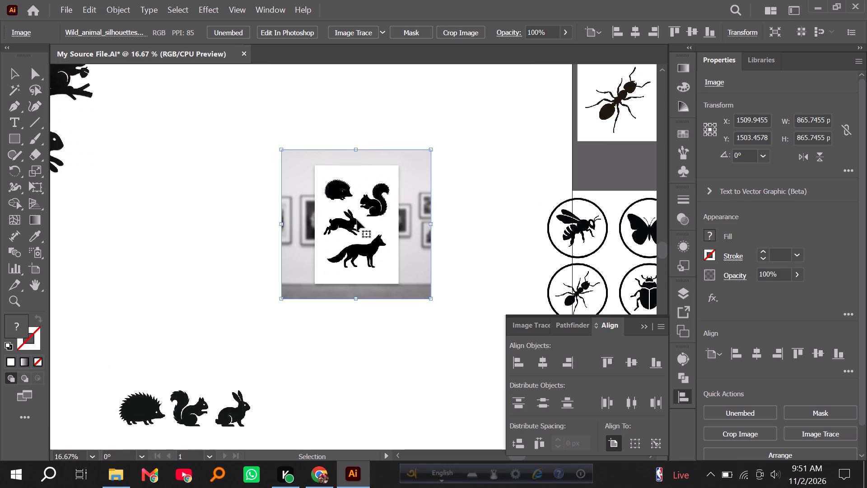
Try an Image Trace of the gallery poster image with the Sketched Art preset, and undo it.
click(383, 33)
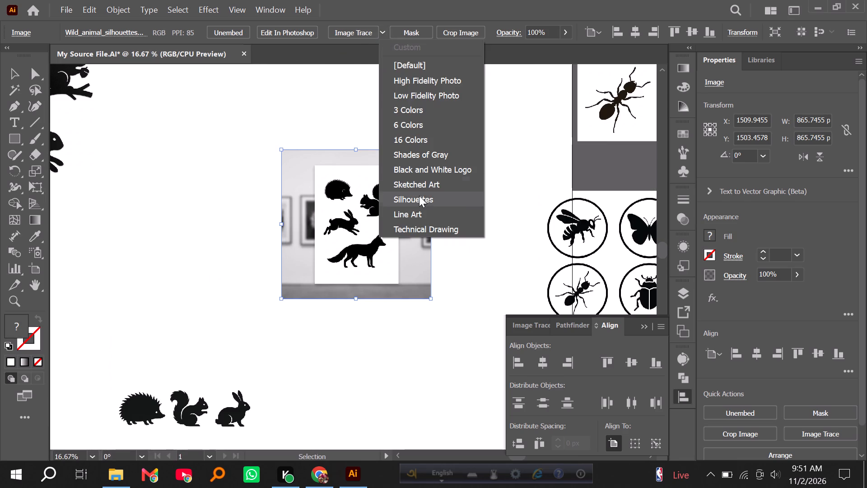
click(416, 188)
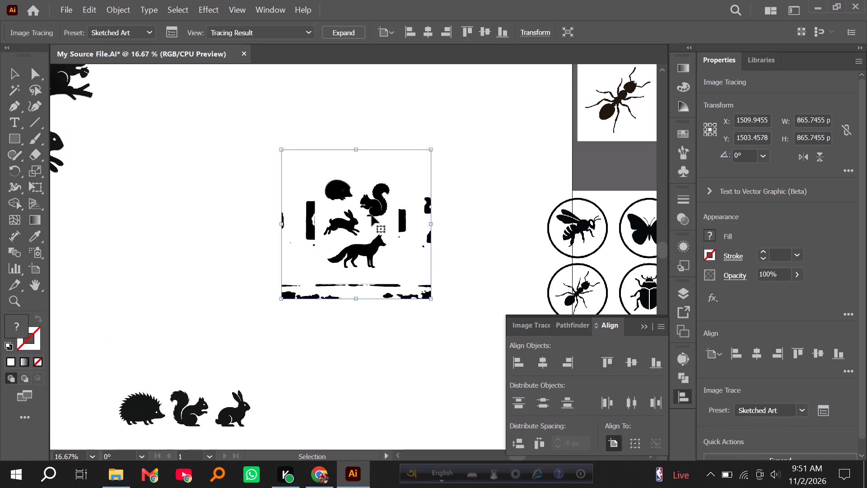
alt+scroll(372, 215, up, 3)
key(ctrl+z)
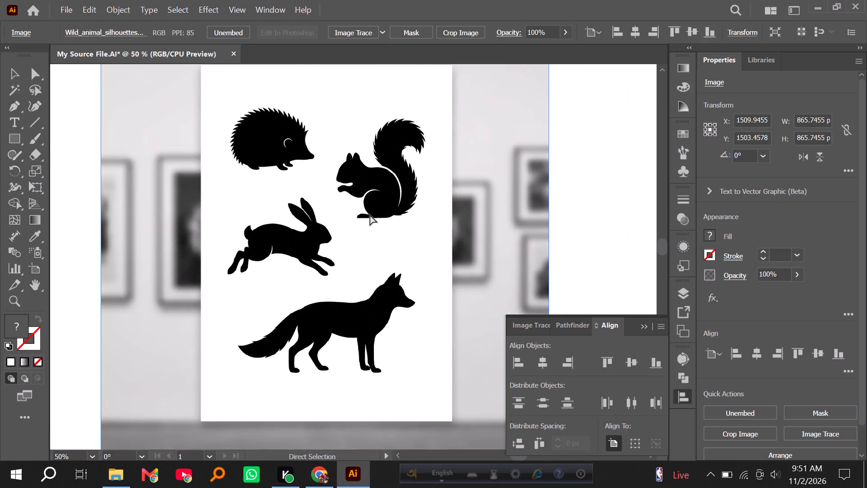
Convert the gallery poster image into separate, ungrouped vector shapes using Image Trace with the Sketched Art preset.
click(383, 32)
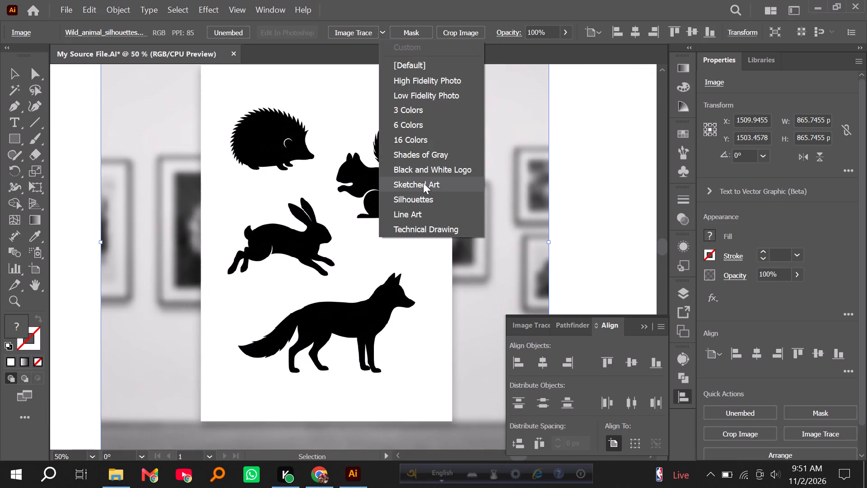
click(423, 183)
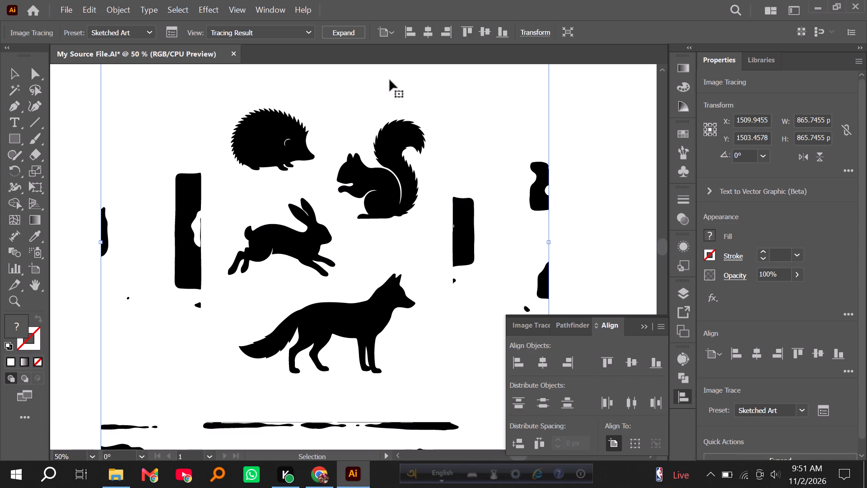
click(345, 34)
right_click(329, 114)
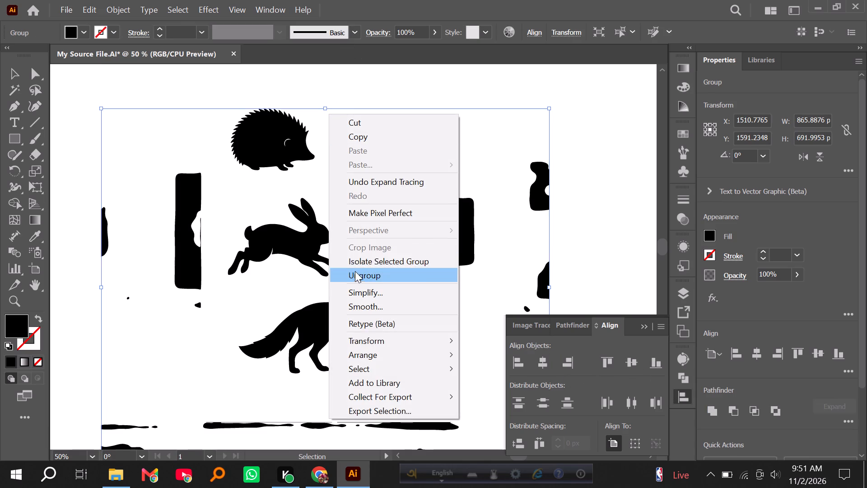
click(354, 273)
click(331, 152)
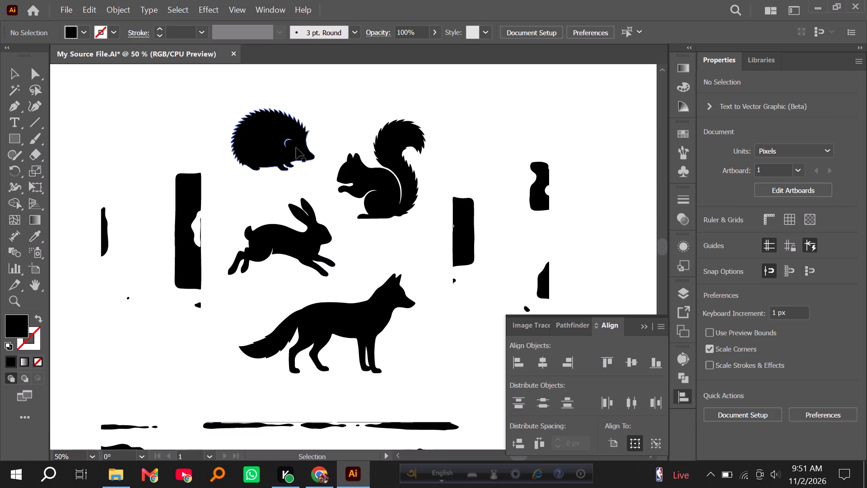
Shift the traced hedgehog, squirrel, rabbit and fox individually a little upward from their traced positions.
drag(296, 148, 269, 121)
click(319, 123)
drag(369, 181, 378, 150)
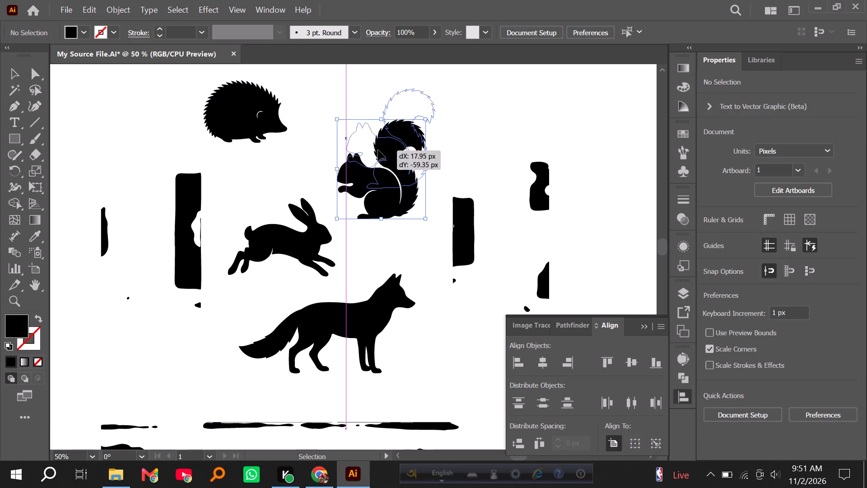
drag(288, 245, 280, 210)
drag(337, 321, 330, 293)
Move the traced hedgehog, squirrel, rabbit and fox together onto the canvas above the artboard's top edge.
alt+scroll(358, 296, down, 2)
click(310, 210)
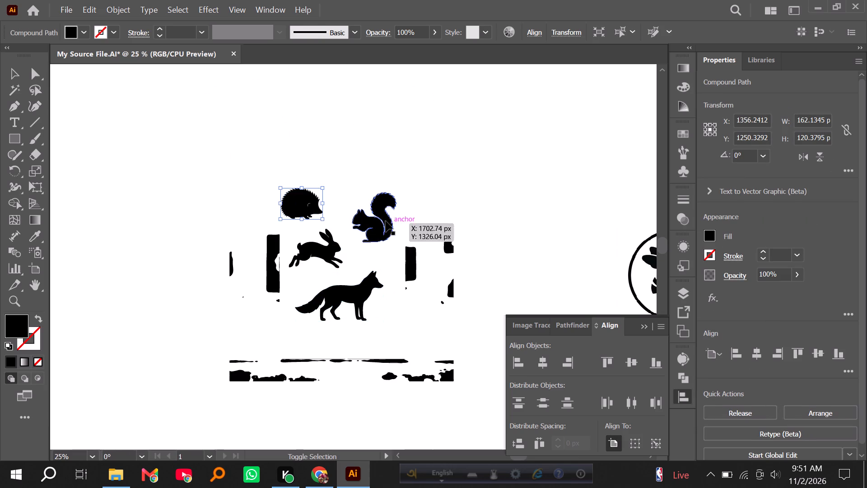
shift+click(375, 221)
shift+click(317, 252)
shift+click(341, 294)
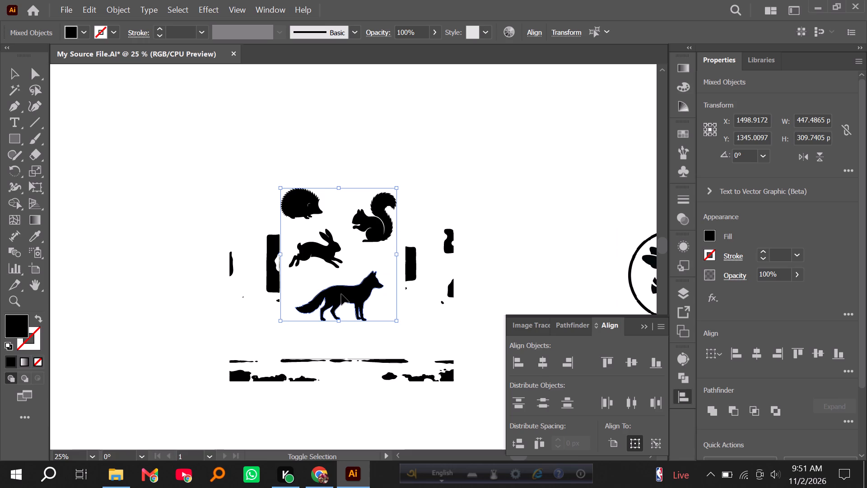
alt+scroll(341, 293, down, 3)
drag(336, 280, 305, 146)
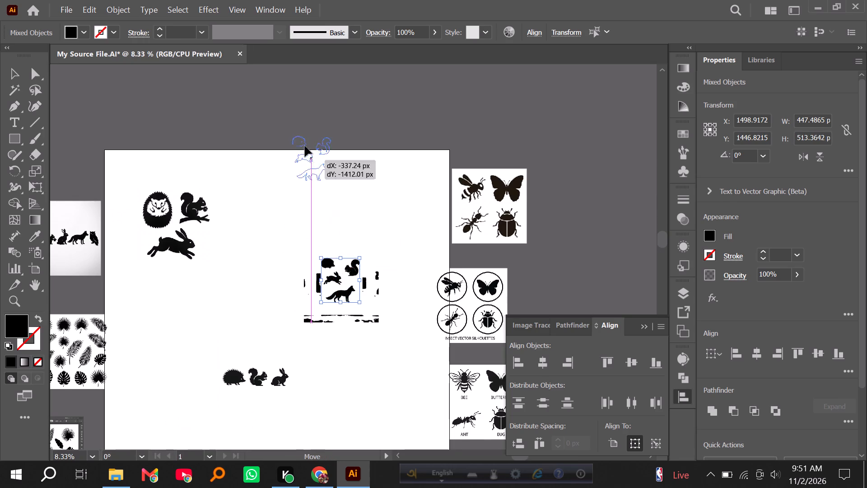
drag(305, 146, 300, 115)
Delete the leftover traced background fragments, keeping the hedgehog, squirrel and rabbit image clear of the selection.
drag(280, 200, 390, 338)
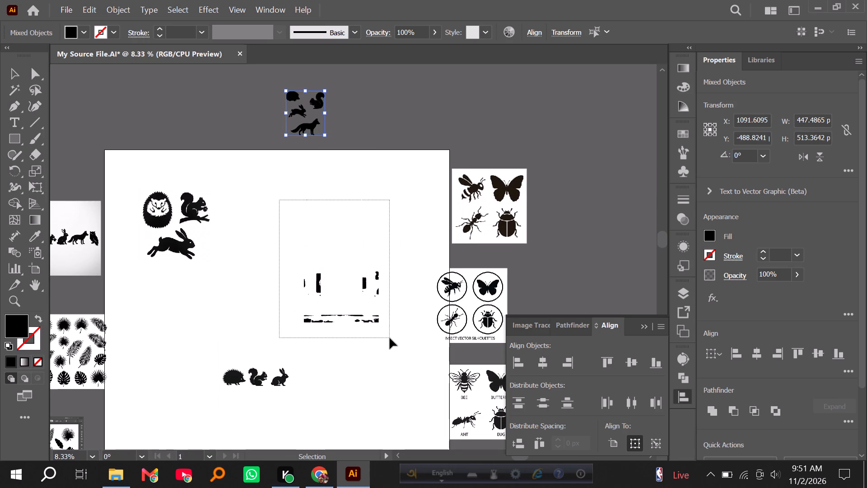
drag(390, 338, 395, 341)
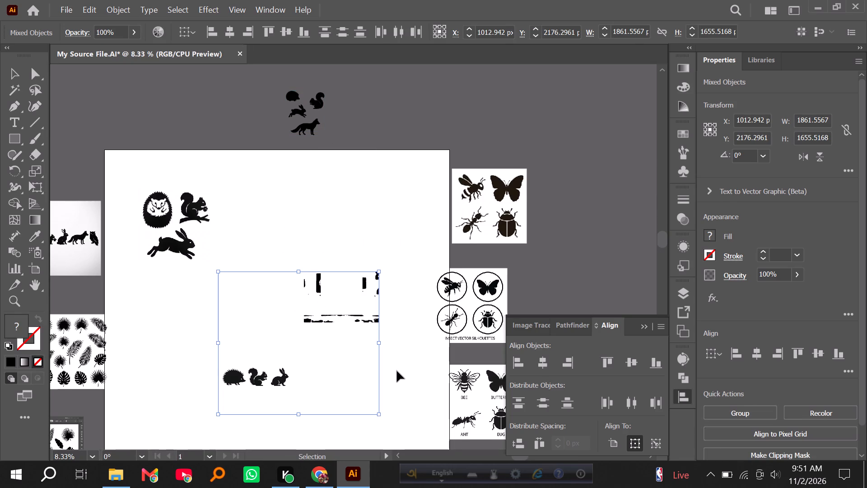
click(389, 373)
drag(266, 375, 184, 393)
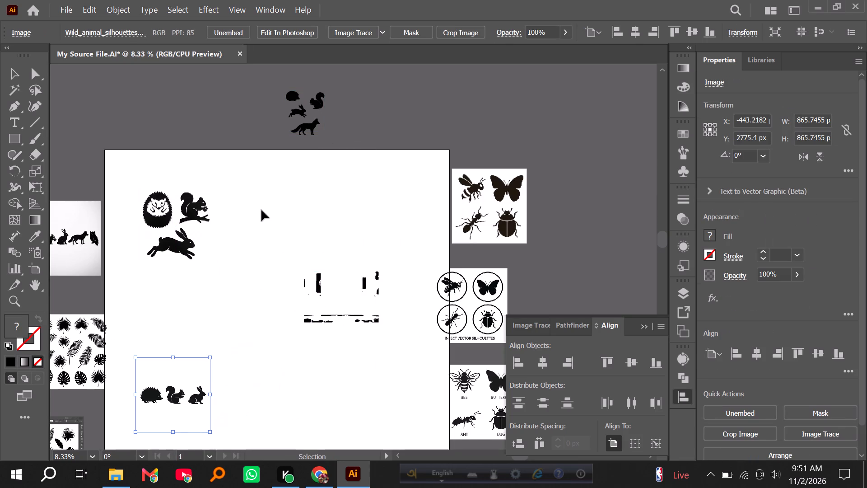
drag(261, 209, 415, 384)
key(Delete)
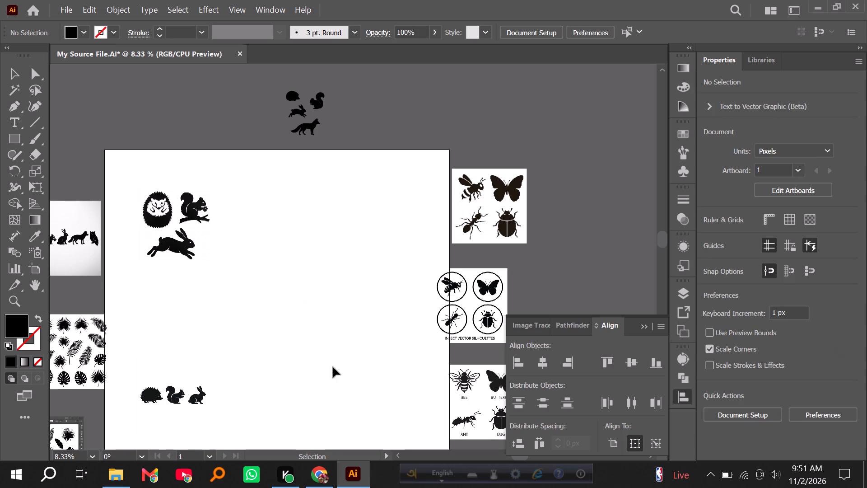
Move the hedgehog, squirrel and rabbit image above the artboard, just to the right of the four traced animals.
drag(181, 394, 334, 322)
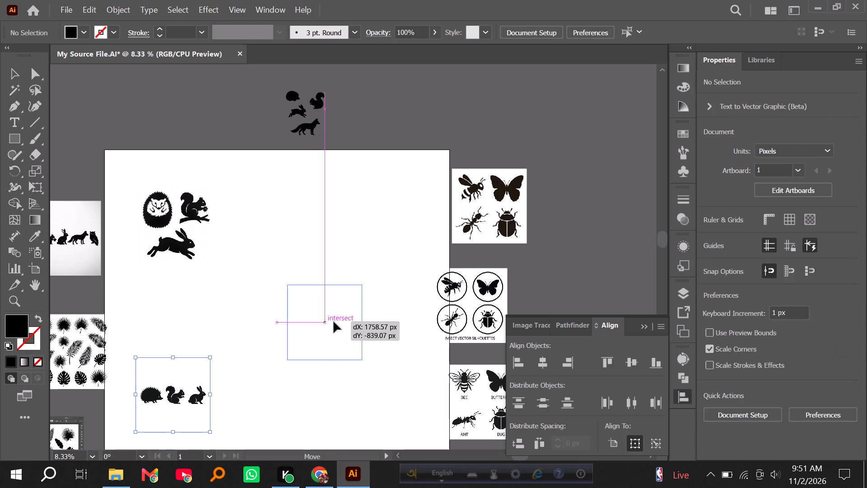
drag(334, 322, 334, 321)
alt+scroll(333, 321, up, 5)
scroll(331, 320, down, 2)
alt+scroll(330, 319, down, 2)
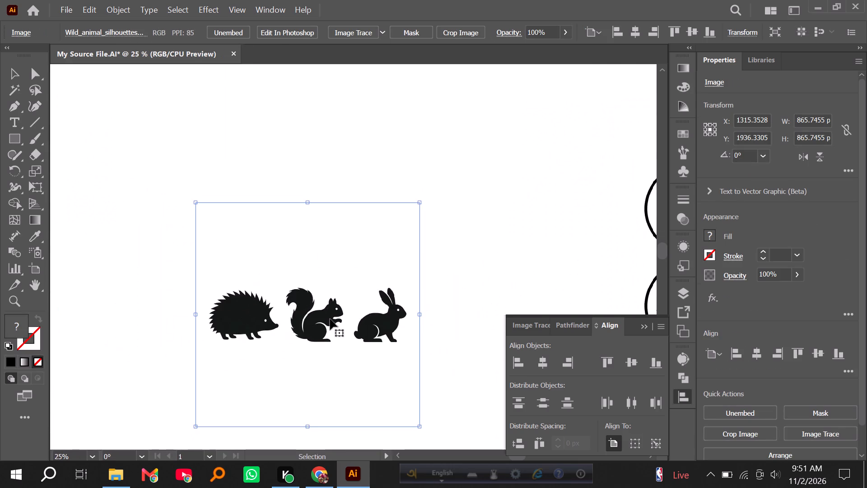
alt+scroll(330, 319, down, 2)
scroll(330, 318, up, 5)
drag(324, 380, 326, 203)
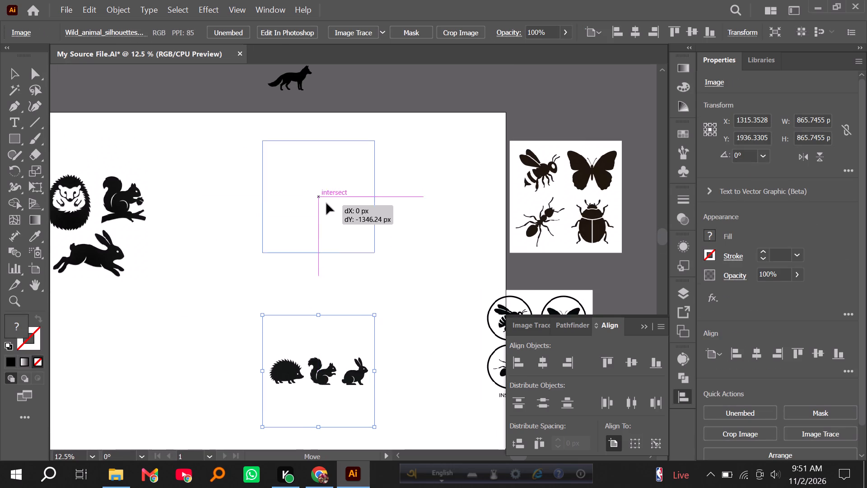
drag(326, 203, 327, 202)
scroll(327, 219, up, 8)
alt+scroll(318, 254, up, 2)
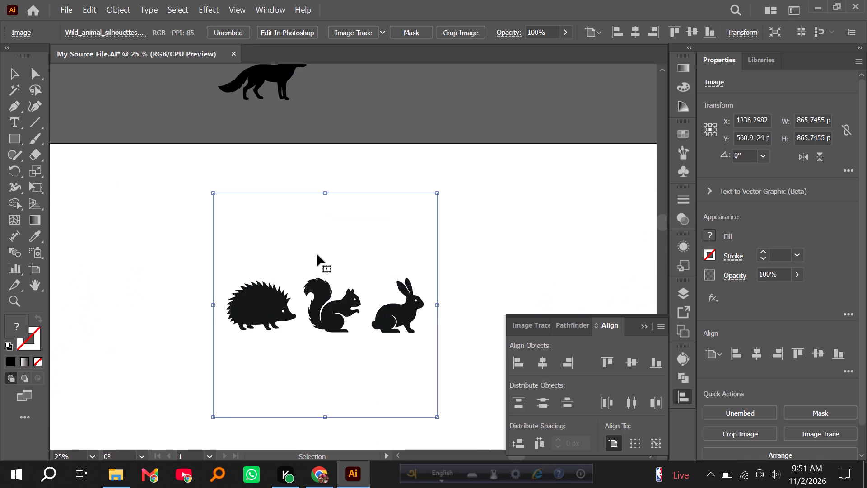
scroll(317, 255, up, 12)
scroll(317, 255, down, 5)
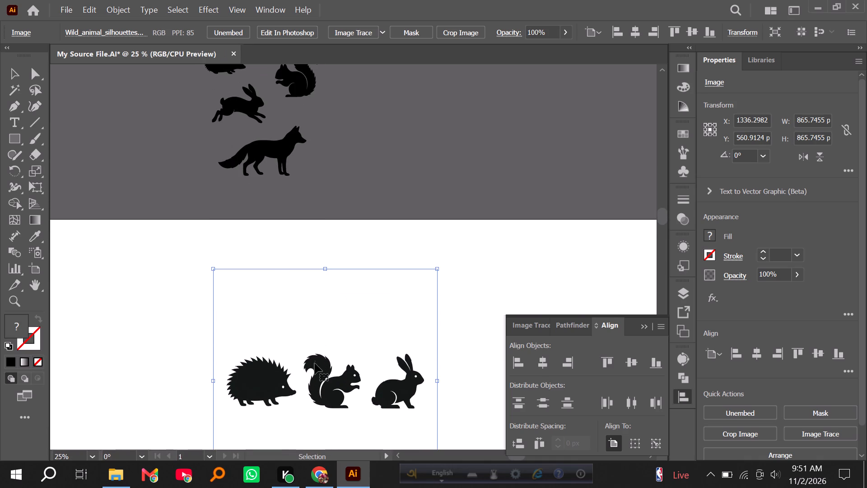
drag(315, 364, 433, 141)
alt+scroll(331, 244, down, 2)
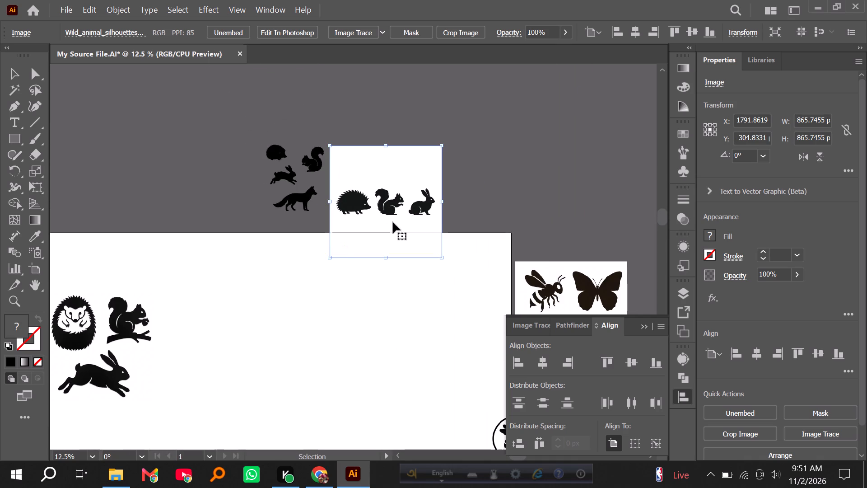
drag(393, 219, 415, 184)
Image-trace the hedgehog, squirrel and rabbit image above the artboard with the Sketched Art preset and expand the tracing.
alt+scroll(475, 192, up, 1)
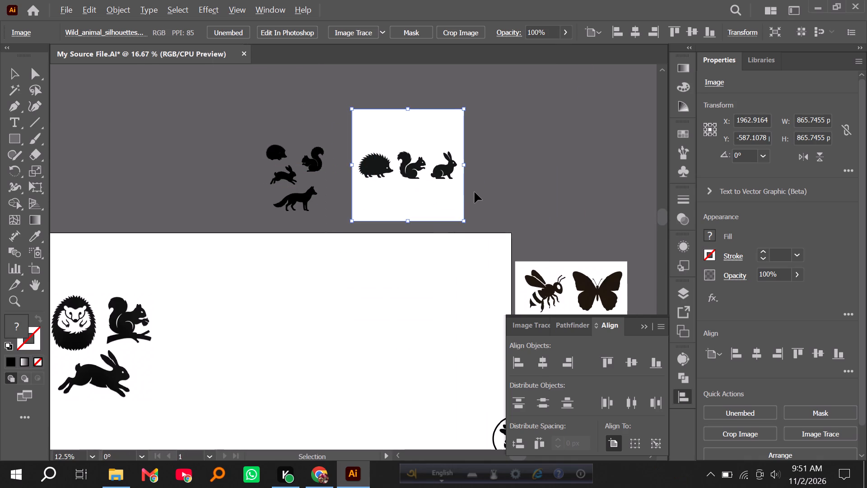
scroll(475, 192, up, 3)
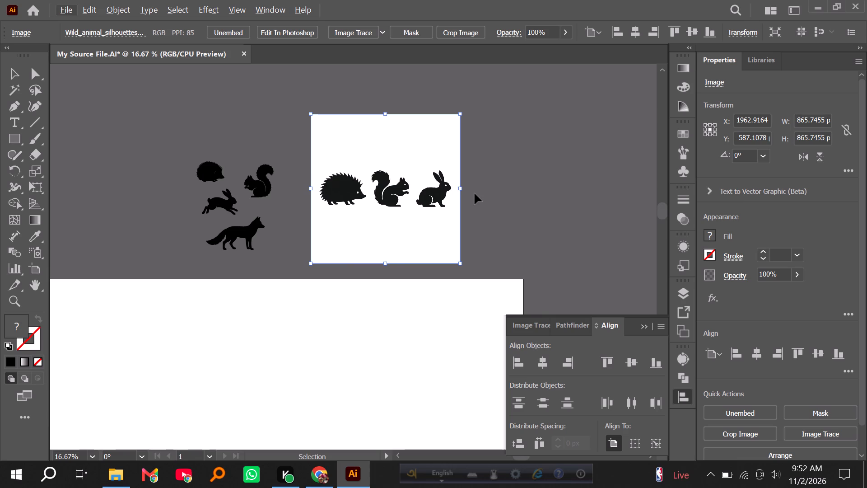
alt+scroll(475, 194, up, 4)
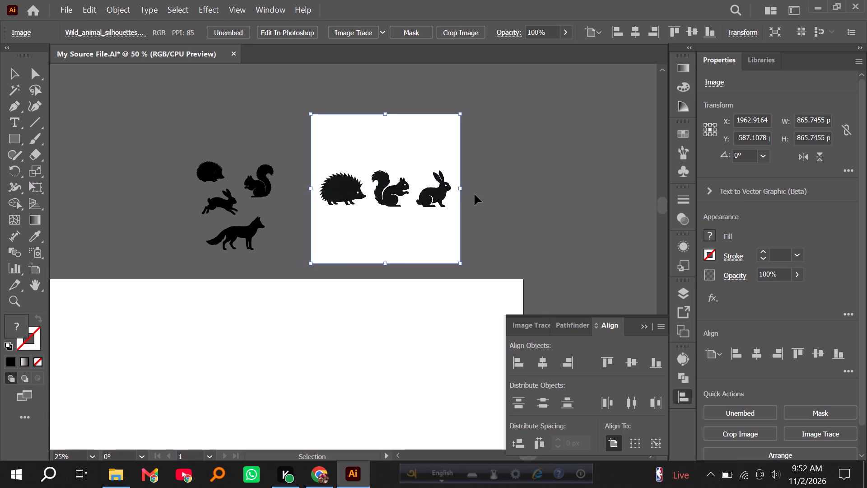
alt+scroll(458, 197, down, 2)
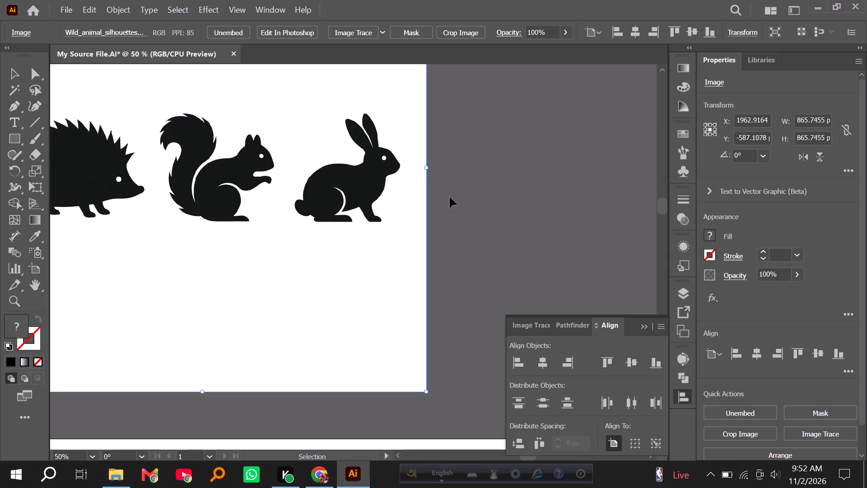
ctrl+scroll(450, 197, up, 8)
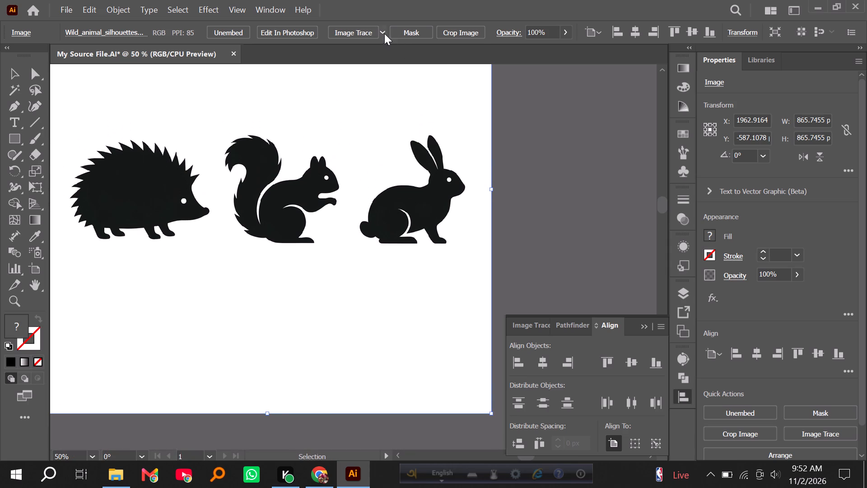
click(382, 31)
click(415, 188)
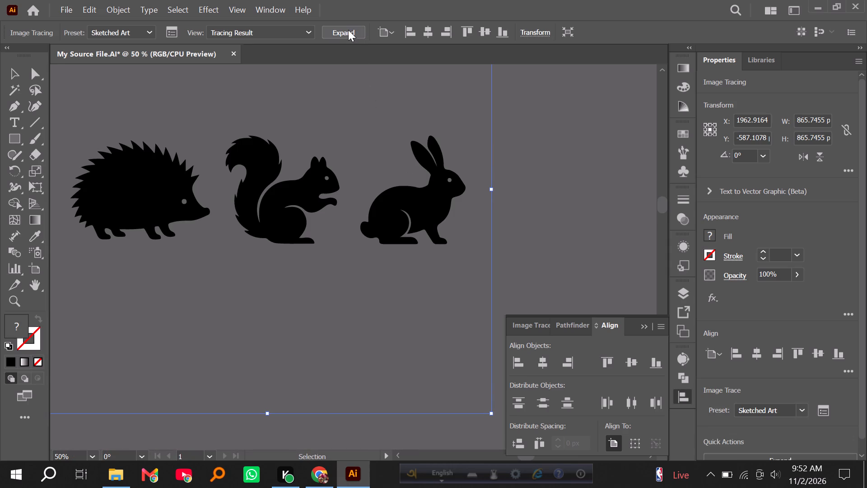
click(348, 30)
Ungroup the expanded hedgehog, squirrel and rabbit tracing into separate shapes.
alt+scroll(420, 181, down, 4)
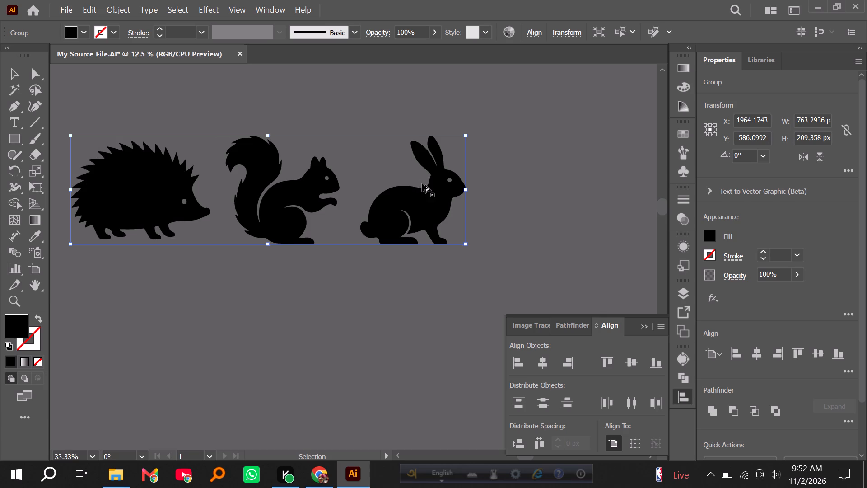
right_click(393, 175)
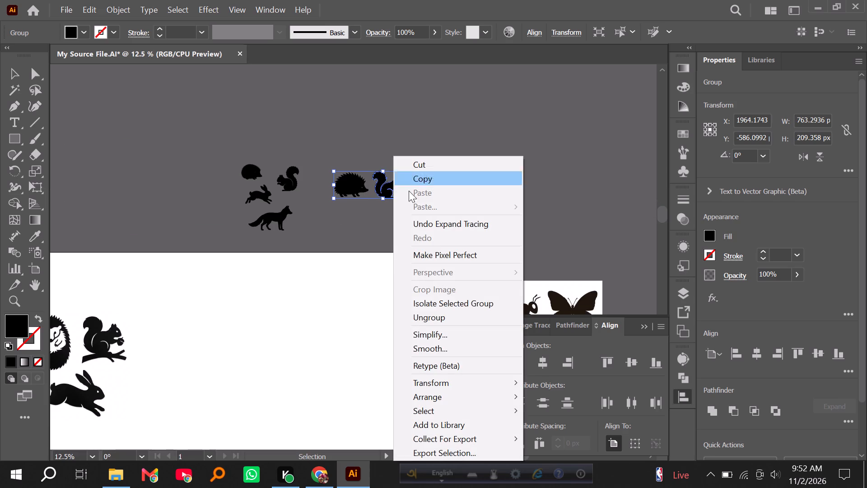
click(429, 316)
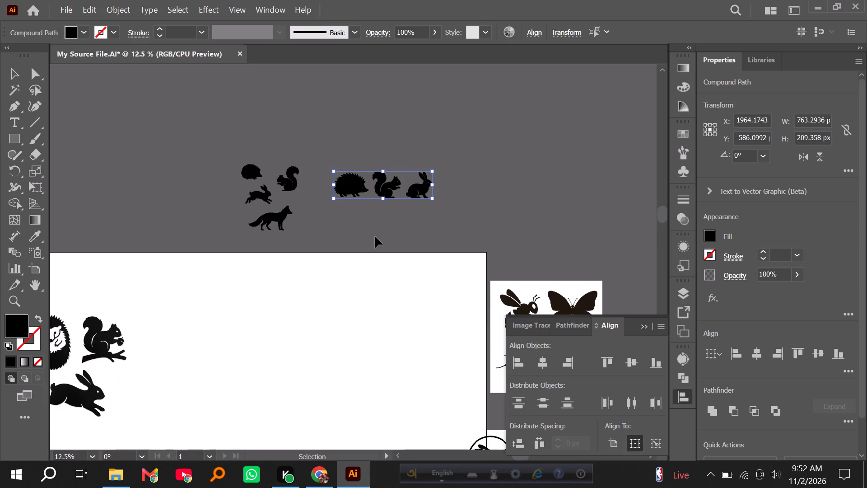
click(375, 236)
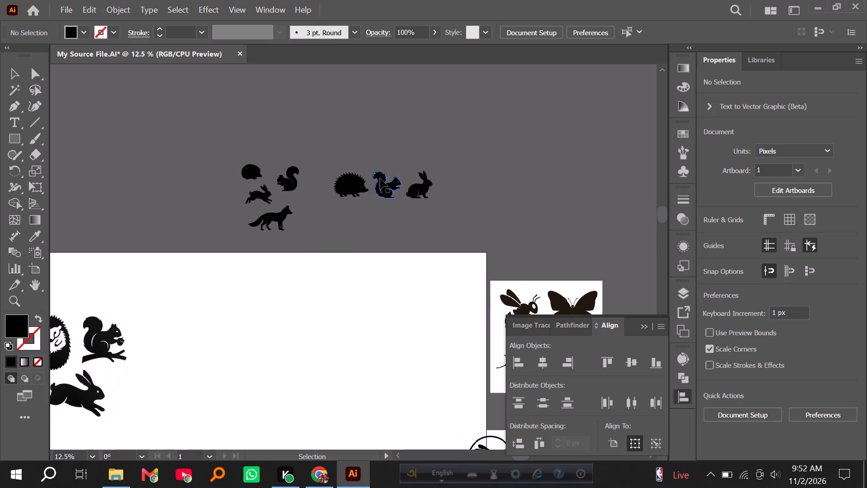
Move the image of the curled hedgehog, squirrel on a branch and running rabbit to the artboard's upper middle.
alt+scroll(335, 234, down, 2)
scroll(334, 235, down, 4)
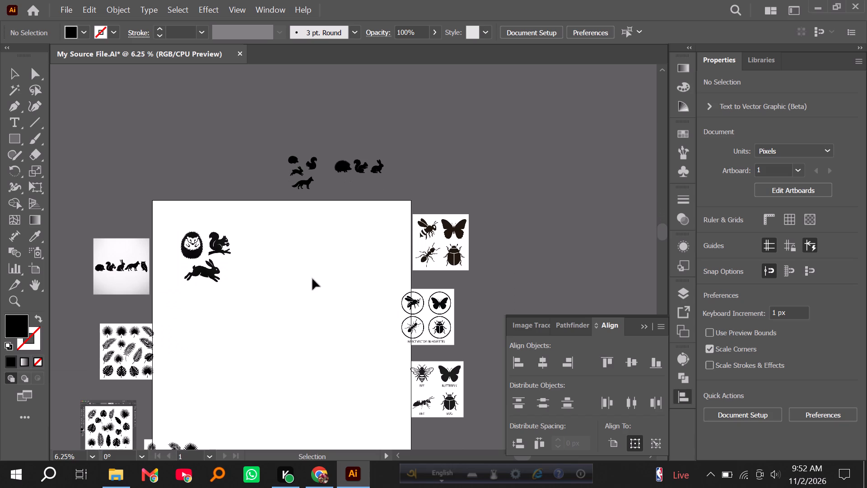
drag(269, 319, 312, 386)
drag(209, 257, 326, 275)
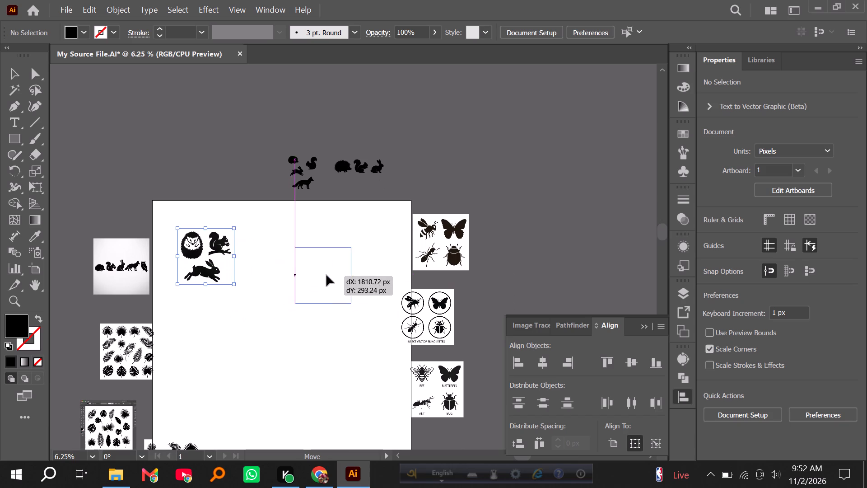
drag(326, 275, 204, 181)
drag(228, 226, 352, 359)
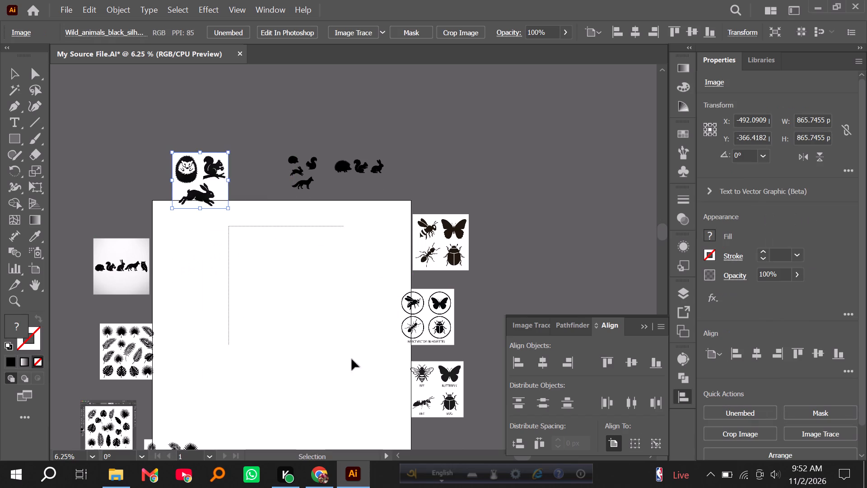
drag(352, 359, 377, 416)
drag(211, 183, 318, 267)
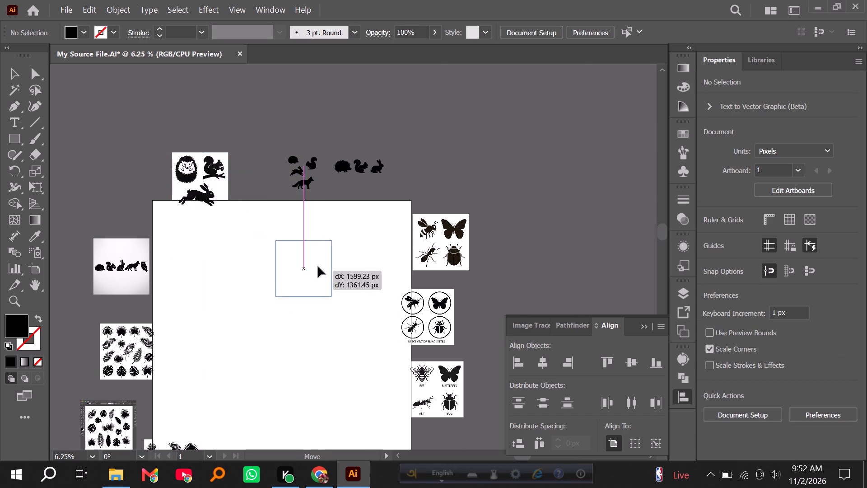
drag(318, 267, 333, 251)
Image-trace the curled hedgehog, branch squirrel and running rabbit image with the Sketched Art preset and expand the tracing.
alt+scroll(329, 250, up, 3)
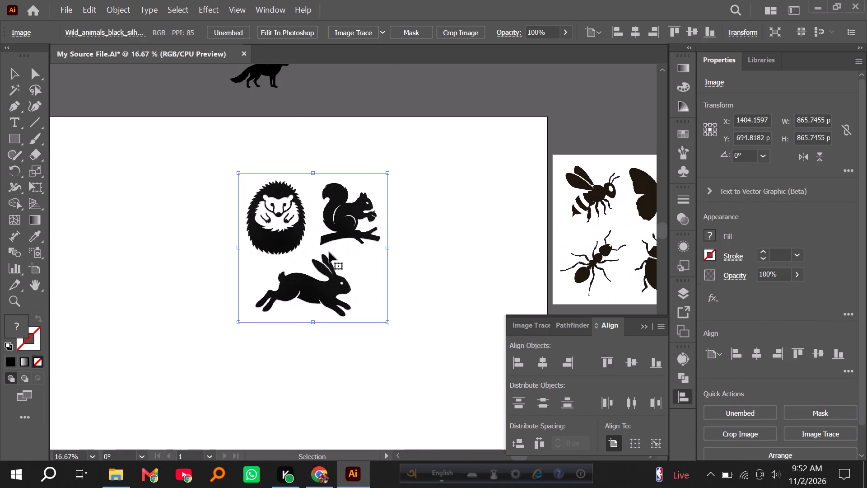
alt+scroll(332, 258, up, 1)
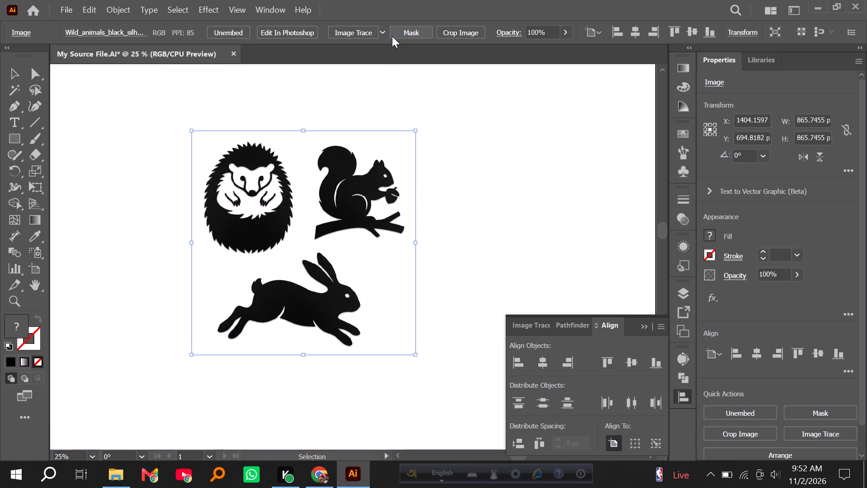
click(381, 30)
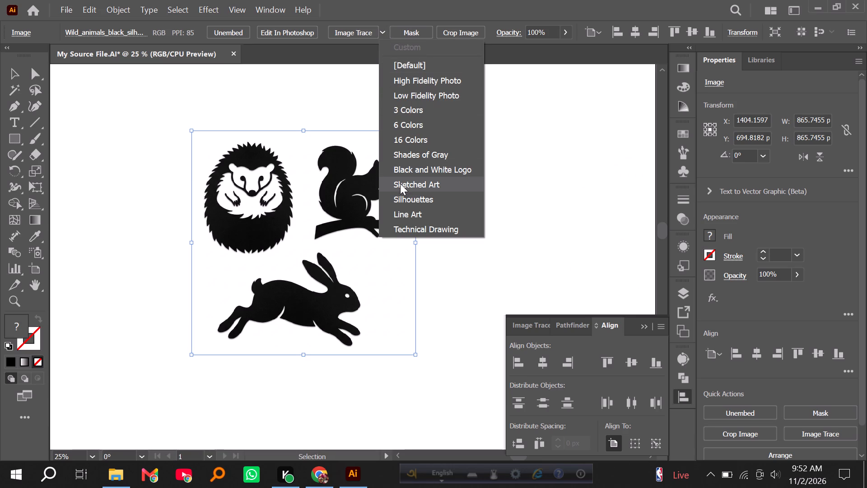
click(400, 183)
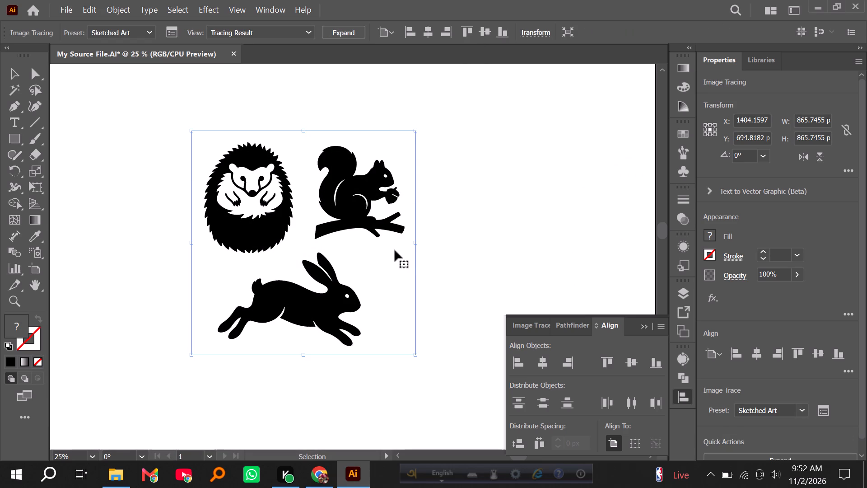
click(352, 35)
Ungroup the expanded tracing of the curled hedgehog, branch squirrel and running rabbit.
right_click(330, 197)
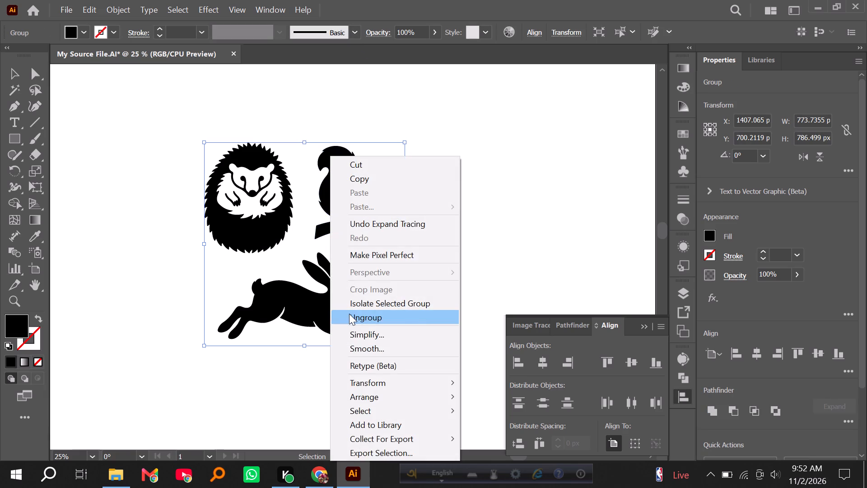
click(349, 314)
click(429, 268)
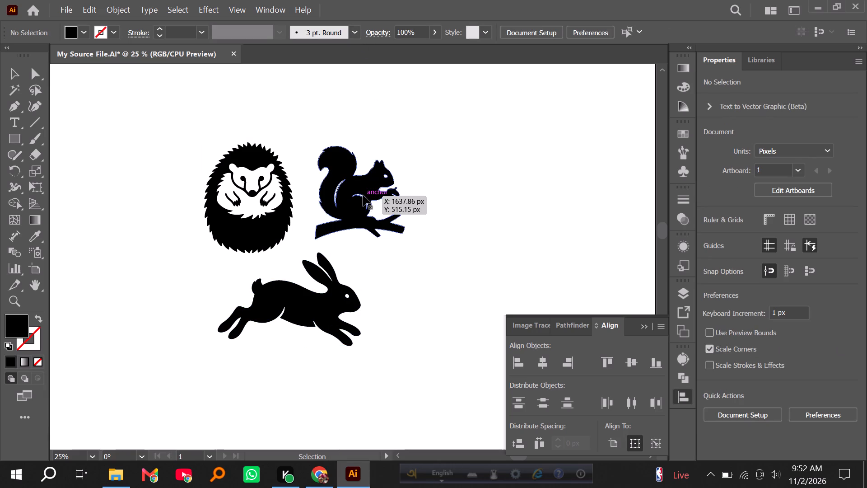
Move the traced squirrel on its branch up and to the right, away from the curled hedgehog.
click(359, 205)
drag(359, 205, 414, 172)
click(400, 66)
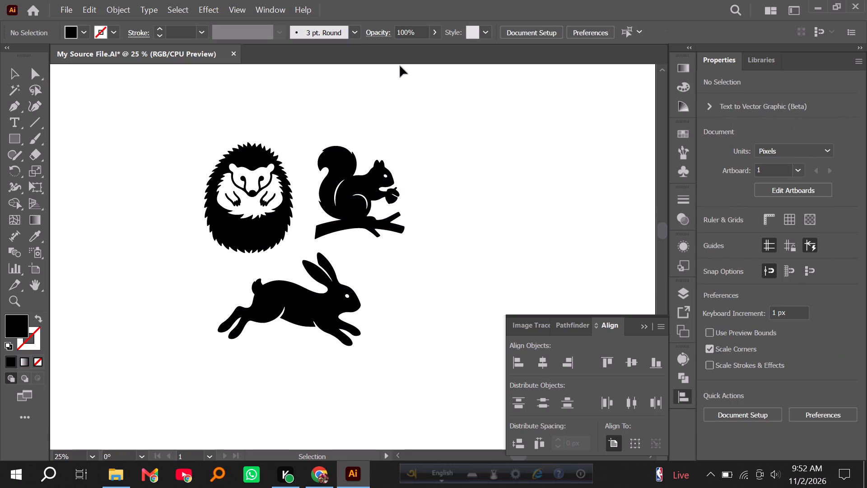
drag(350, 181, 420, 159)
click(310, 188)
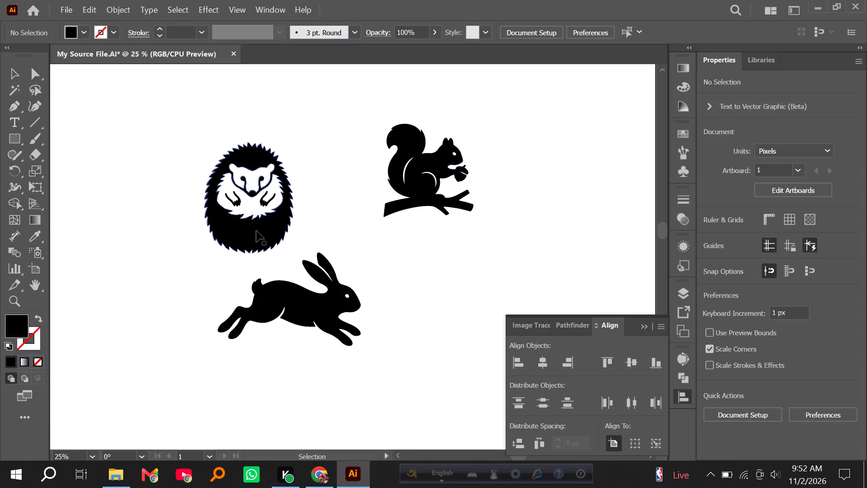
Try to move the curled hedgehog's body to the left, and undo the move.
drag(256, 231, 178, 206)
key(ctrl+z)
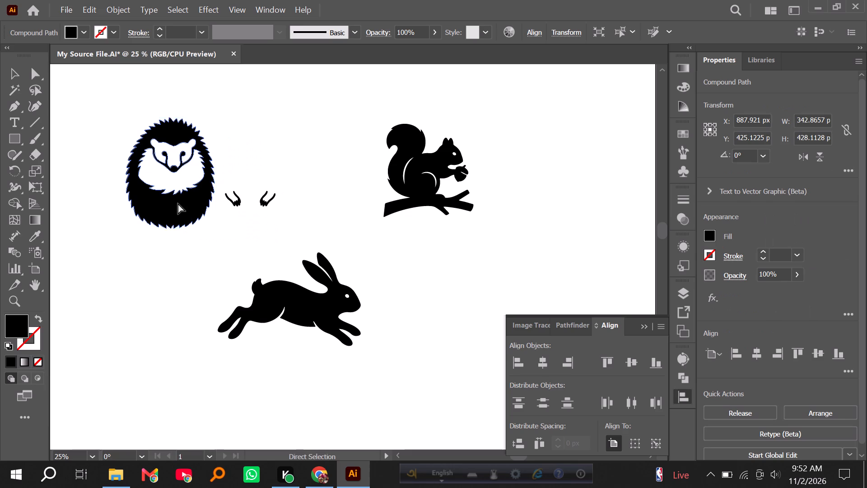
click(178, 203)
Group the curled hedgehog's body with its separate paw pieces.
drag(202, 141, 296, 238)
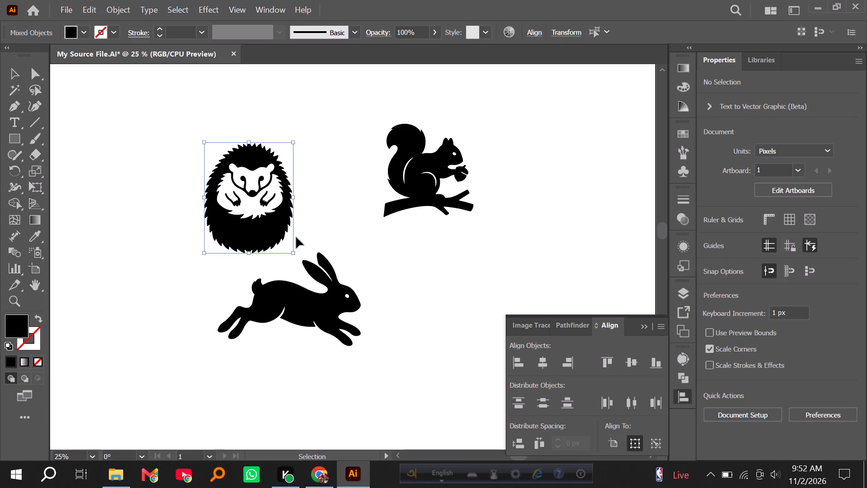
key(ctrl+g)
Move the traced running rabbit horizontally to the right, clear of the curled hedgehog.
drag(300, 304, 377, 305)
click(283, 306)
Move the curled hedgehog, branch squirrel and running rabbit together off the artboard, to the right of the animal row above it.
alt+scroll(277, 308, down, 2)
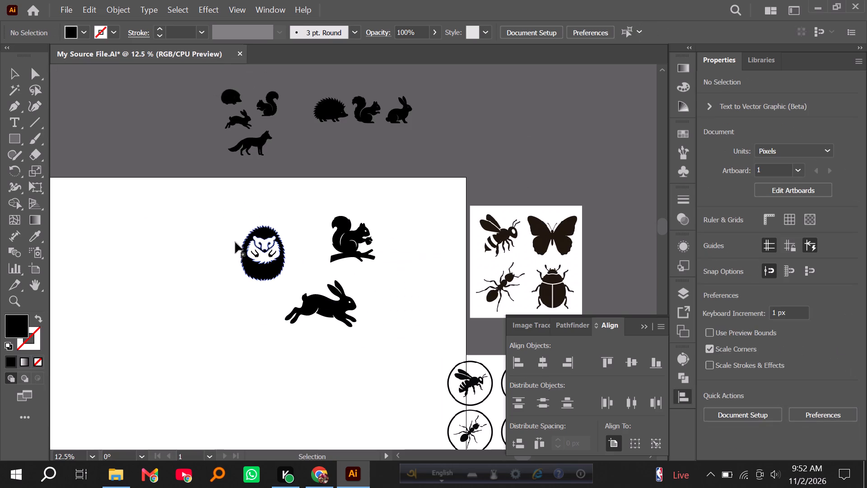
drag(228, 207, 349, 331)
drag(335, 308, 517, 158)
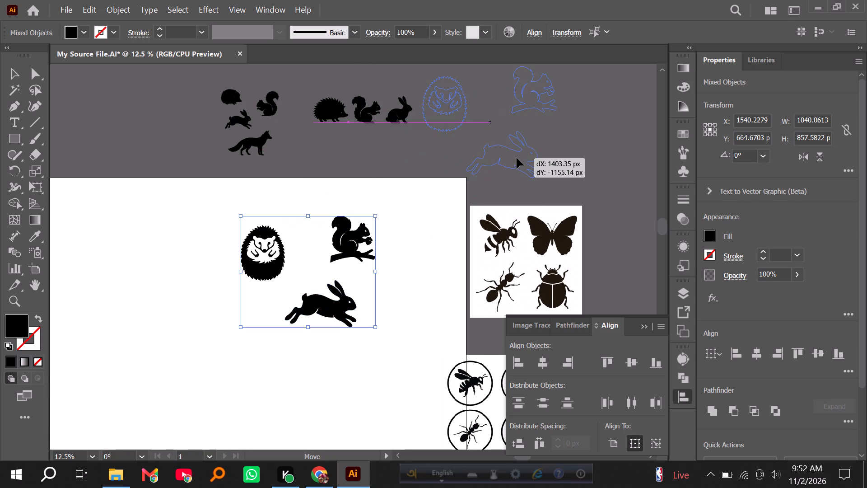
drag(517, 158, 521, 157)
click(391, 154)
Delete the small traced hedgehog from the group of four small animals above the artboard.
alt+scroll(378, 174, down, 1)
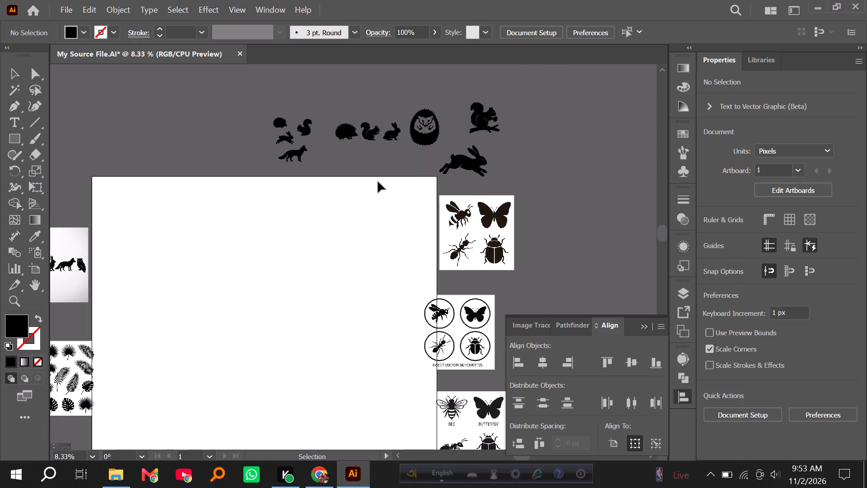
alt+scroll(418, 110, up, 1)
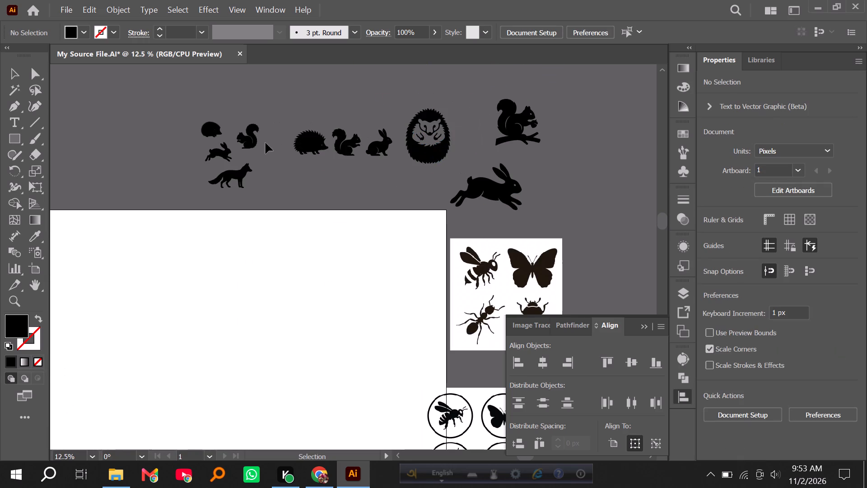
alt+scroll(263, 142, up, 2)
alt+scroll(184, 136, up, 2)
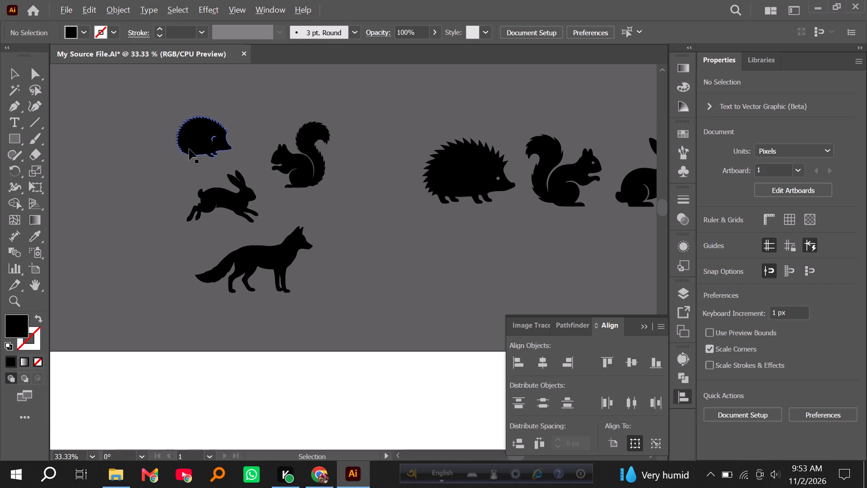
alt+scroll(187, 145, up, 4)
click(182, 244)
alt+scroll(179, 177, down, 3)
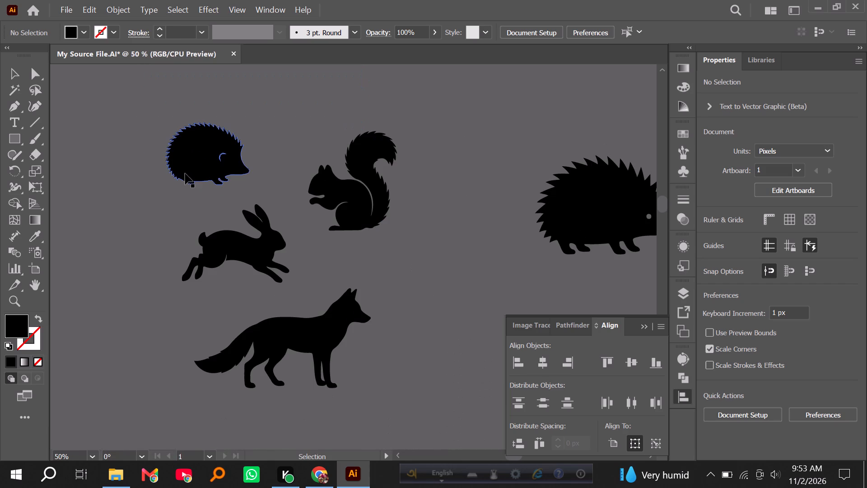
click(187, 169)
key(Delete)
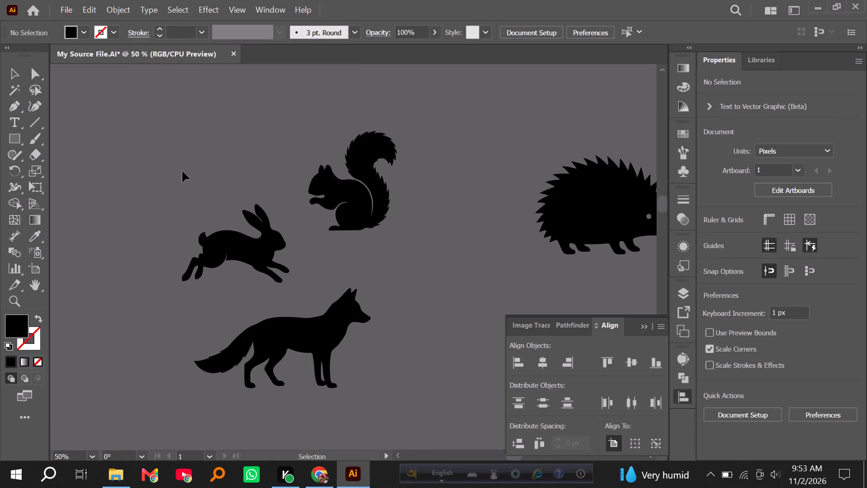
Move the small squirrel, rabbit and fox together to just below the row of hedgehog, squirrel and sitting rabbit.
scroll(182, 171, down, 3)
alt+scroll(303, 221, down, 1)
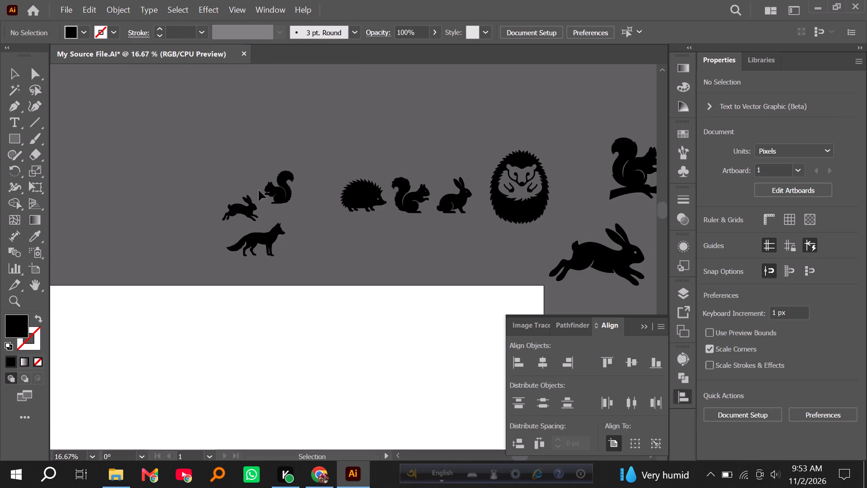
drag(244, 173, 303, 257)
drag(281, 194, 424, 236)
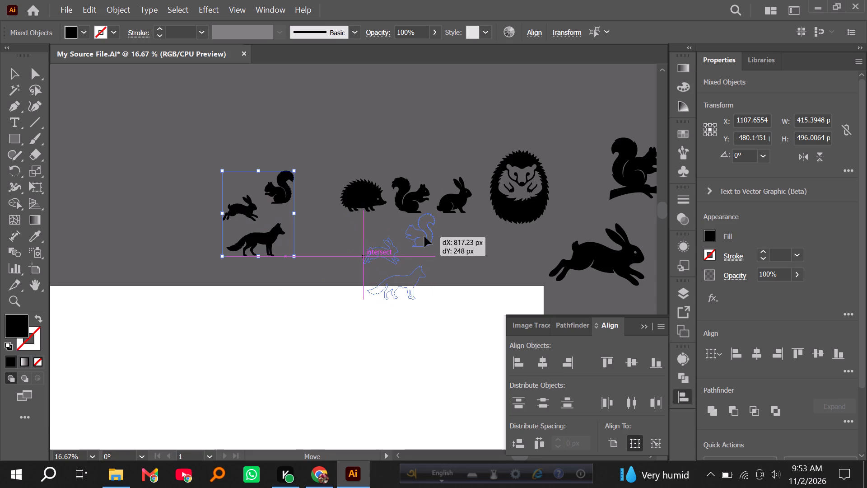
drag(424, 236, 427, 239)
Move the hedgehog, squirrel and rabbit row together with the three animals beneath it up and left, fully above the artboard.
drag(343, 160, 443, 319)
drag(452, 202, 434, 199)
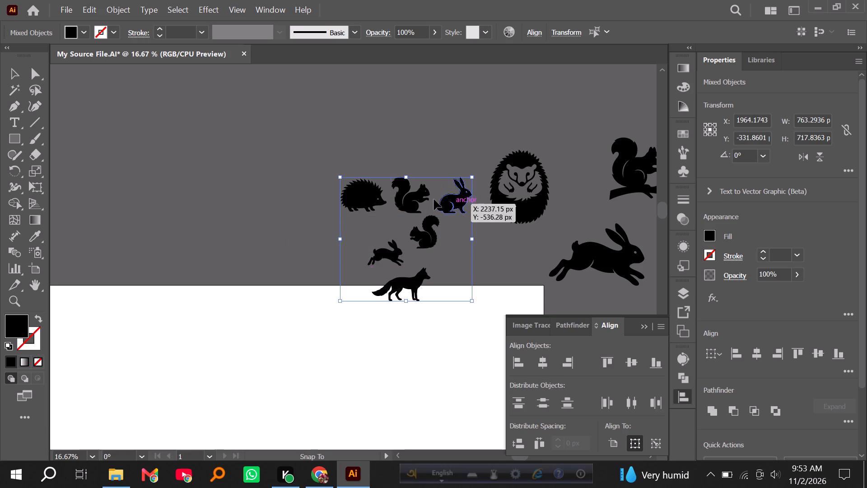
drag(434, 199, 346, 161)
click(381, 210)
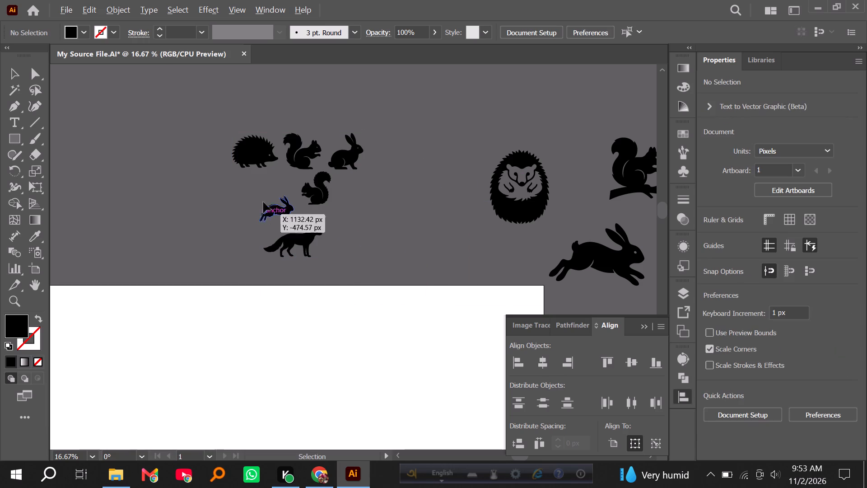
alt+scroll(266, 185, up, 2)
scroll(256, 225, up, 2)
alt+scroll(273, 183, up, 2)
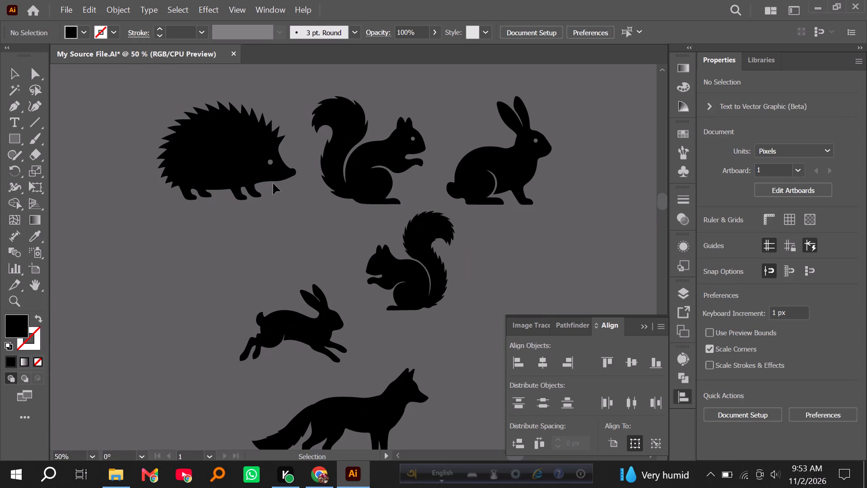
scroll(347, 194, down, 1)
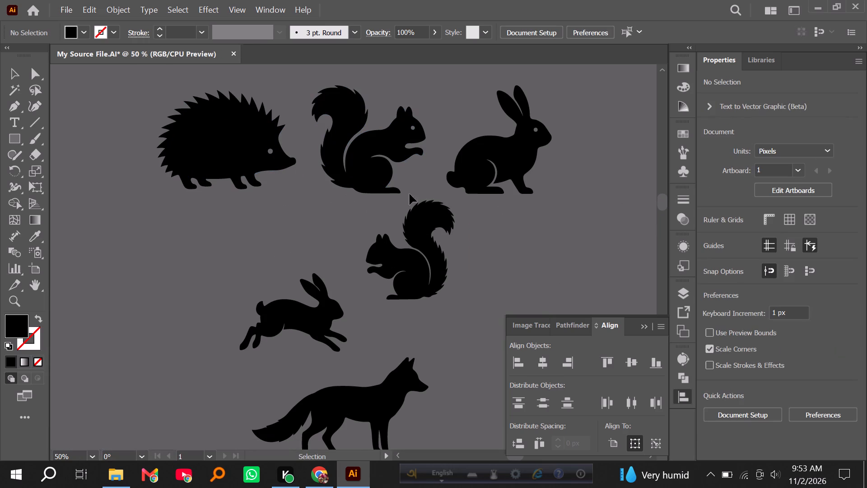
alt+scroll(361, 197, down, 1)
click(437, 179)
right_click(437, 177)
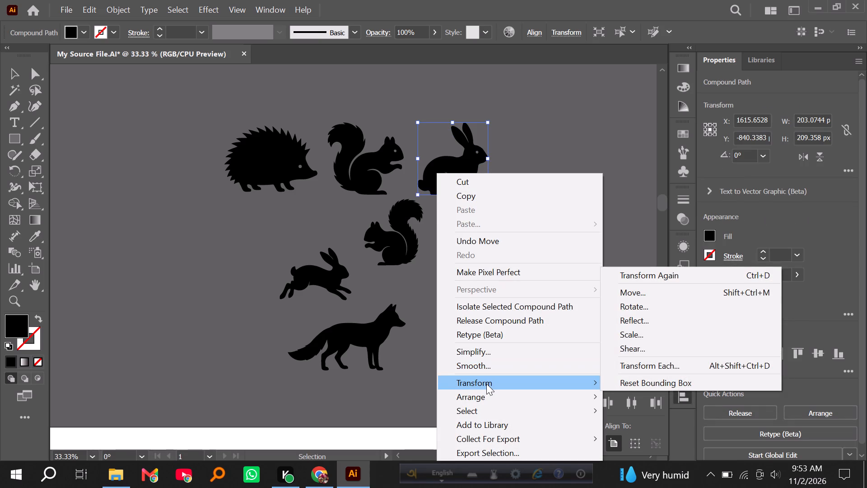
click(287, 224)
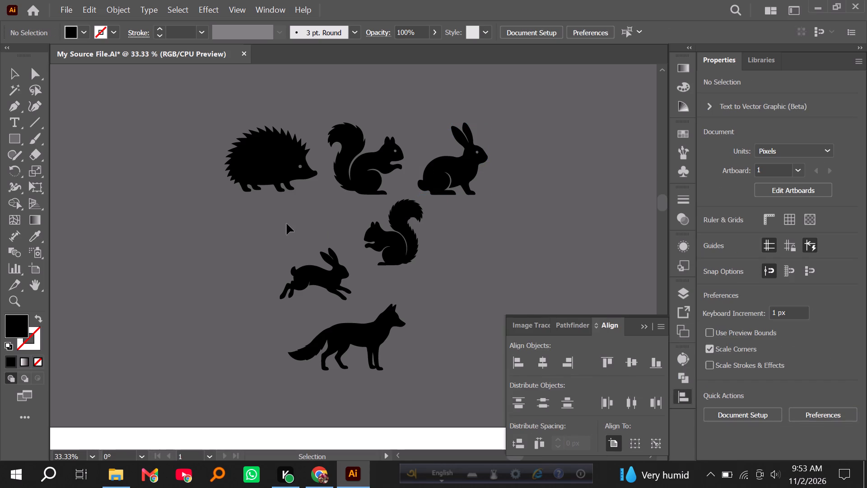
Move the small squirrel right and slightly down so it sits beneath the sitting rabbit.
drag(402, 252, 417, 257)
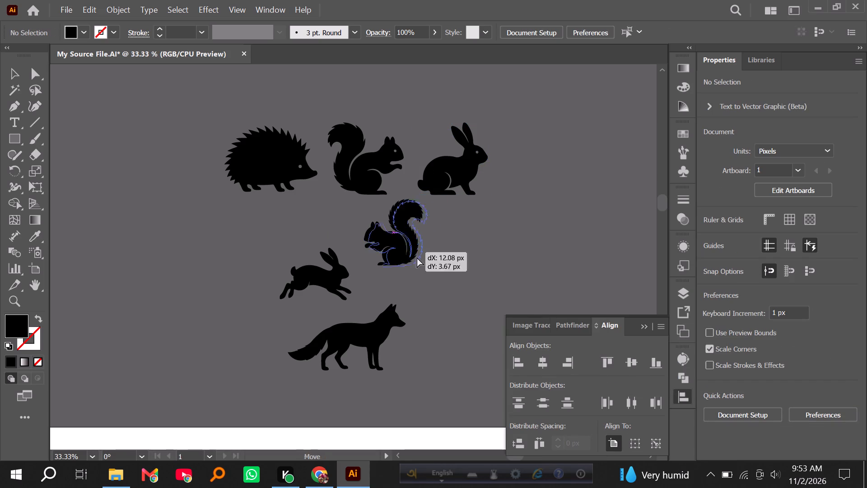
drag(417, 257, 452, 266)
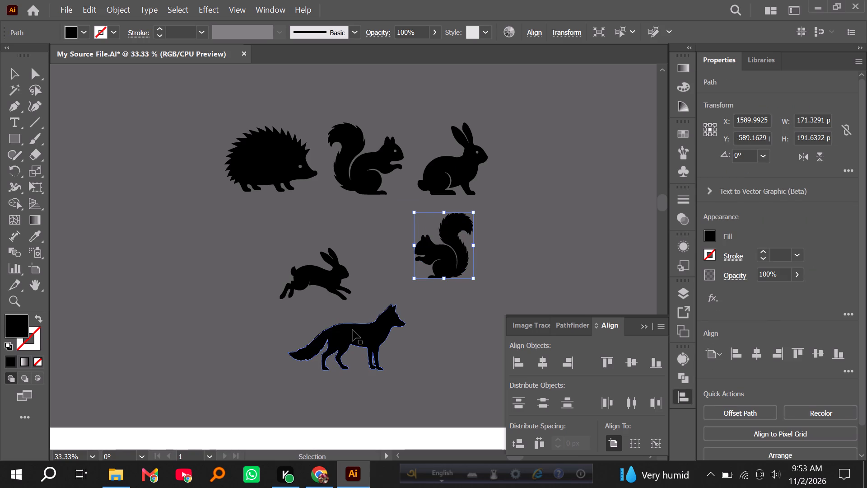
Enlarge the small running rabbit proportionally from its centre to about 271 by 198 px.
click(336, 284)
alt+shift+drag(351, 275, 352, 275)
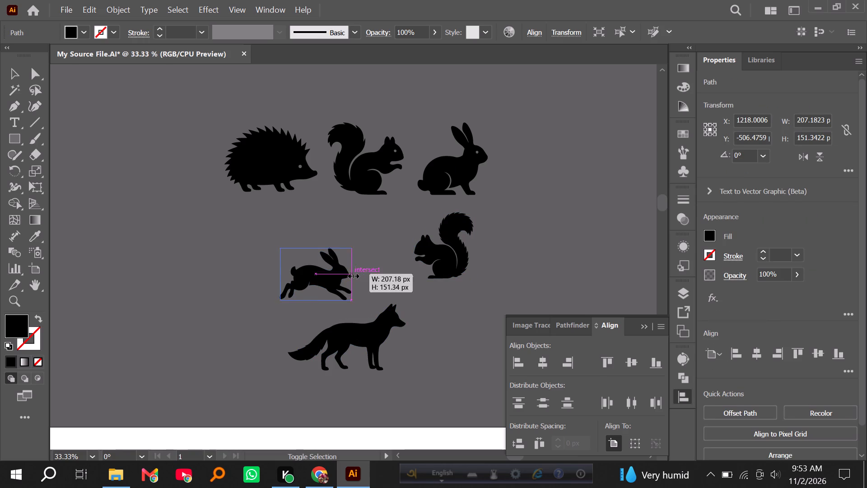
alt+shift+drag(352, 275, 362, 278)
right_click(336, 279)
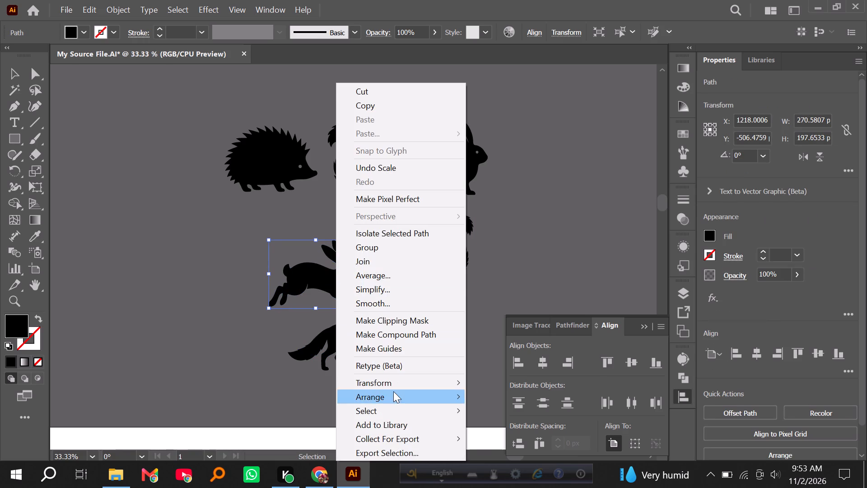
click(283, 332)
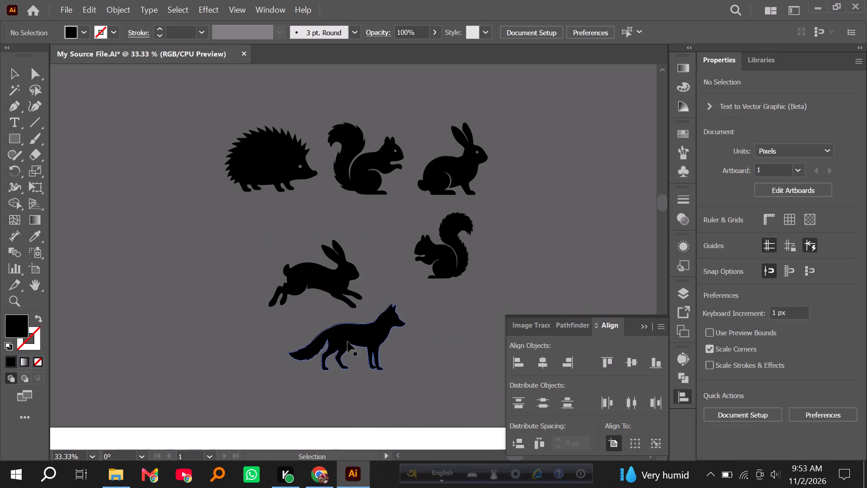
Place the fox to the left of the running rabbit and reflect both together across the vertical axis.
drag(352, 343, 199, 289)
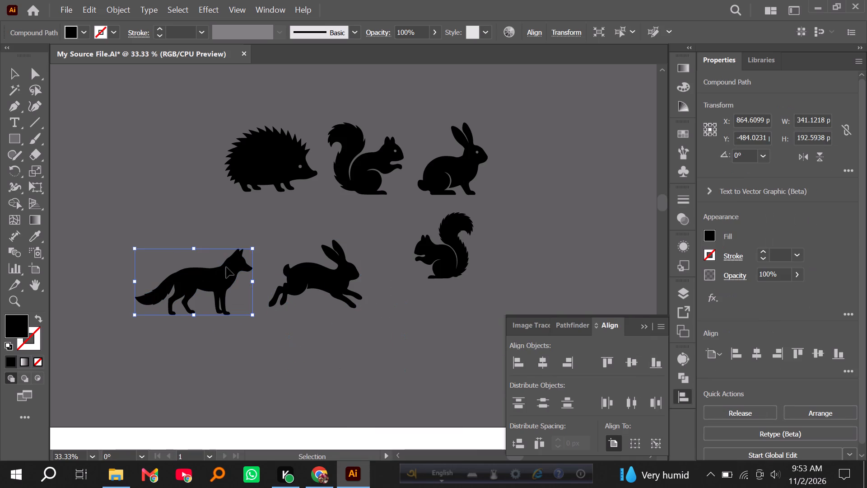
drag(196, 241, 298, 304)
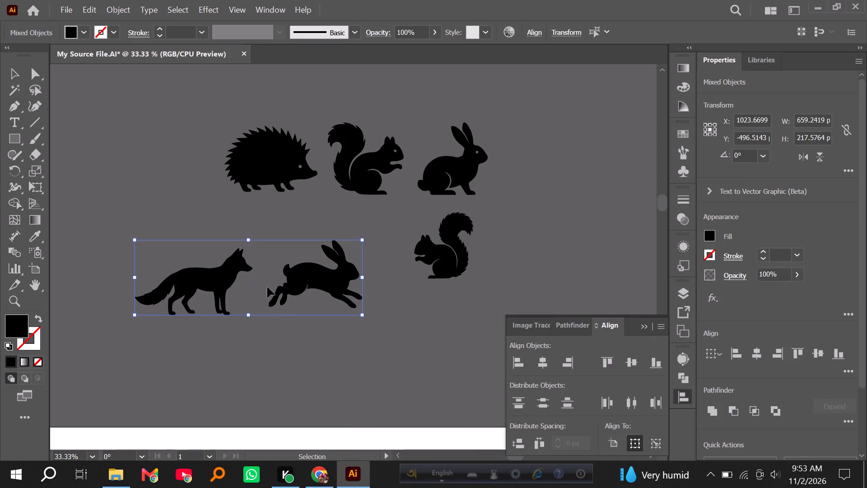
right_click(266, 286)
click(301, 206)
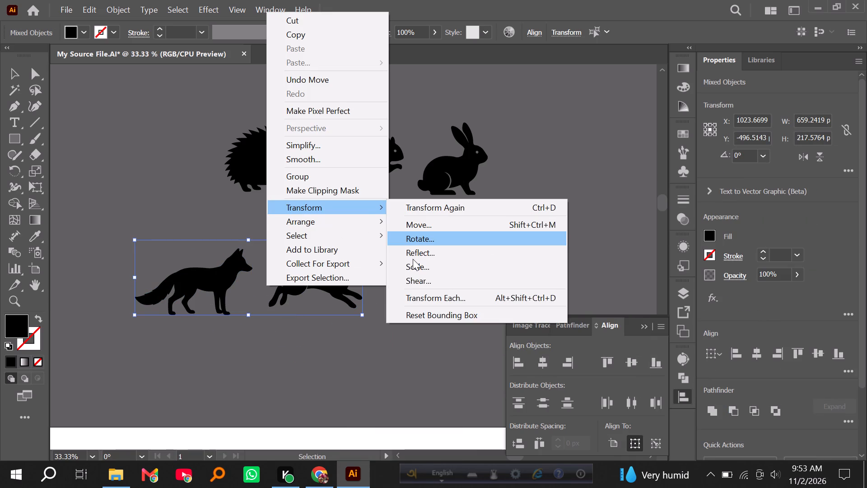
click(413, 254)
click(676, 361)
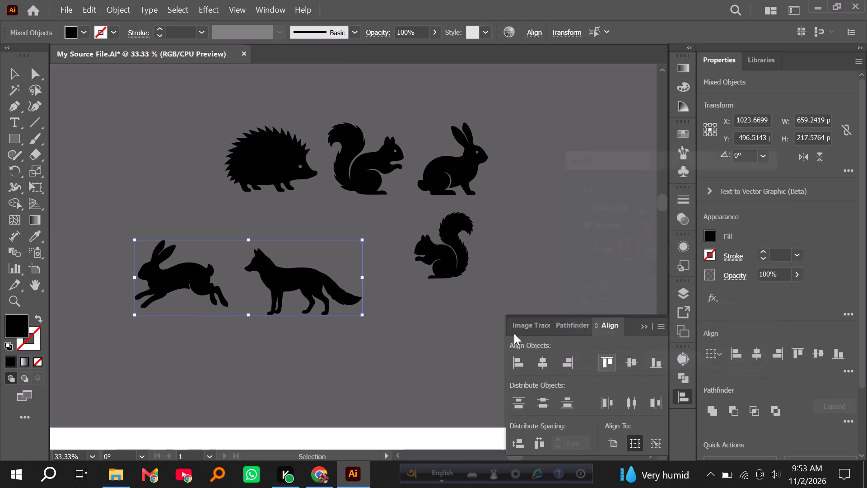
click(417, 320)
Line up the running rabbit and fox as a lower row, with the fox between the rabbit and the small squirrel.
drag(282, 275, 258, 259)
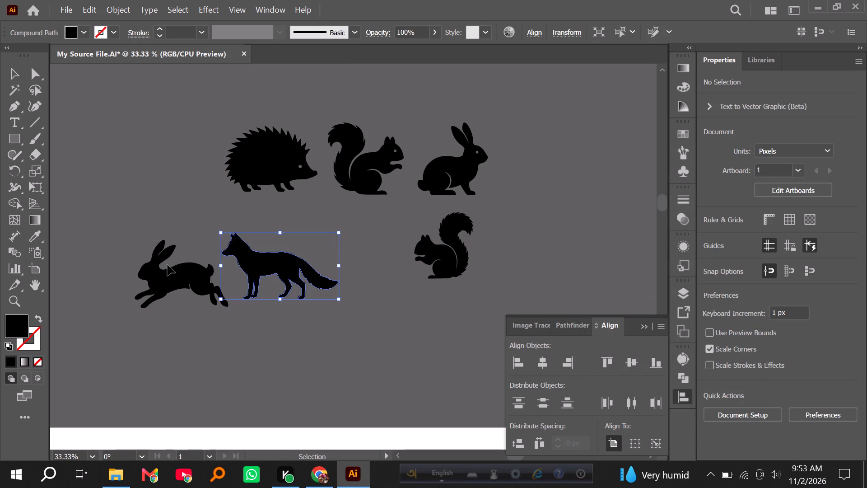
drag(256, 262, 343, 254)
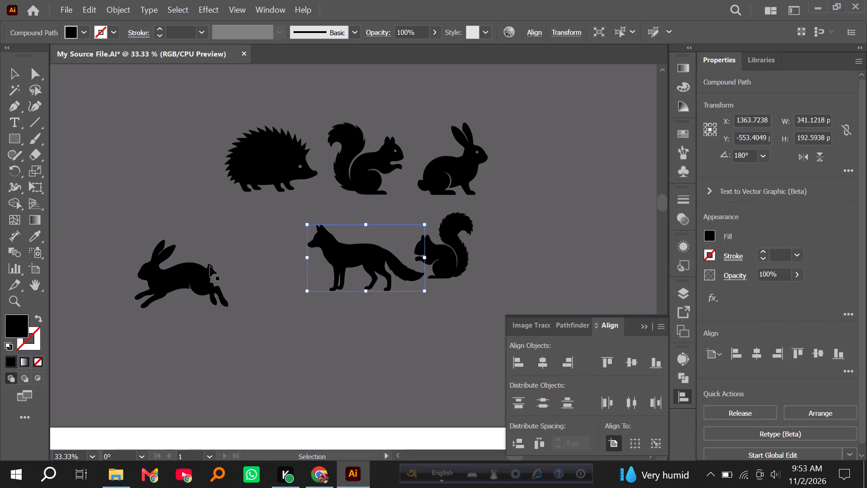
drag(170, 269, 246, 249)
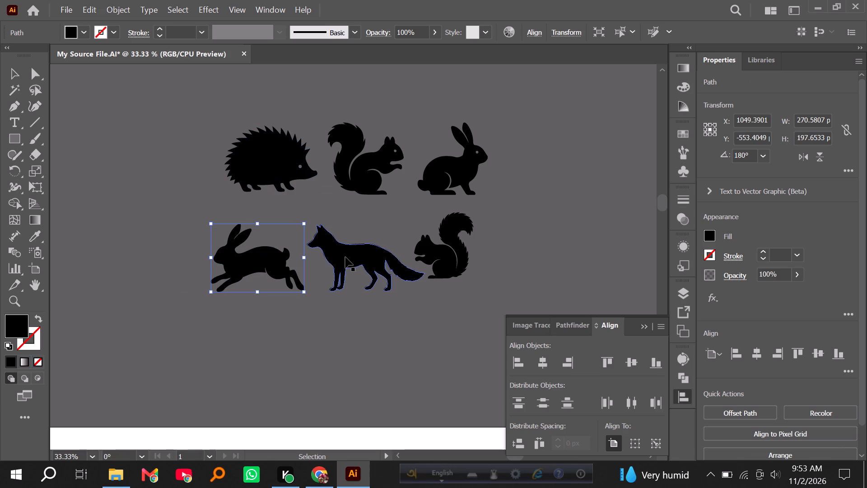
Swap the hedgehog and fox, putting the fox first in the upper row and the hedgehog in the middle of the lower row.
drag(280, 172, 399, 300)
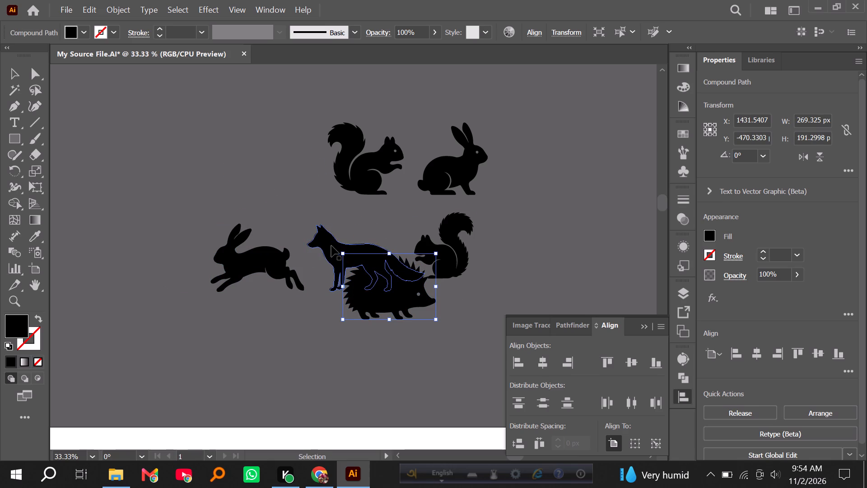
drag(330, 246, 224, 140)
click(387, 274)
drag(383, 273, 355, 242)
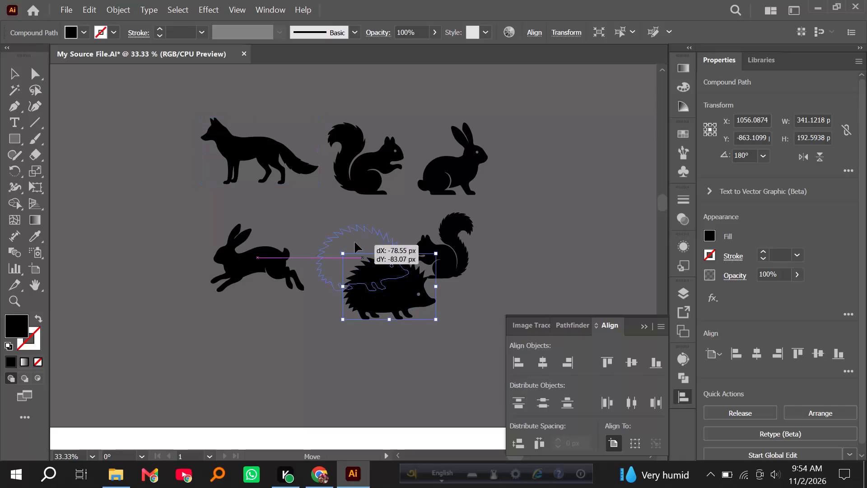
drag(355, 242, 347, 239)
right_click(348, 242)
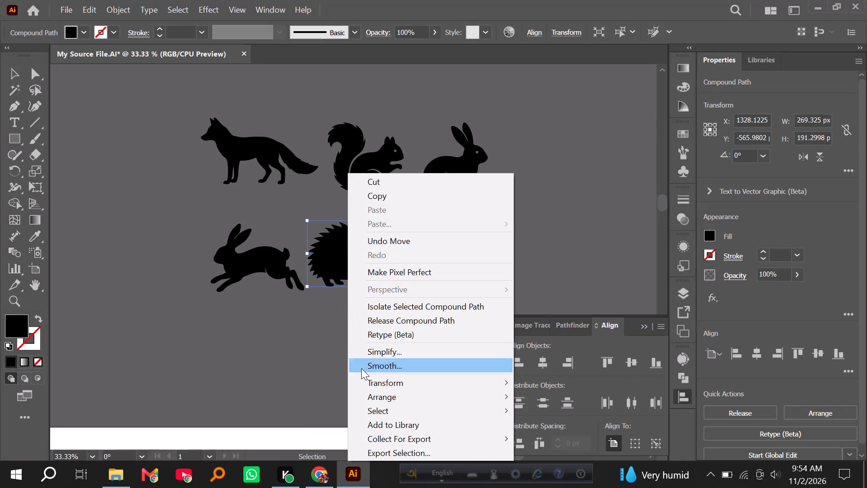
click(294, 358)
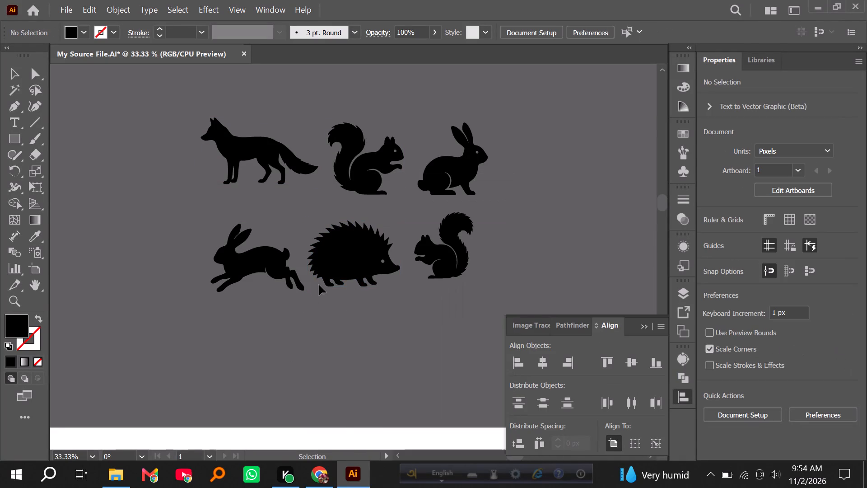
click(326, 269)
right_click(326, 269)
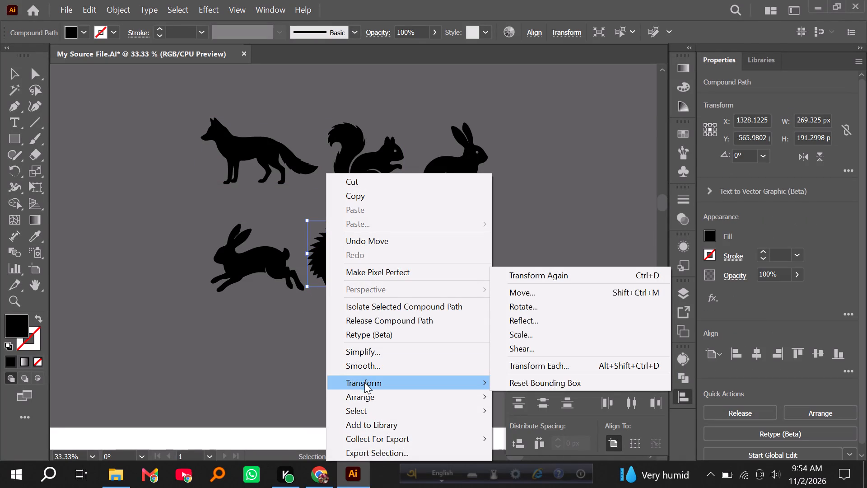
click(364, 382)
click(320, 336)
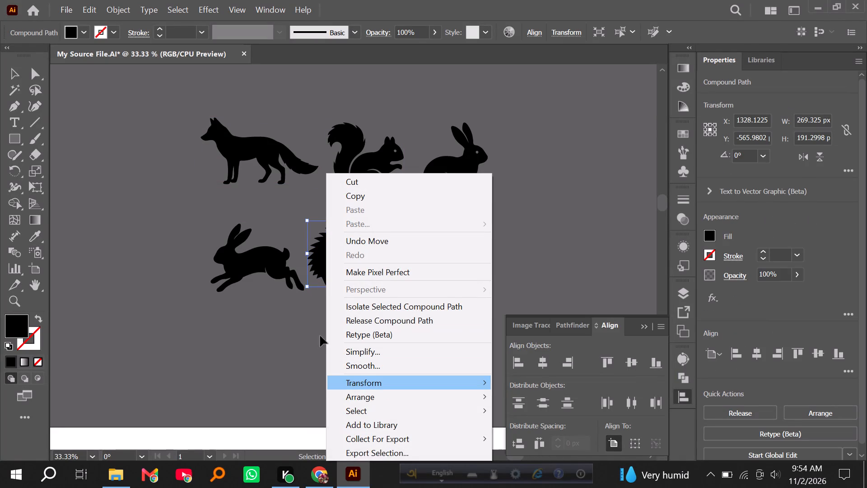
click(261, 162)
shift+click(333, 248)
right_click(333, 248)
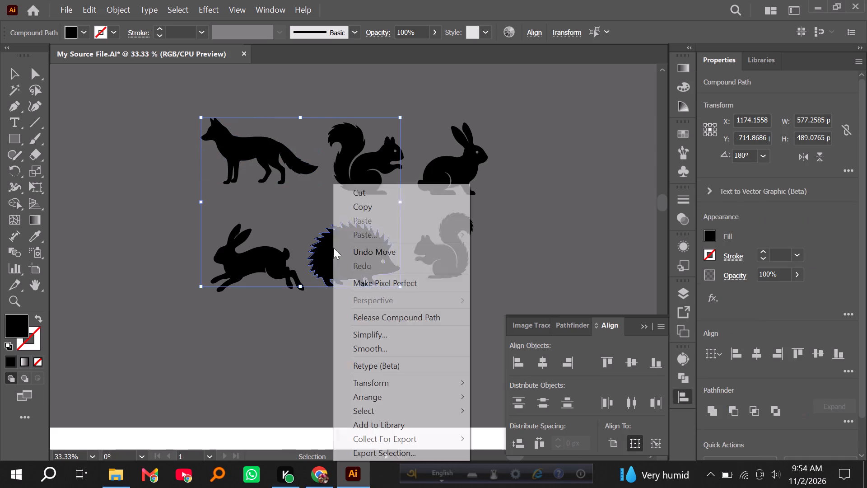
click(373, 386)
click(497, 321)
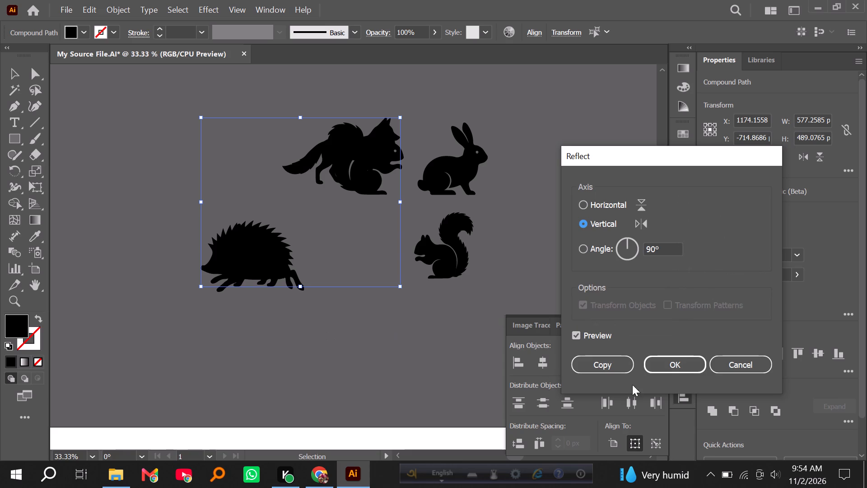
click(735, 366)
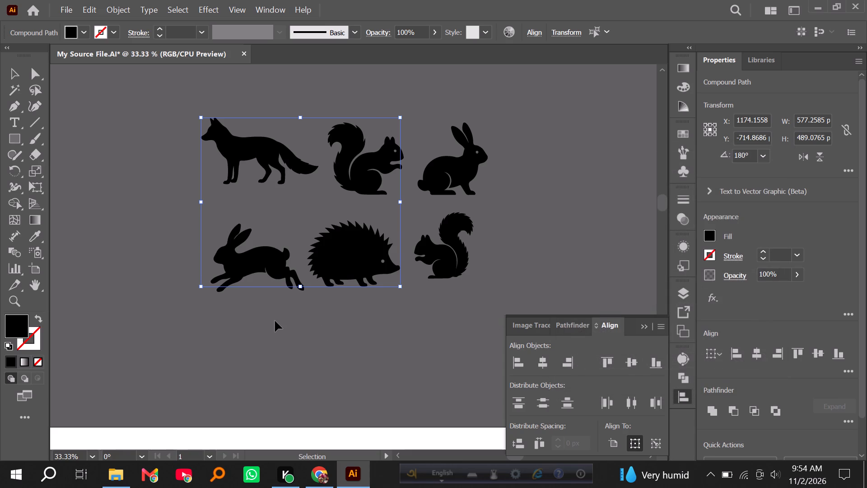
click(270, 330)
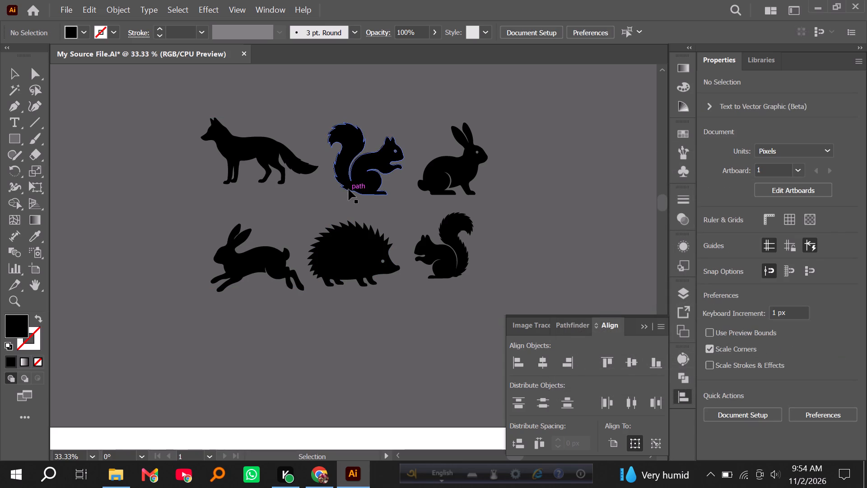
Move the fox and hedgehog together clear of the other animals, up and to the left, and reflect them across the vertical axis.
click(253, 160)
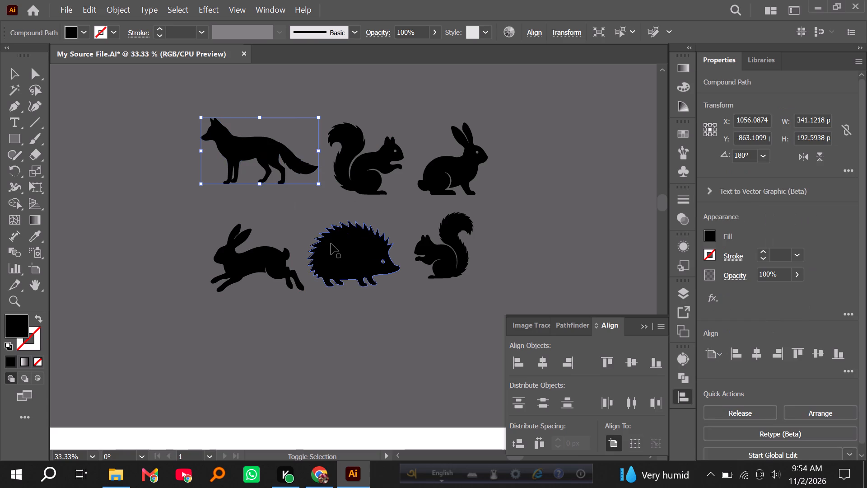
shift+click(331, 244)
scroll(327, 247, down, 2)
alt+scroll(329, 247, down, 2)
drag(335, 242, 240, 226)
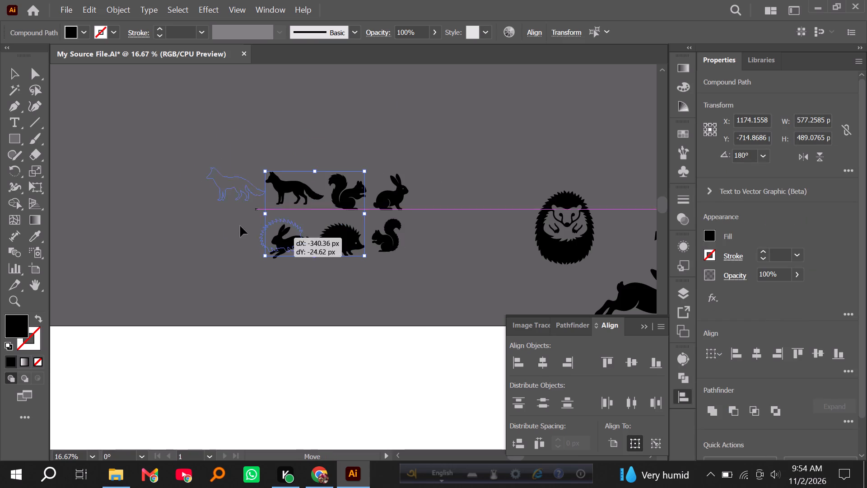
drag(240, 226, 163, 194)
right_click(163, 194)
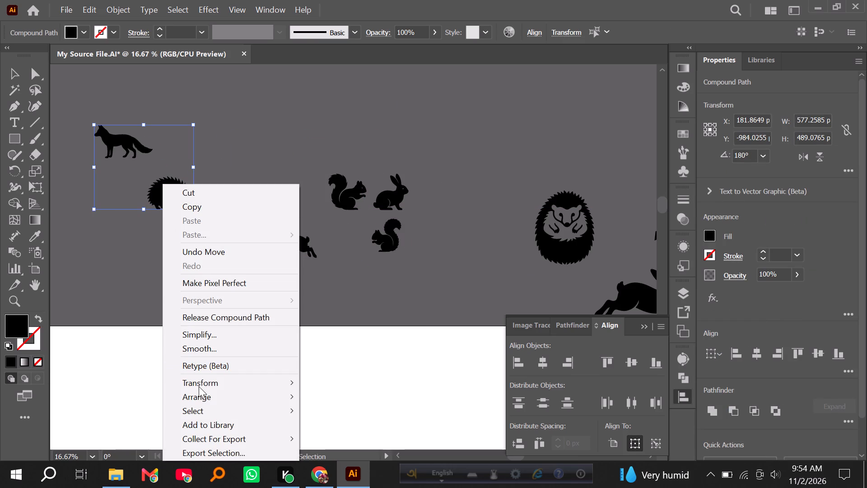
click(198, 385)
click(326, 325)
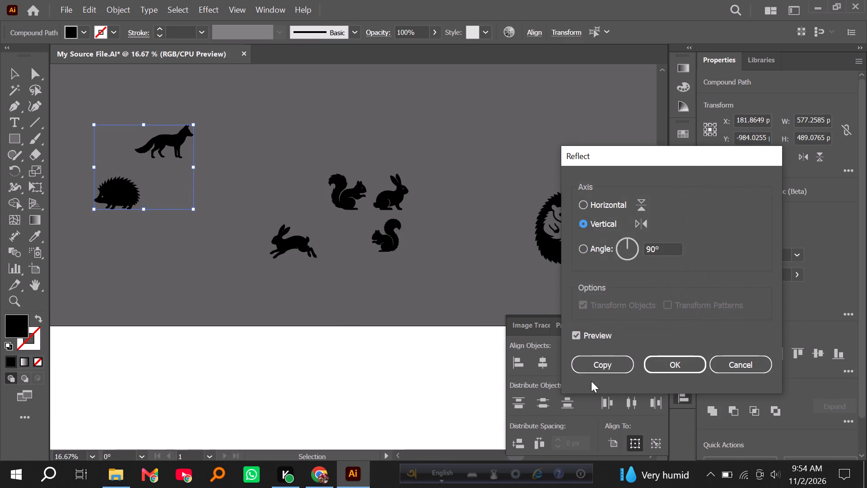
click(652, 367)
click(210, 320)
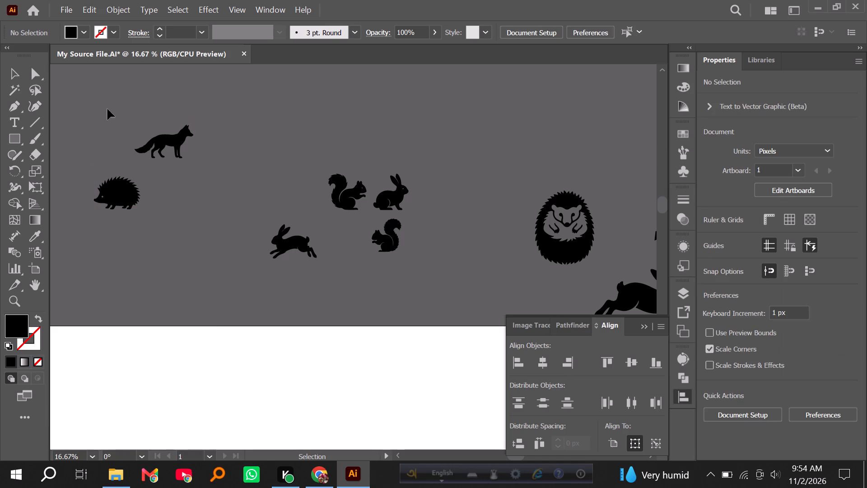
Move the reflected fox and hedgehog together back beside the other animals, with the fox level with the upper row.
drag(107, 109, 175, 234)
drag(170, 141, 285, 188)
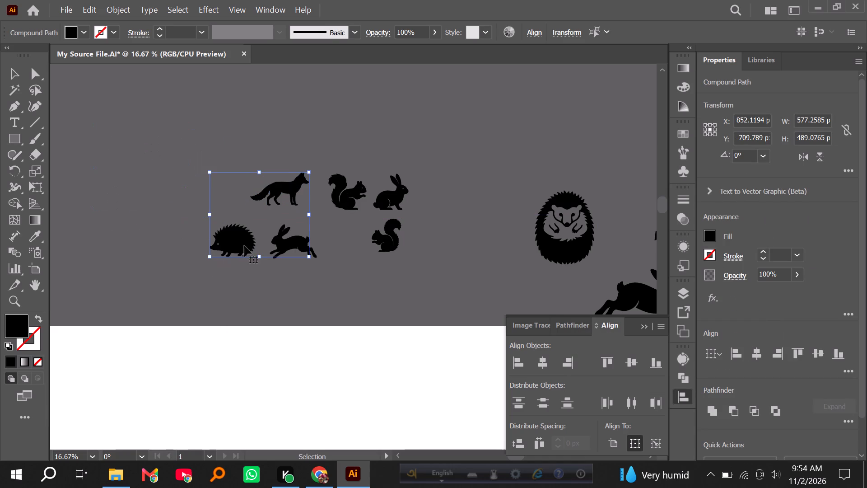
Move the hedgehog between the running rabbit and the small squirrel in the lower row, shifting the rabbit slightly left to make room.
click(243, 305)
drag(237, 240, 336, 244)
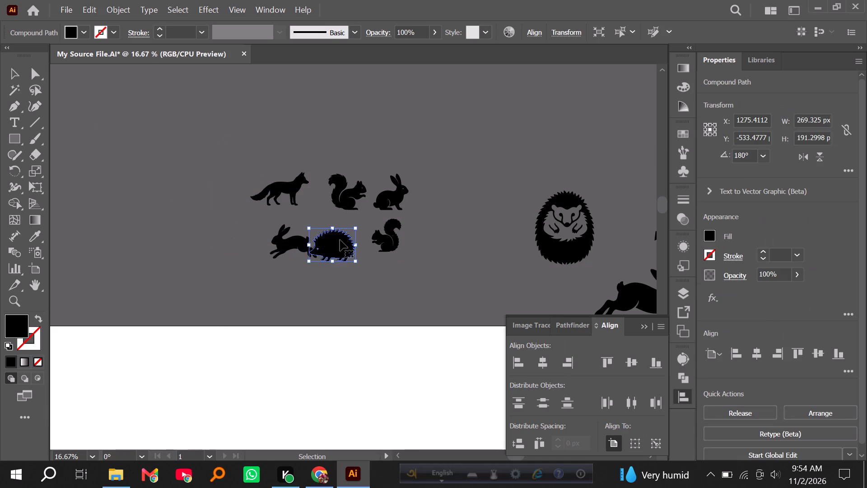
alt+scroll(330, 246, up, 2)
drag(334, 247, 355, 235)
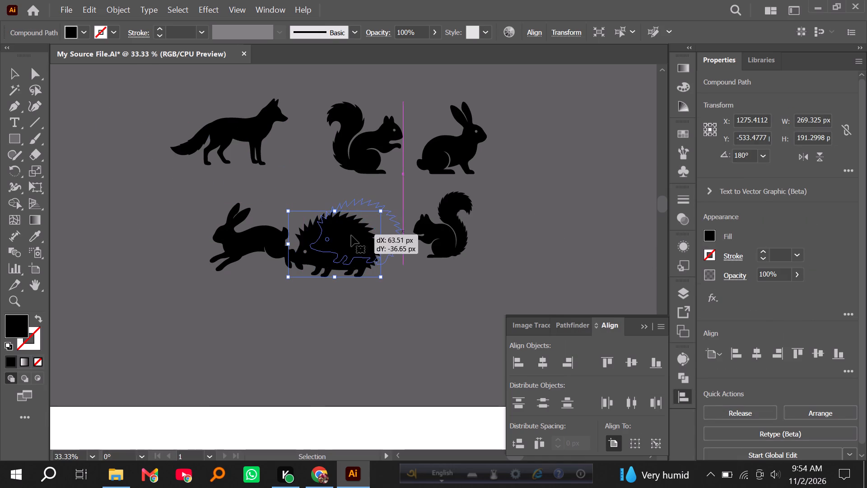
drag(254, 243, 247, 242)
click(347, 233)
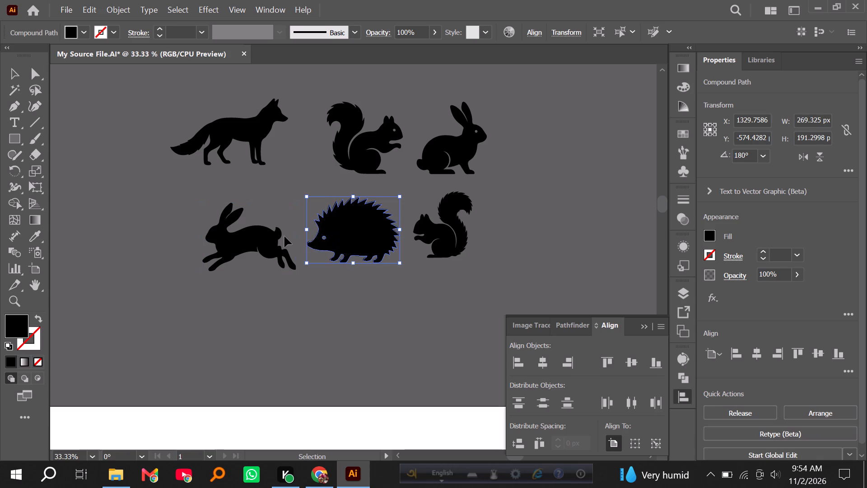
alt+scroll(279, 240, down, 1)
scroll(261, 242, up, 2)
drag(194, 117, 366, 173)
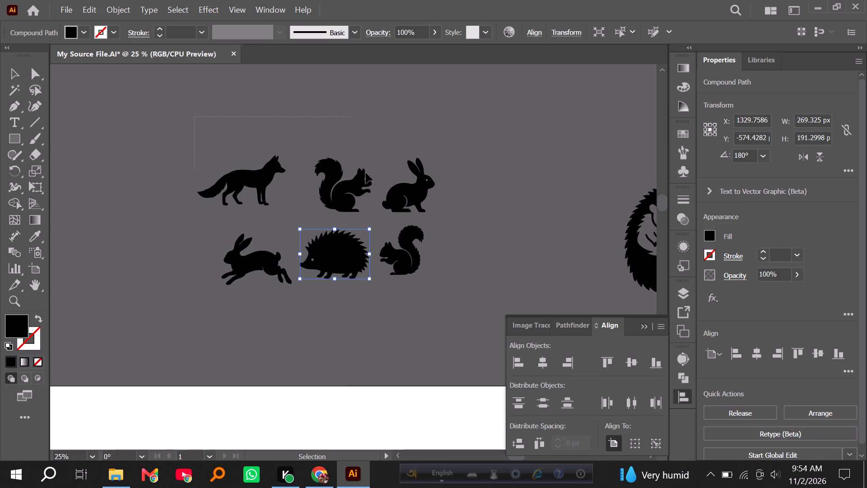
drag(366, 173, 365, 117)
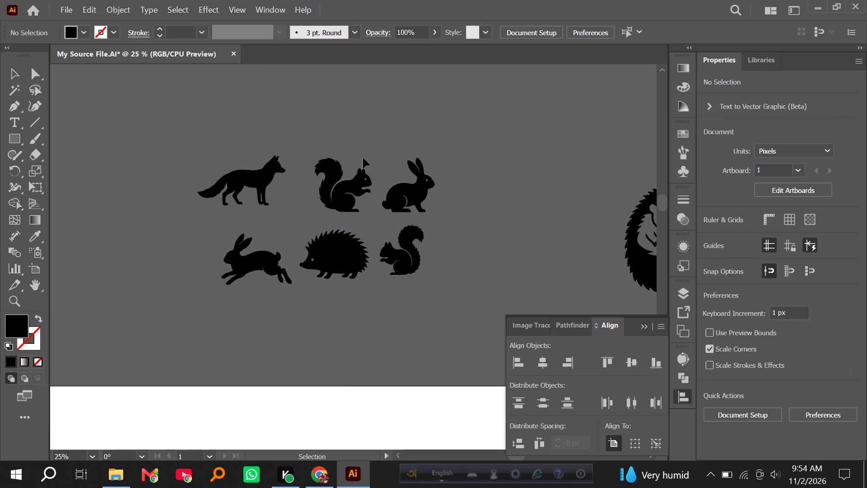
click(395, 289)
Swap the two rabbits, putting the sitting one first in the lower row and the running one last in the upper row.
drag(410, 193, 409, 195)
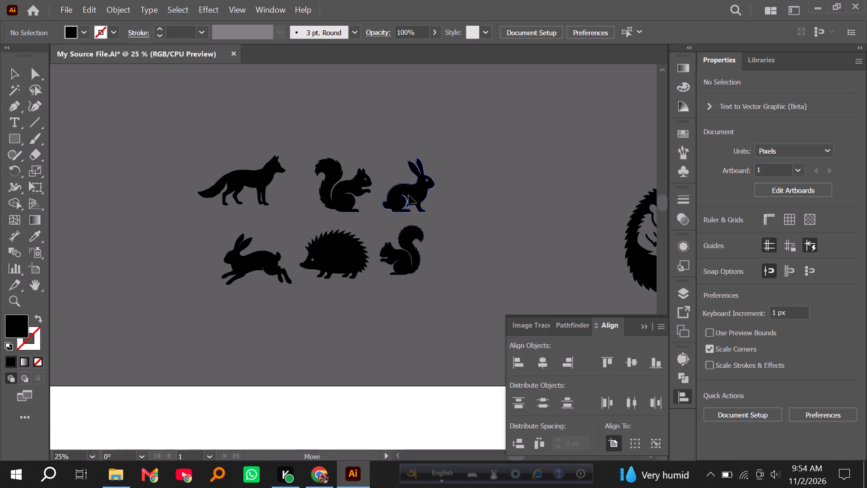
drag(409, 195, 256, 266)
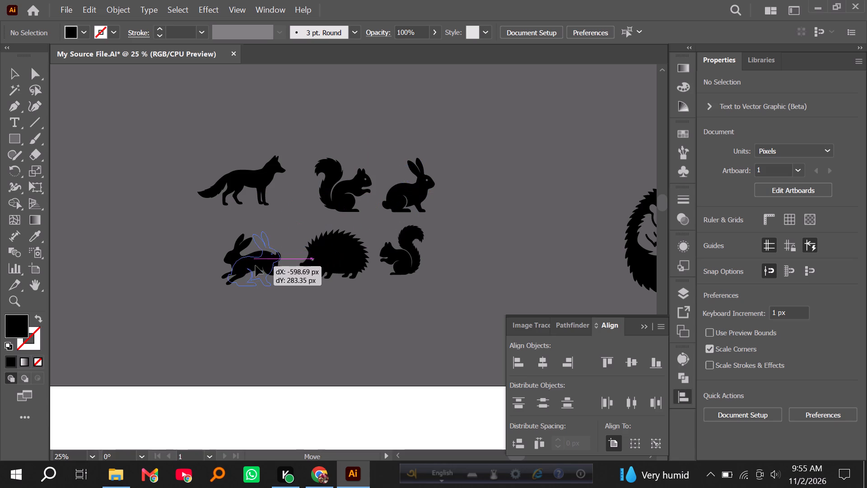
drag(256, 266, 254, 270)
click(219, 252)
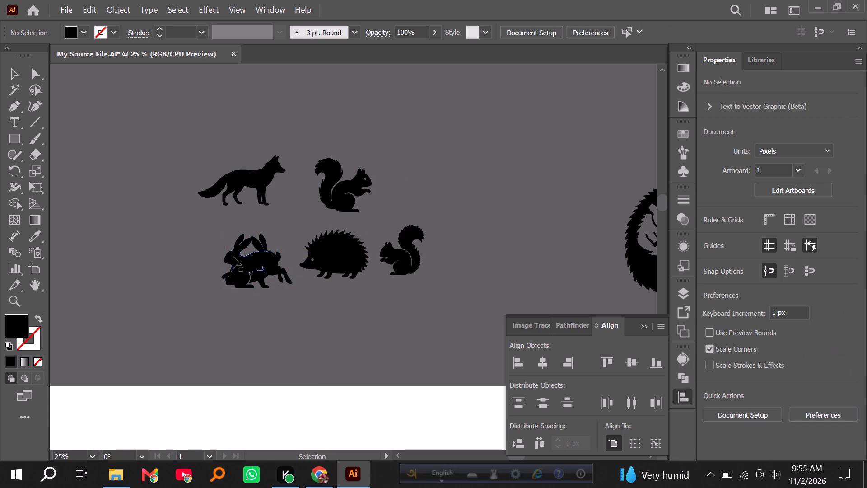
drag(233, 257, 390, 176)
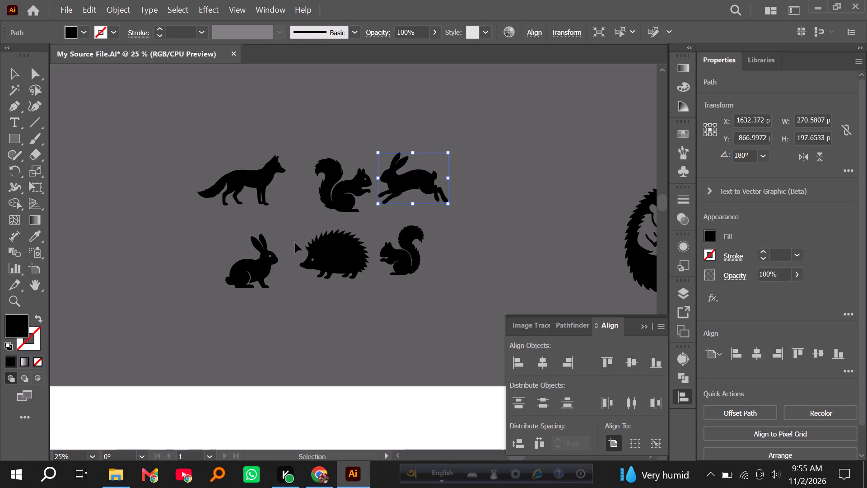
Reflect the running rabbit across the vertical axis.
right_click(413, 188)
click(461, 379)
click(564, 319)
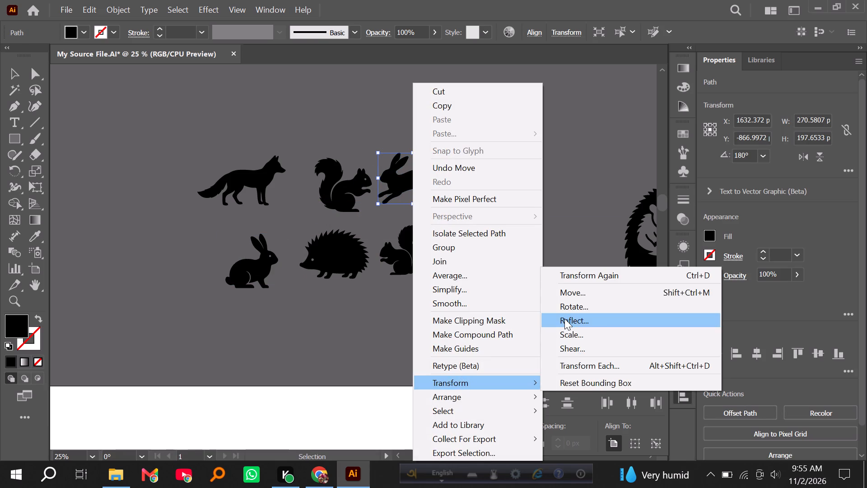
click(673, 364)
click(412, 310)
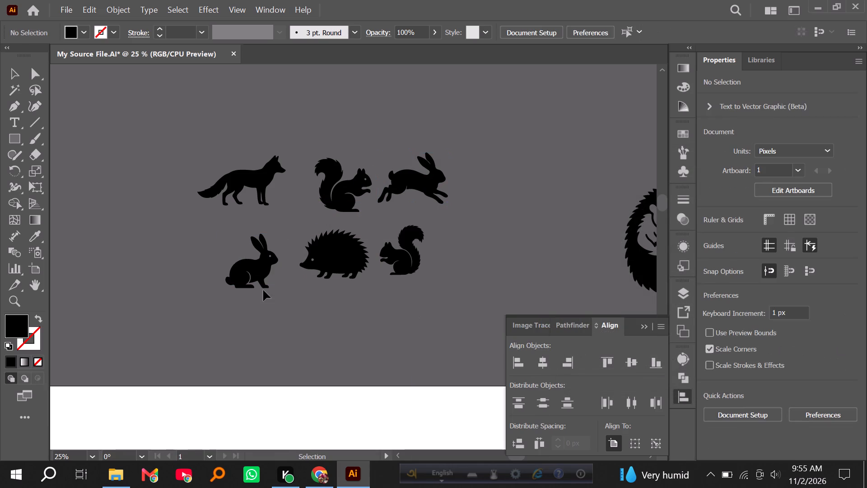
Reflect the sitting rabbit across the vertical axis and move it slightly up and closer to the hedgehog.
click(253, 276)
right_click(250, 275)
click(298, 396)
click(298, 385)
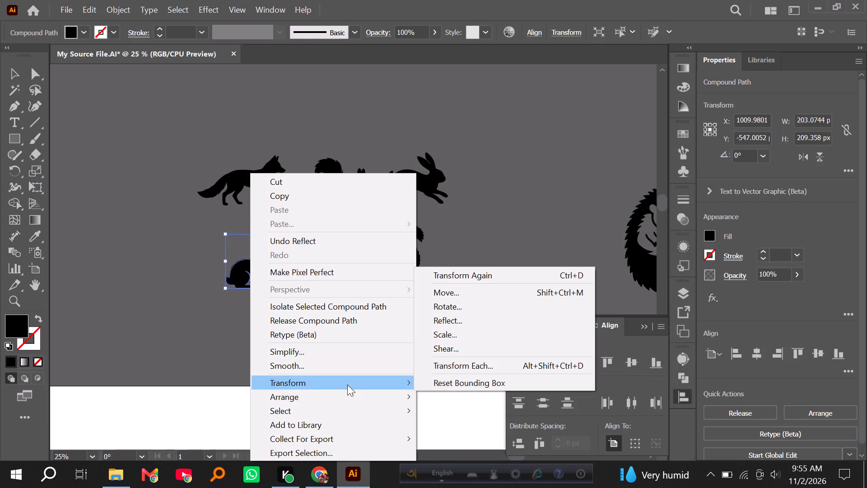
click(451, 324)
click(400, 319)
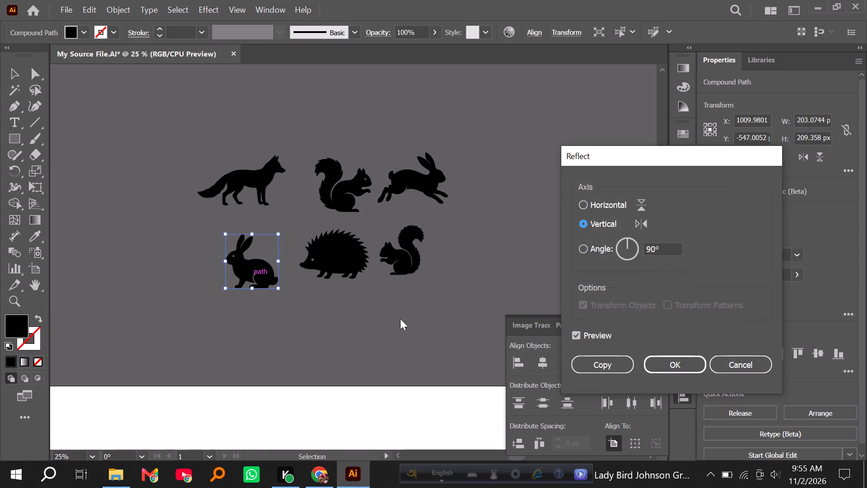
click(668, 366)
click(412, 343)
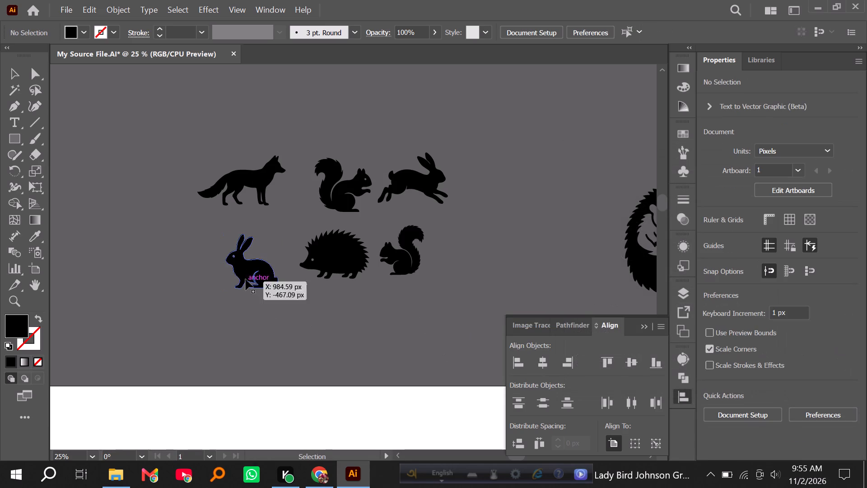
drag(249, 274, 256, 263)
Align the upper row's fox, squirrel and running rabbit on their vertical centres and distribute them evenly by horizontal centres.
drag(219, 154, 459, 208)
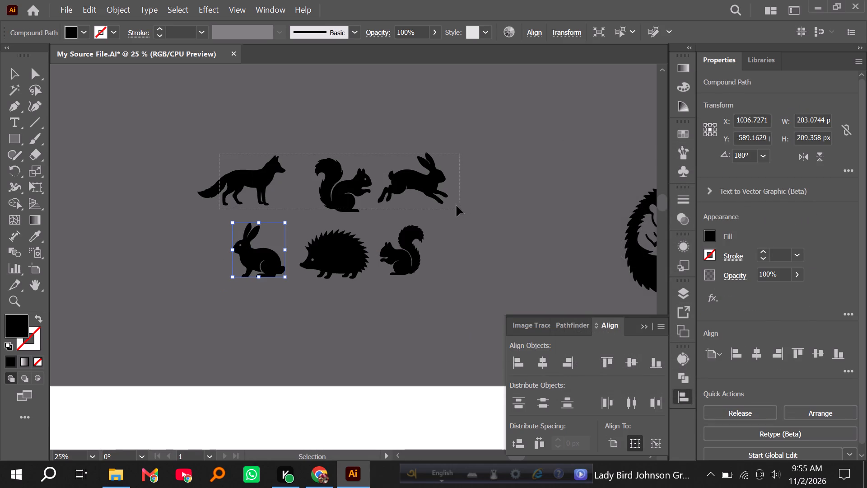
triple_click(635, 362)
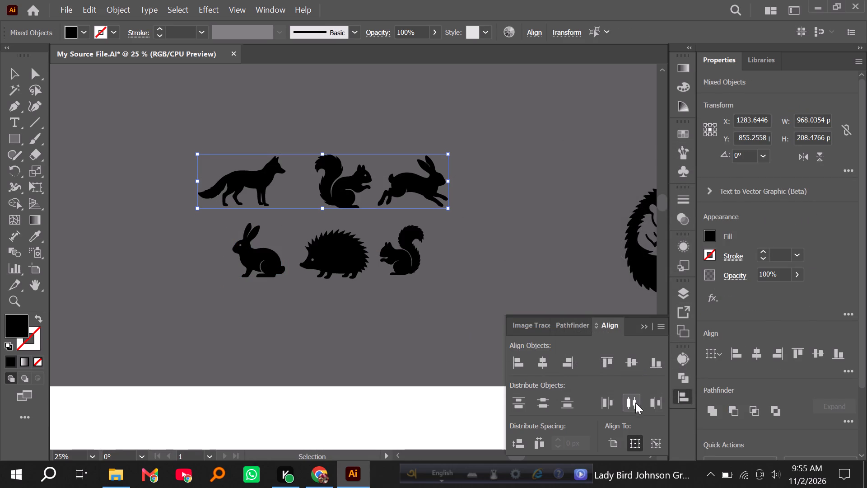
click(632, 402)
triple_click(632, 402)
double_click(277, 322)
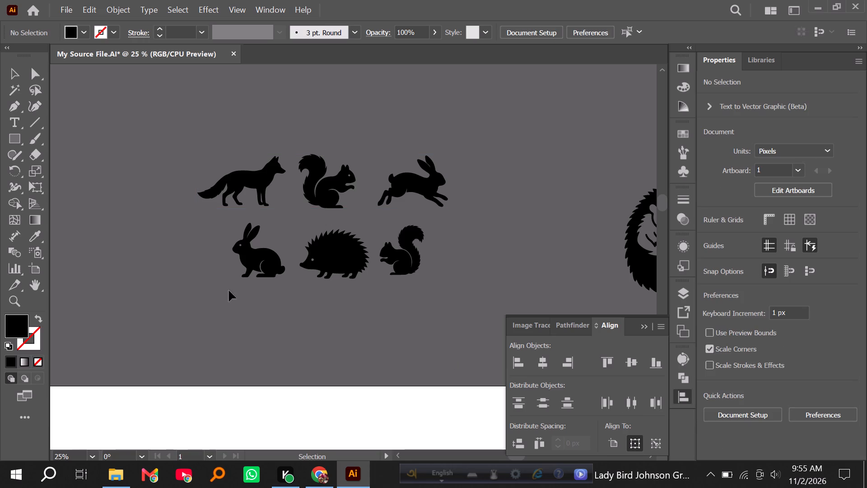
Align the lower row's sitting rabbit, hedgehog and small squirrel on their vertical centres.
drag(182, 240, 443, 287)
double_click(630, 367)
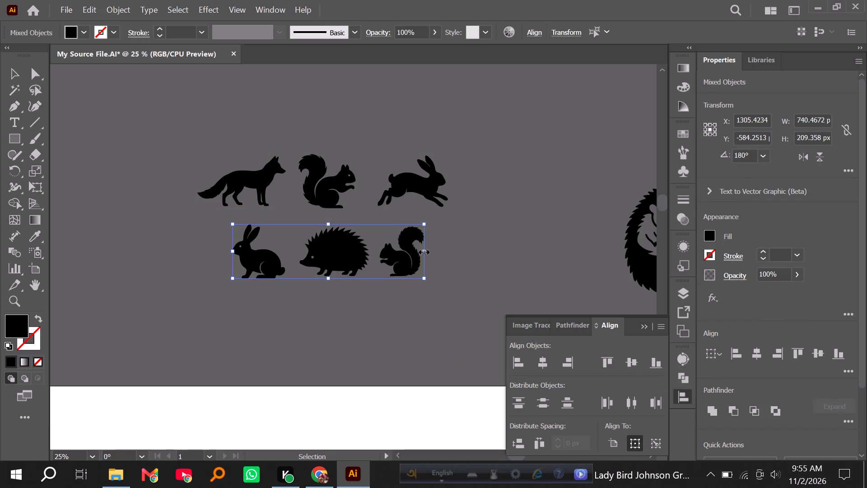
Scale the lower row up proportionally from its centre to about 814 px wide and 230 px high.
shift+drag(424, 251, 430, 252)
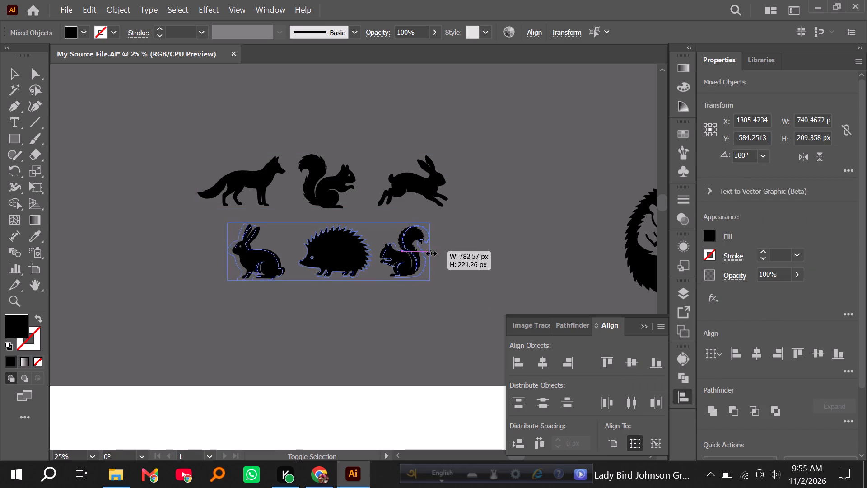
shift+drag(430, 252, 433, 253)
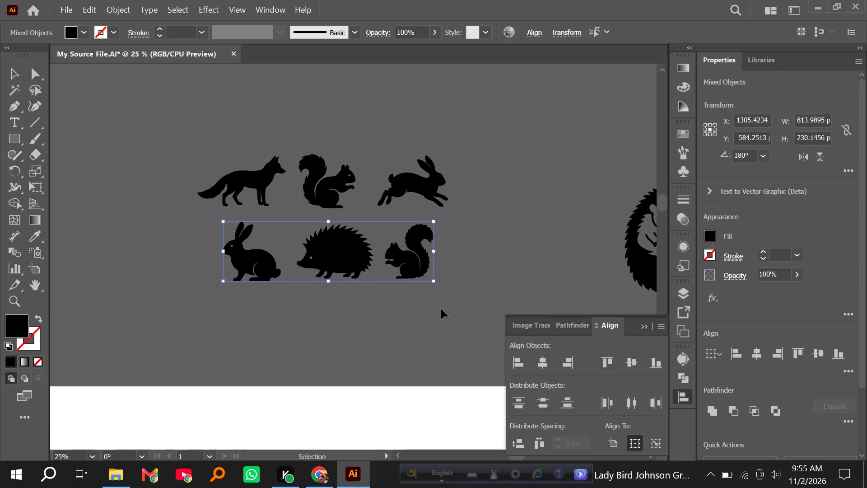
Nudge the enlarged lower row down about 15 px, away from the upper row.
key(Down)
key(Down)
key(Down)
key(Down)
key(Down)
key(Down)
key(Down)
key(Down)
key(Down)
key(Down)
key(Down)
key(Down)
key(Down)
key(Down)
key(Down)
key(Down)
key(Down)
key(Down)
key(Down)
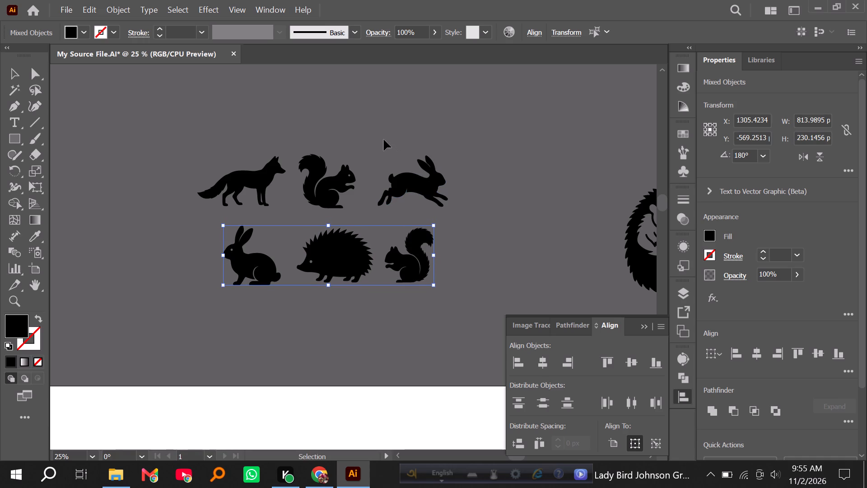
Nudge the running rabbit in the upper row about 25 px left, closer to the squirrel.
click(403, 181)
key(Left)
key(Left)
key(Left)
key(Left)
key(Left)
key(Left)
key(Left)
key(Left)
key(Left)
key(Left)
key(Left)
key(Left)
key(Left)
key(Left)
key(Left)
key(Left)
key(Left)
key(Left)
key(Left)
key(Left)
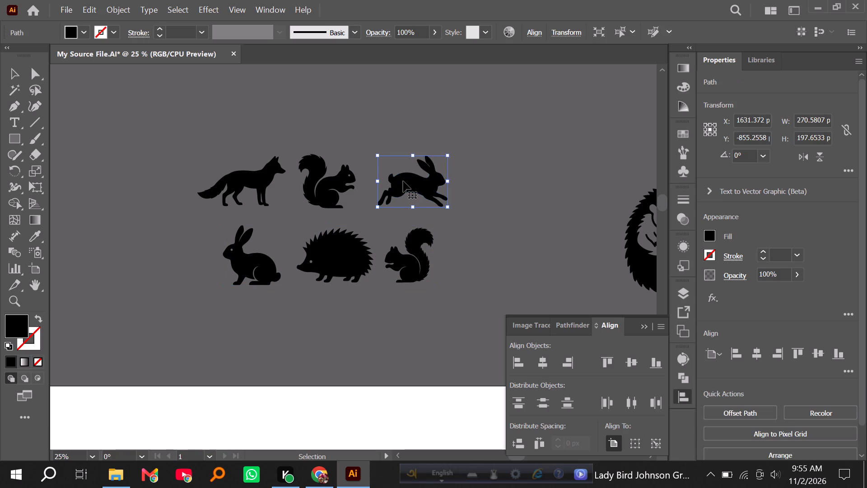
Realign the upper row's three animals on their vertical centres and redistribute them by horizontal centres.
drag(219, 137, 413, 188)
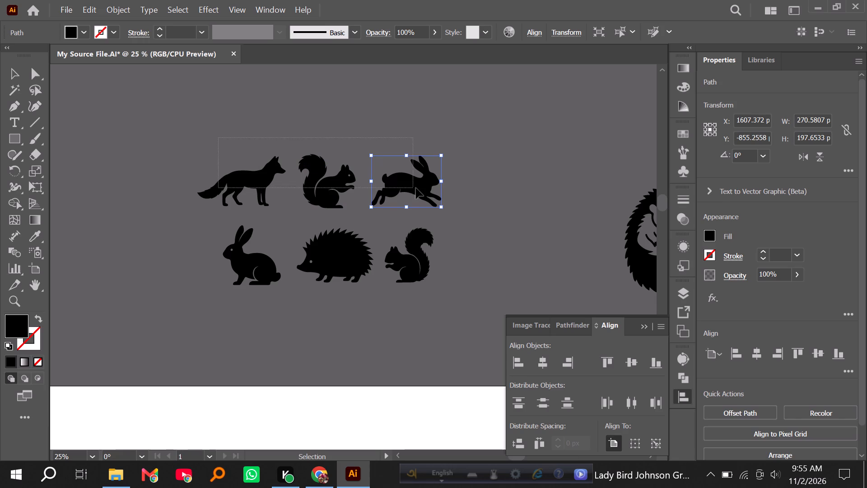
click(629, 361)
click(630, 404)
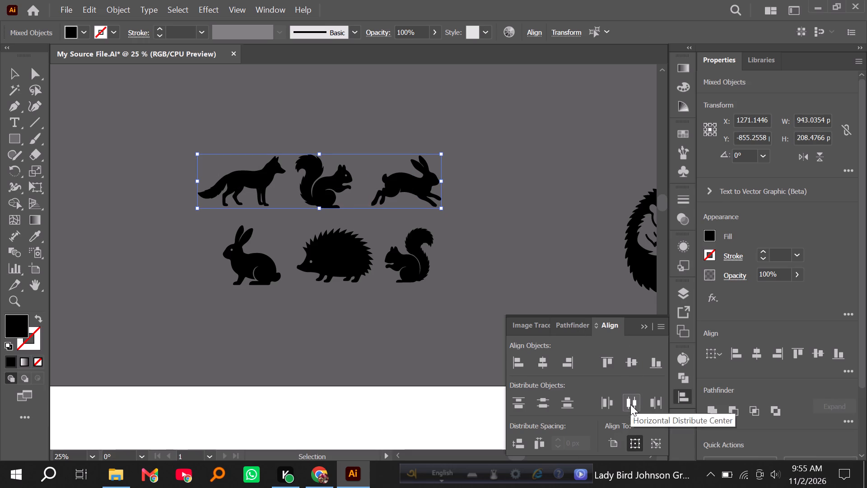
click(630, 404)
double_click(516, 260)
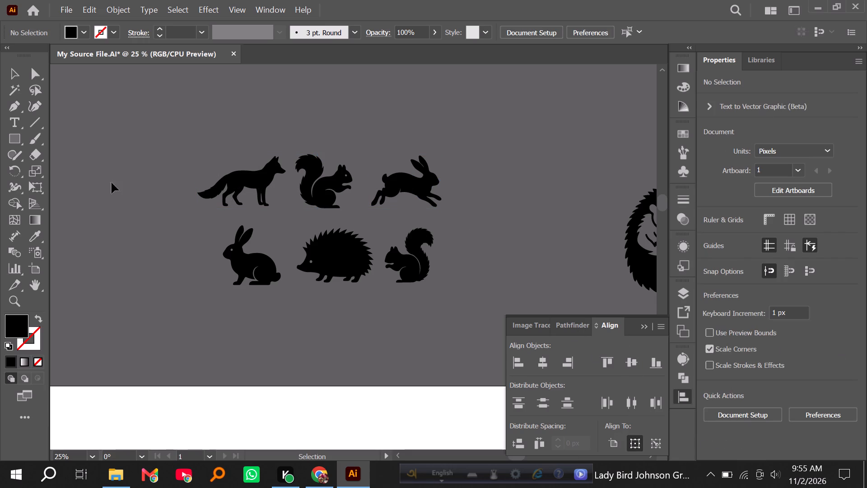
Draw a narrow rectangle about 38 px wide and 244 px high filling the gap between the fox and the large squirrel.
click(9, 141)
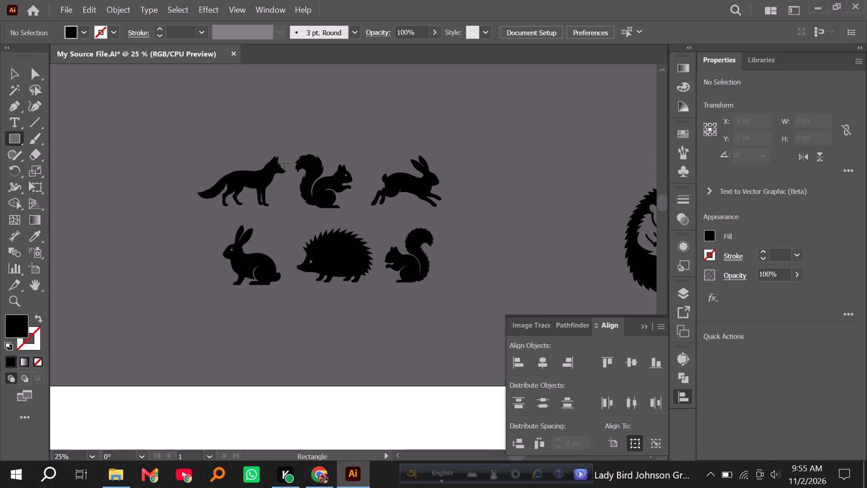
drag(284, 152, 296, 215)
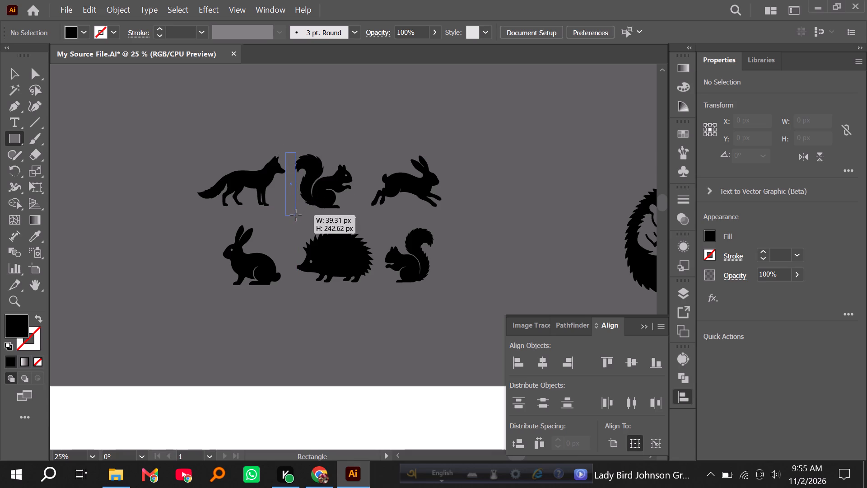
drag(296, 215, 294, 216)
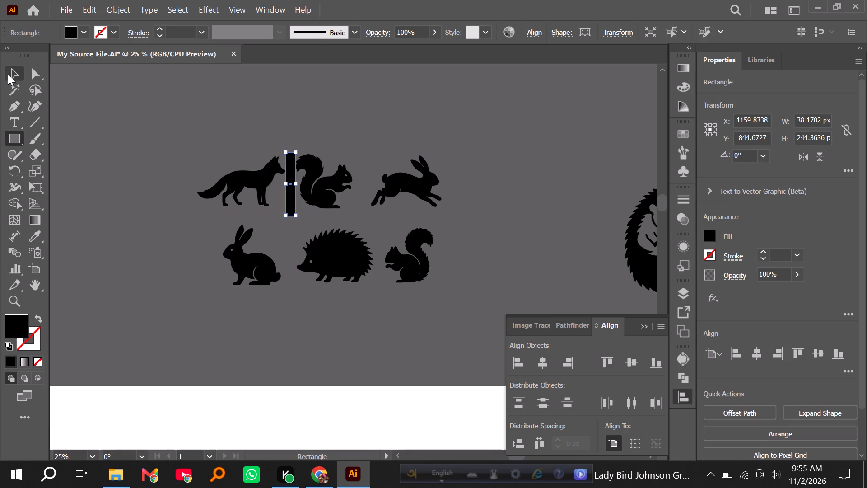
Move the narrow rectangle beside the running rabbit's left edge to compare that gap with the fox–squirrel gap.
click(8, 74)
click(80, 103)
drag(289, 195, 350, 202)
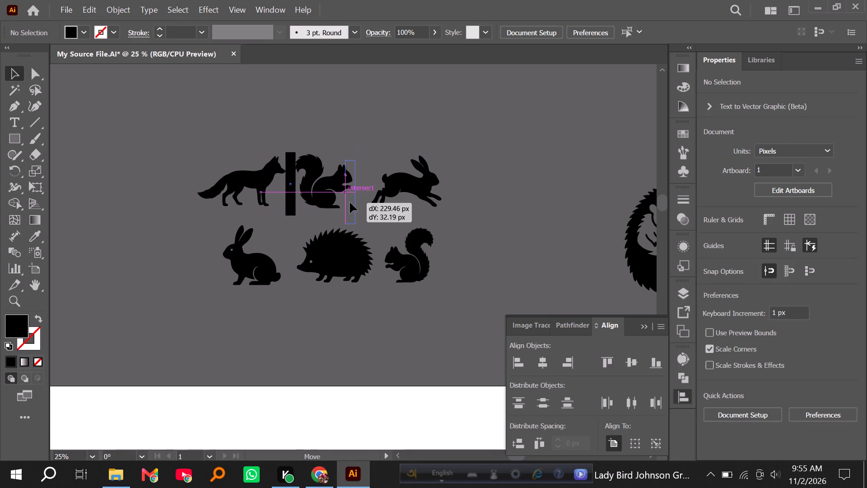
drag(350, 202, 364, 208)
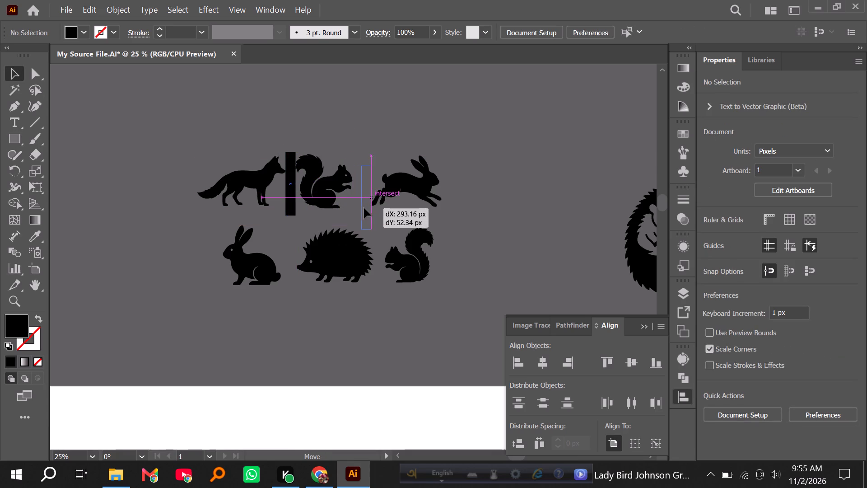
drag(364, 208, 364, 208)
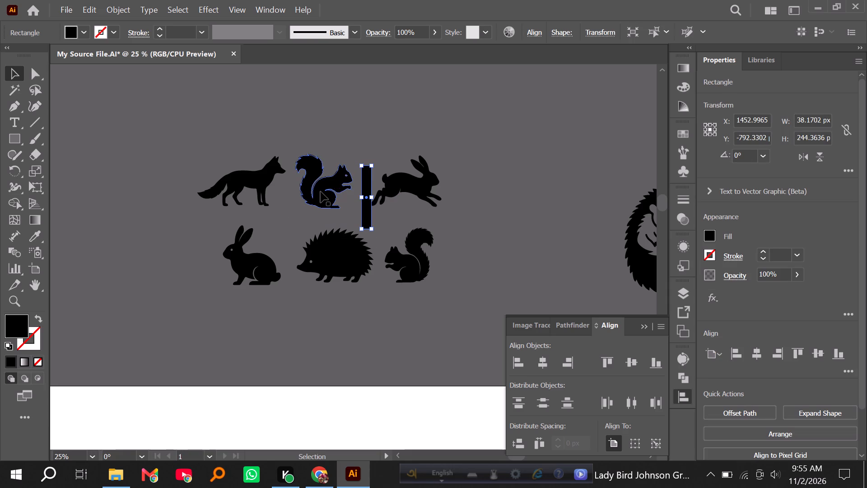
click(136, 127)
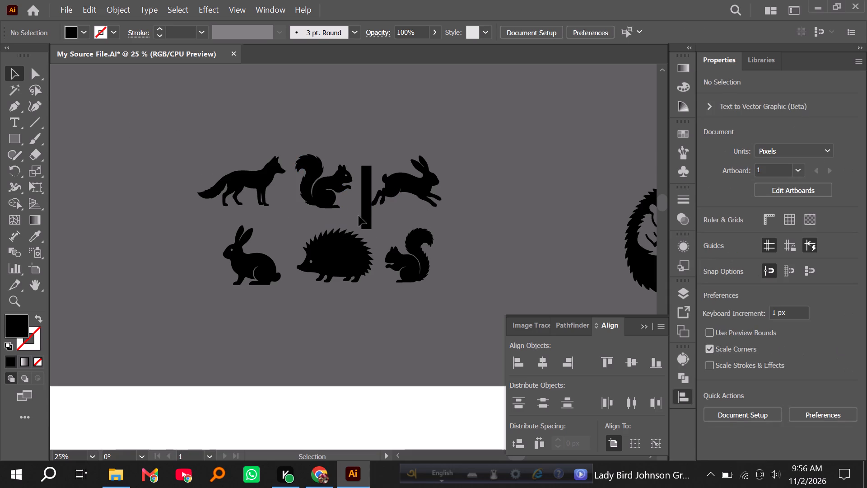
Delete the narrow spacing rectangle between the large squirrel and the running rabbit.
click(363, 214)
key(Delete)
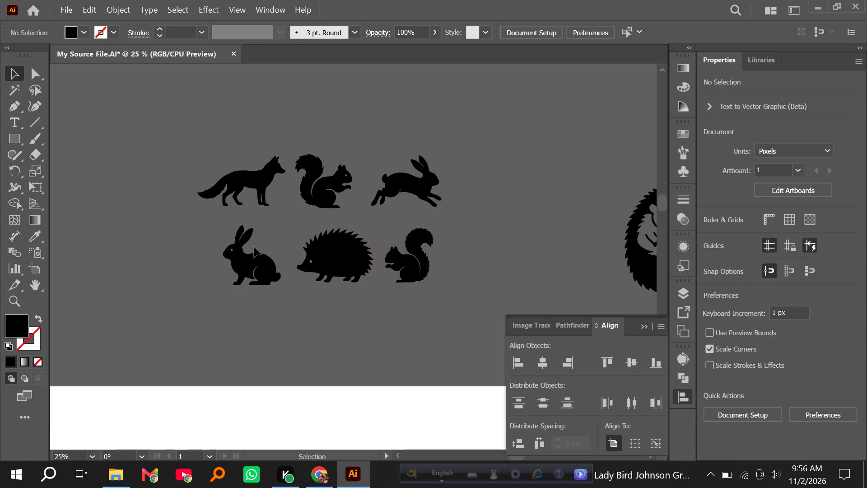
Select the lower row's sitting rabbit, hedgehog and small squirrel and align them again on their vertical centres.
drag(182, 238, 452, 299)
triple_click(633, 361)
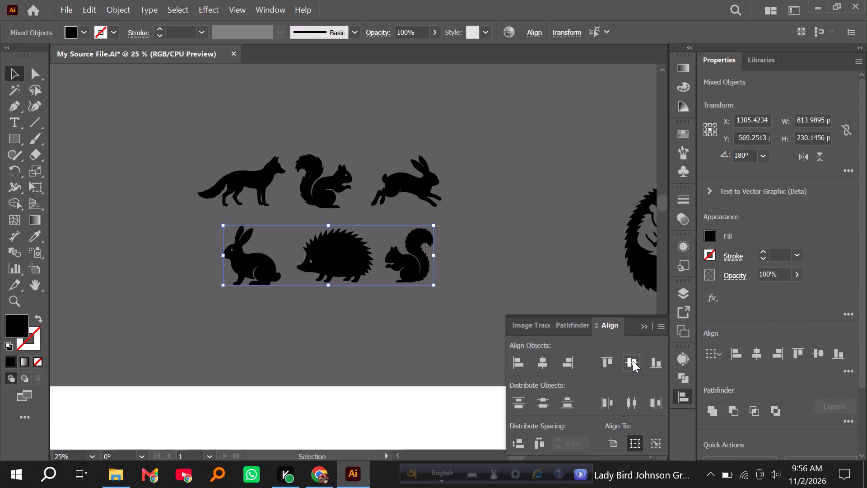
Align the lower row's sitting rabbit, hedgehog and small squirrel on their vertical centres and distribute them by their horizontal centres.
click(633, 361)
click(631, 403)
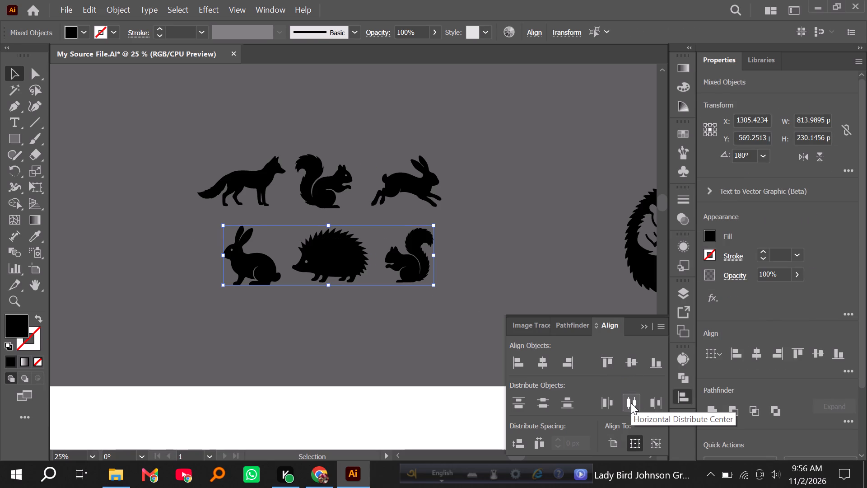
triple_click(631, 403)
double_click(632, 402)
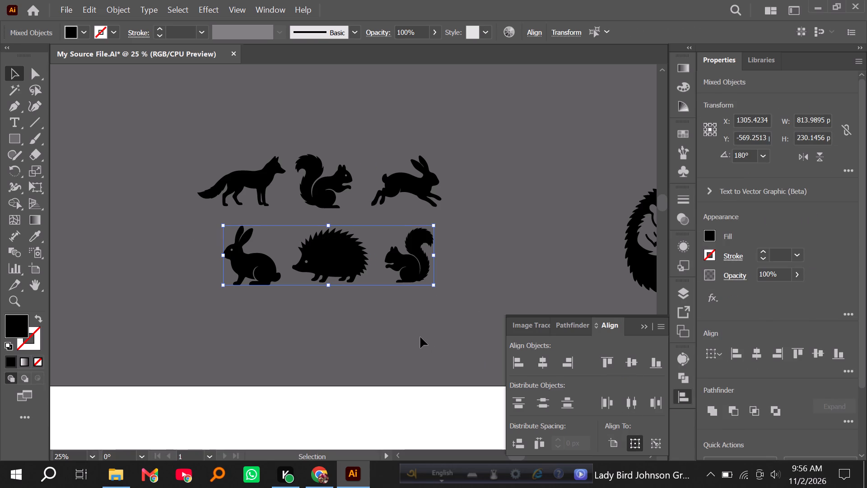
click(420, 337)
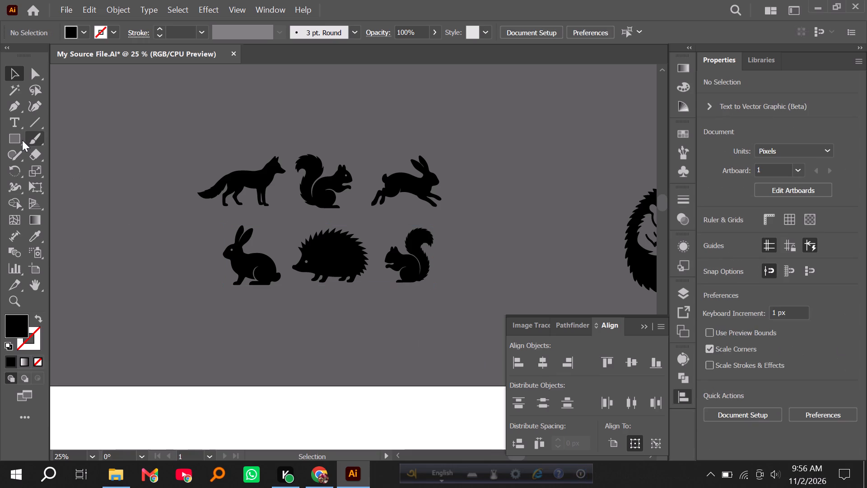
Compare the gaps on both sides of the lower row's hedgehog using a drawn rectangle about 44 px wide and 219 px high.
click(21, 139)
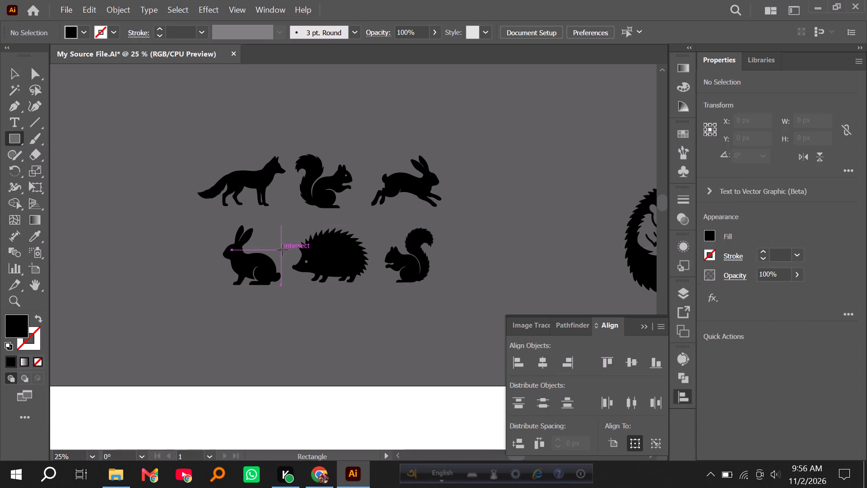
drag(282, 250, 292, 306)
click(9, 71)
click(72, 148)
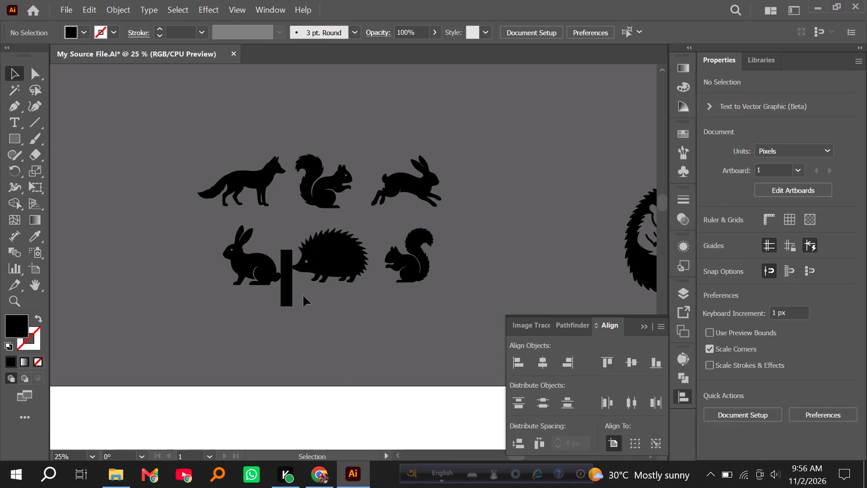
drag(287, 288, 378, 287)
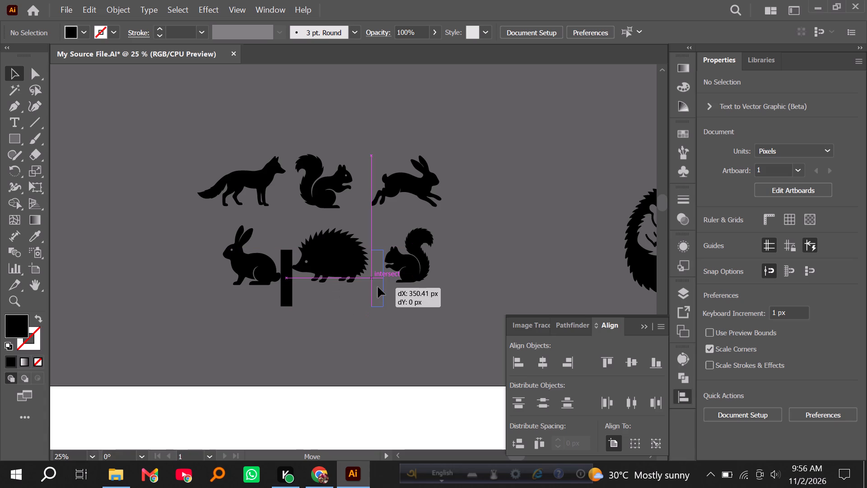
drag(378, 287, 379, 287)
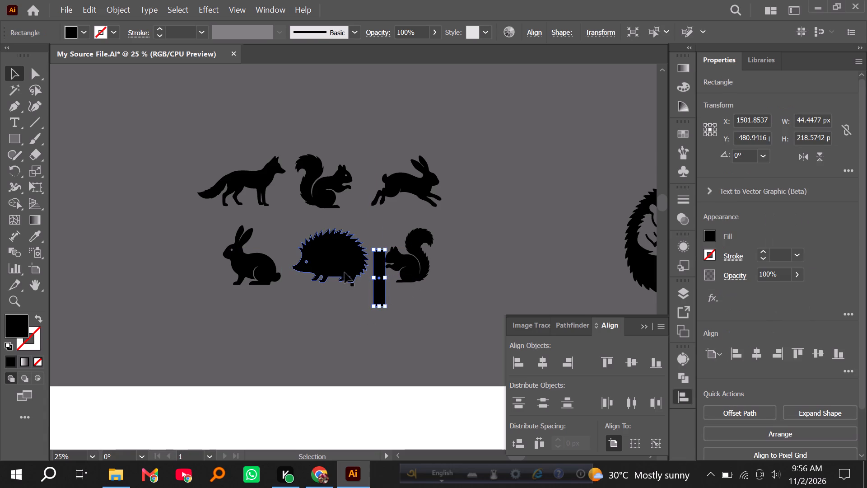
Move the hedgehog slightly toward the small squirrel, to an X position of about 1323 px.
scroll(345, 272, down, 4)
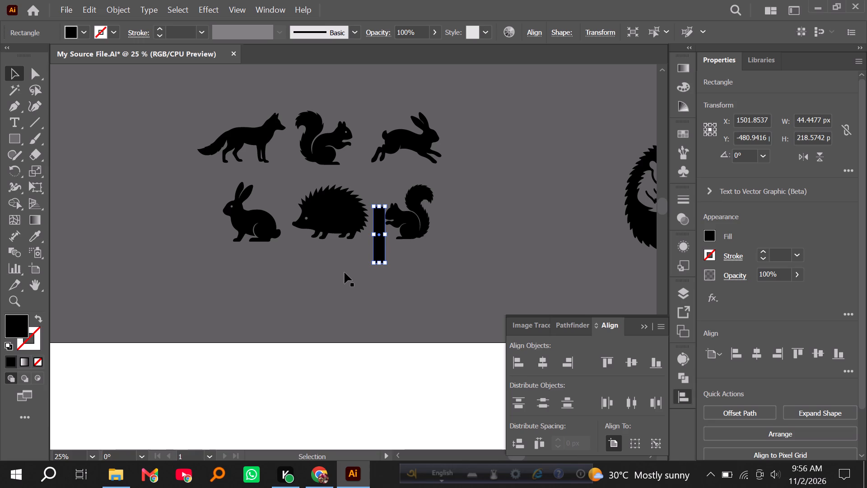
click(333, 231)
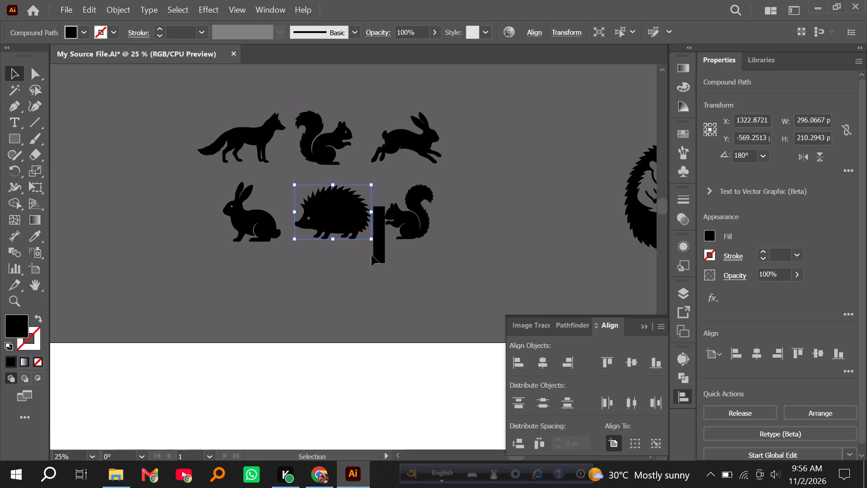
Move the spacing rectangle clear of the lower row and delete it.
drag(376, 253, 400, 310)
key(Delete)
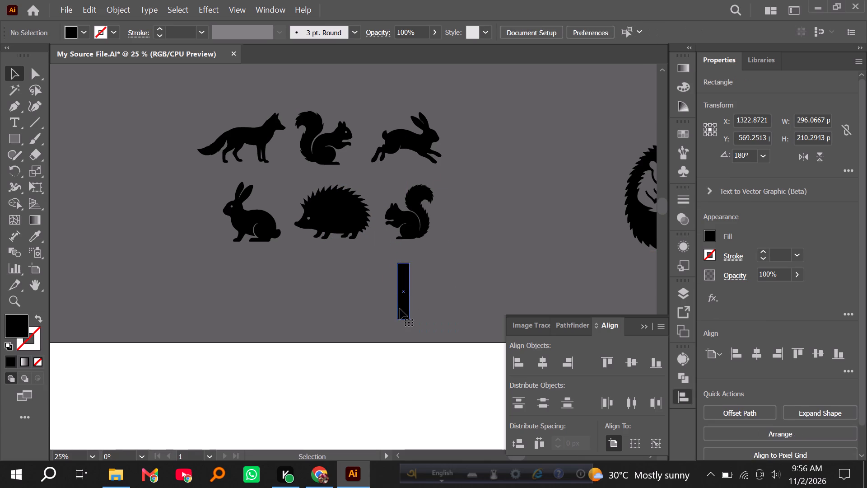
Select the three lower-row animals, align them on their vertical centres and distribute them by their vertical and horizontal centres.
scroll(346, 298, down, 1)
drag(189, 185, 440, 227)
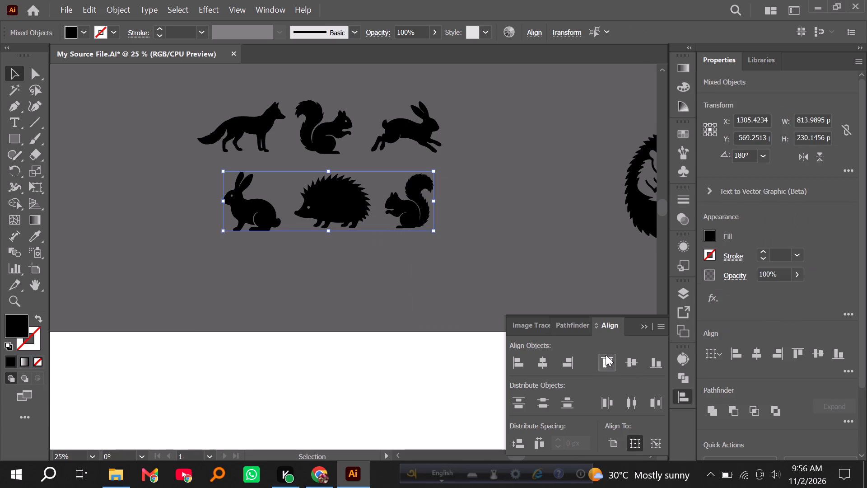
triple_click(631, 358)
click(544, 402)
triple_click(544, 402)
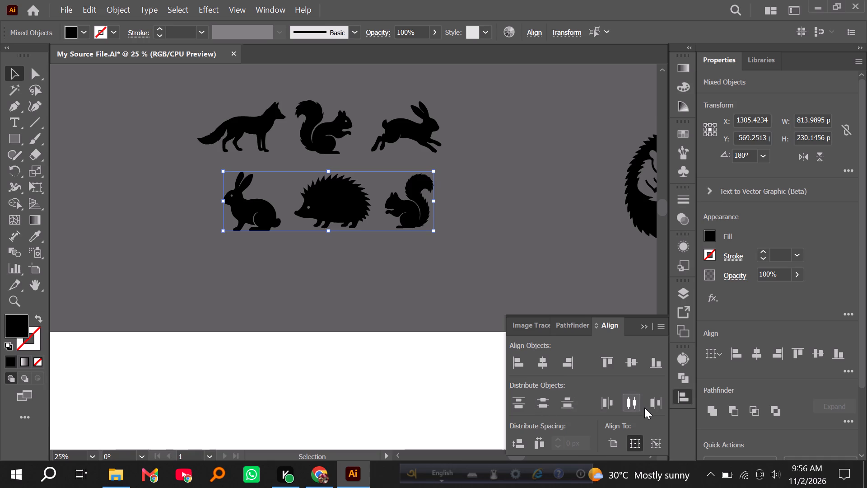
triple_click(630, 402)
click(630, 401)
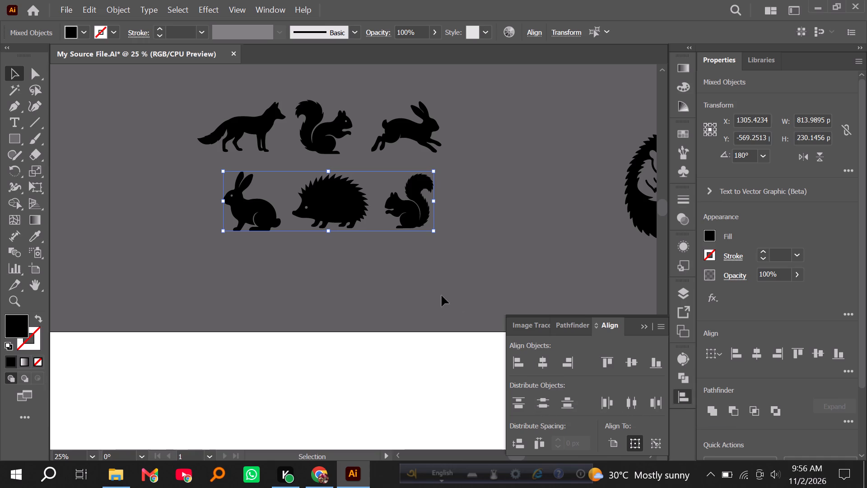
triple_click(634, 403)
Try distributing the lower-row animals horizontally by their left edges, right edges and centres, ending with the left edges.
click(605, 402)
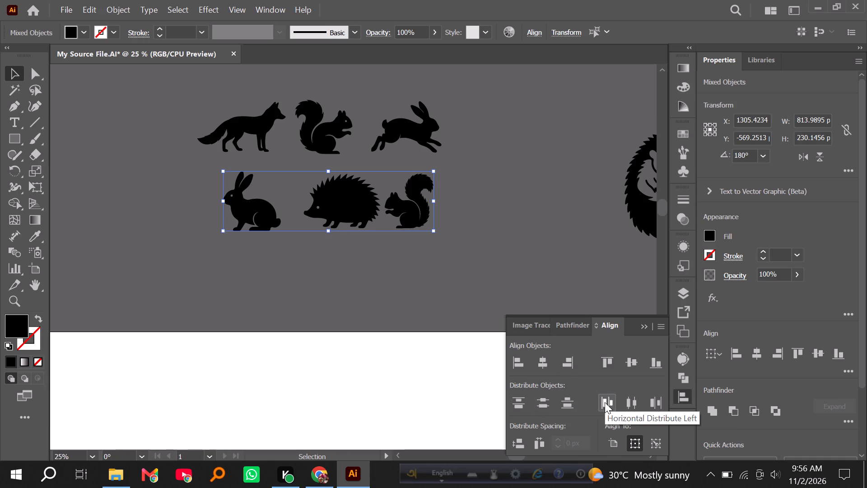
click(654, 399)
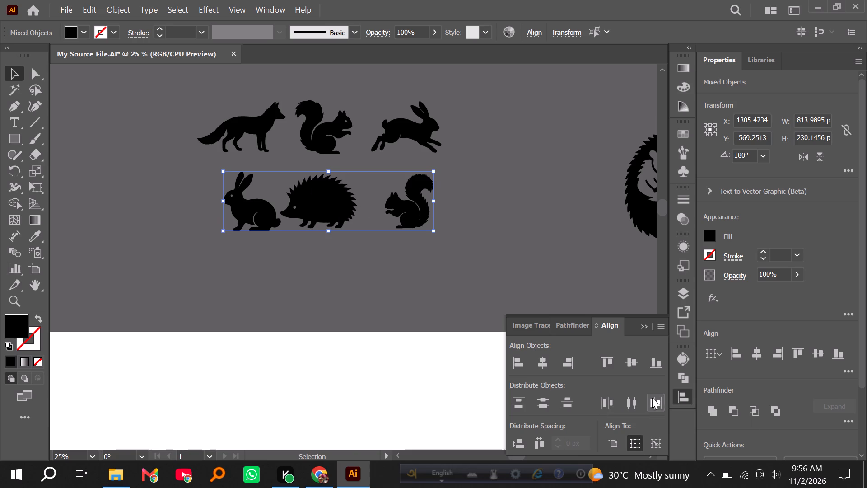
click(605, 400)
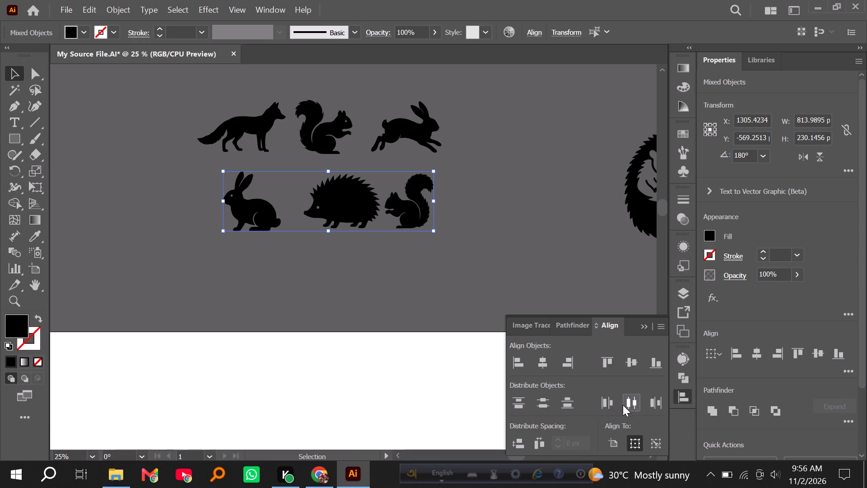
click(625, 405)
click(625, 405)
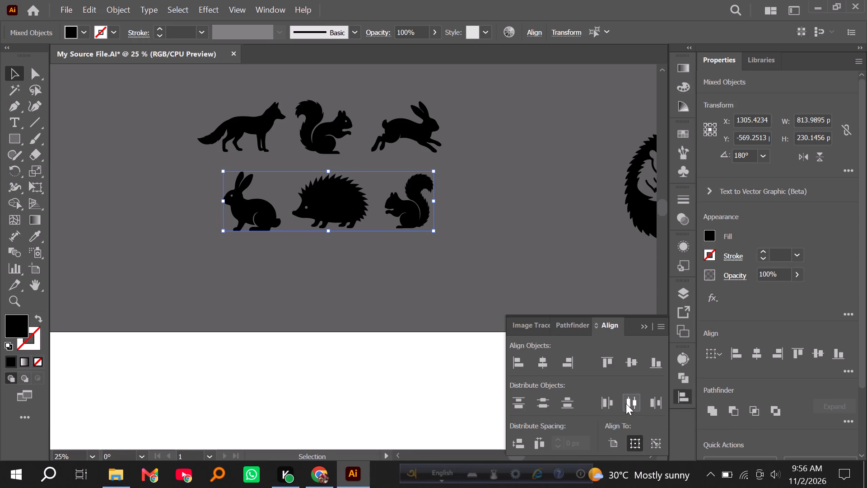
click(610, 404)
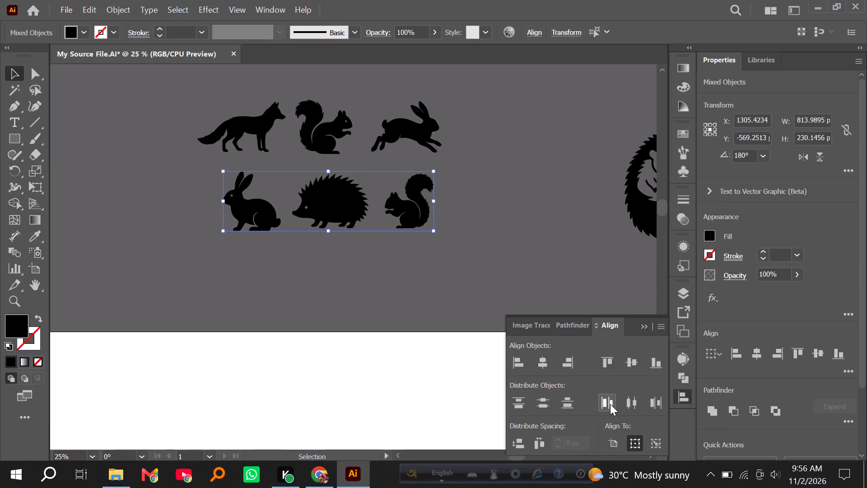
Move the hedgehog toward the sitting rabbit so it sits about midway between the rabbit and the small squirrel.
click(443, 293)
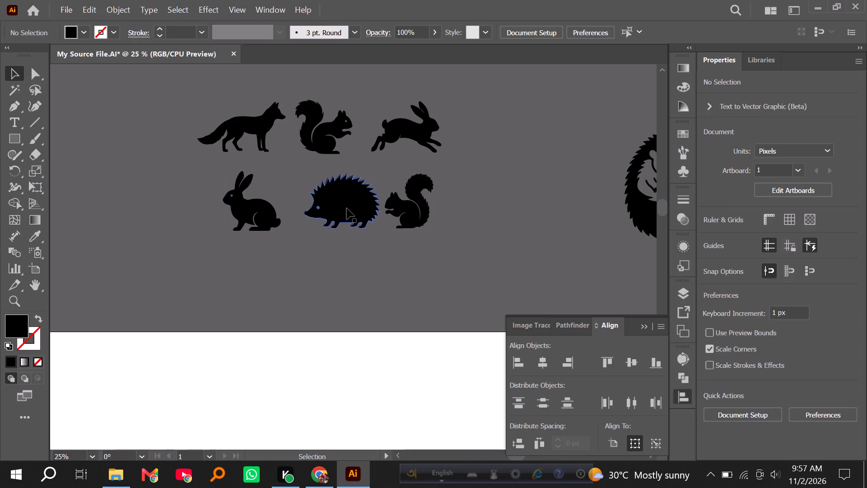
drag(347, 208, 337, 209)
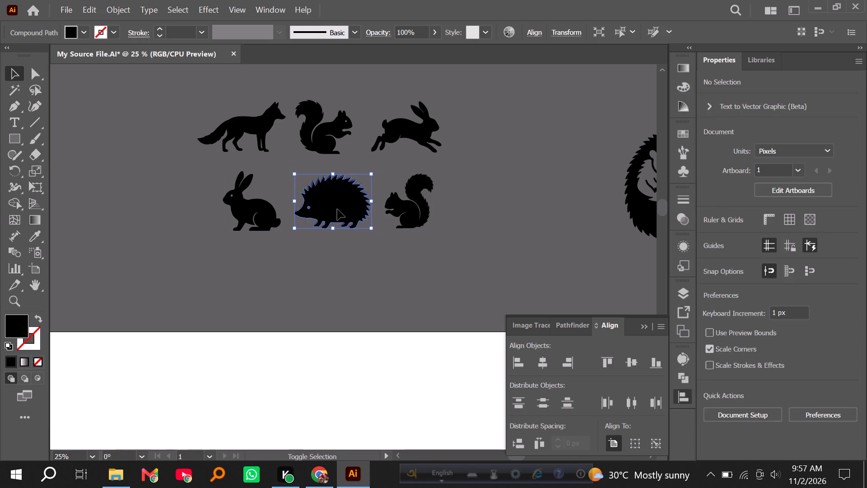
click(348, 282)
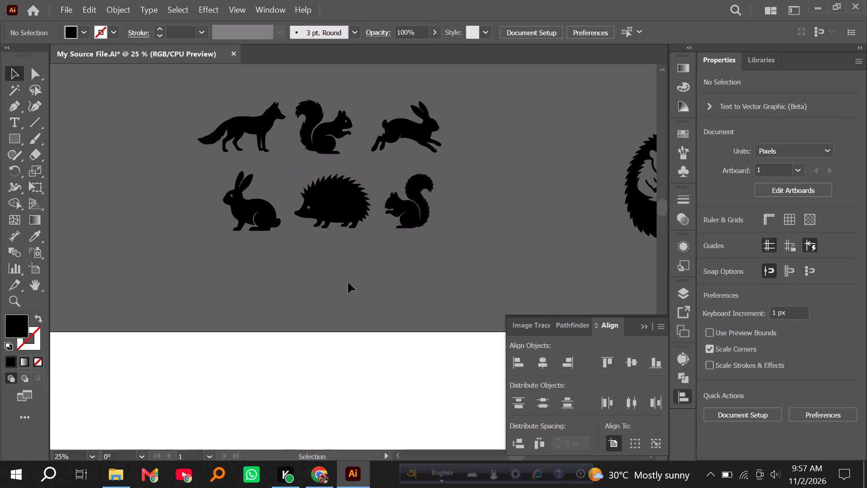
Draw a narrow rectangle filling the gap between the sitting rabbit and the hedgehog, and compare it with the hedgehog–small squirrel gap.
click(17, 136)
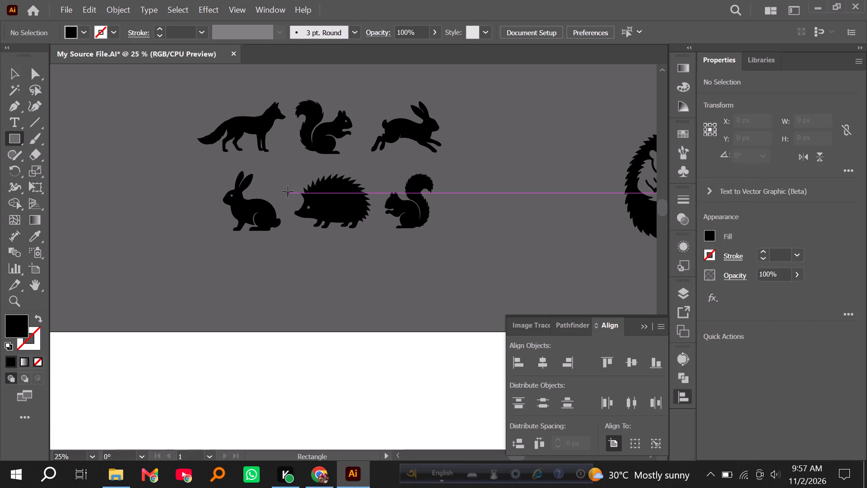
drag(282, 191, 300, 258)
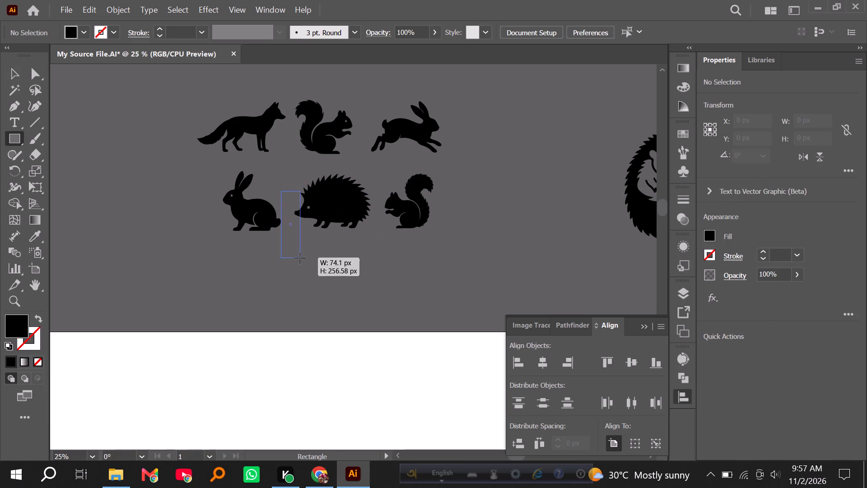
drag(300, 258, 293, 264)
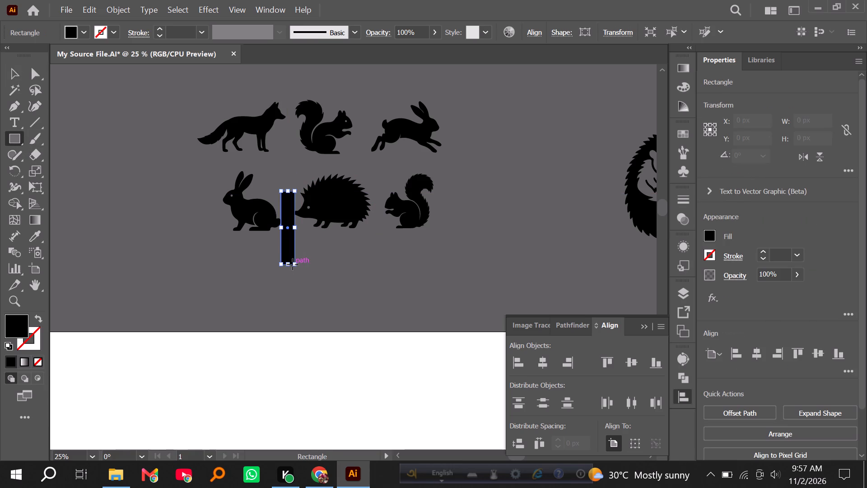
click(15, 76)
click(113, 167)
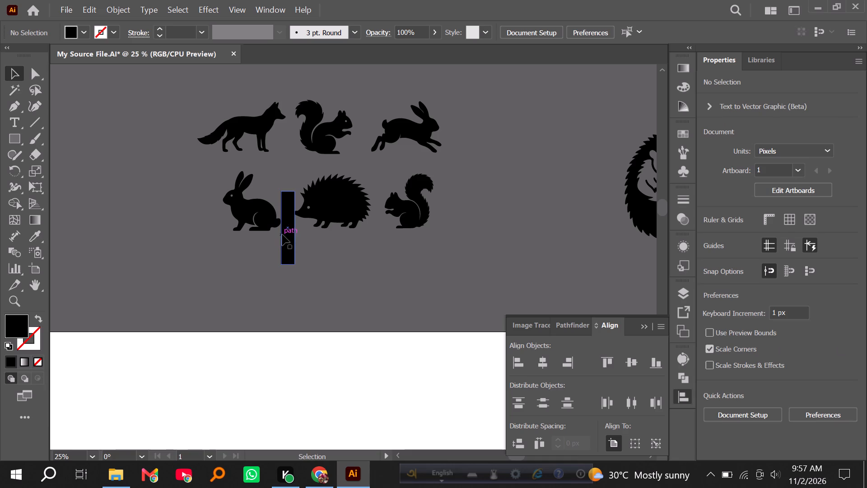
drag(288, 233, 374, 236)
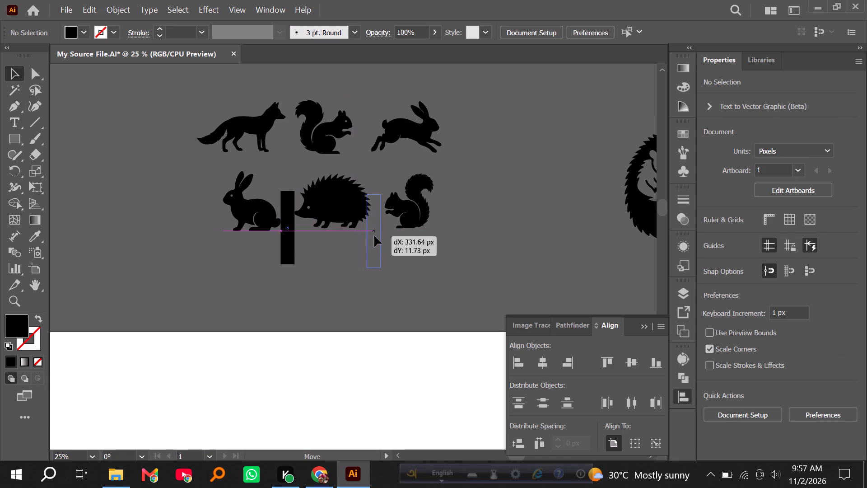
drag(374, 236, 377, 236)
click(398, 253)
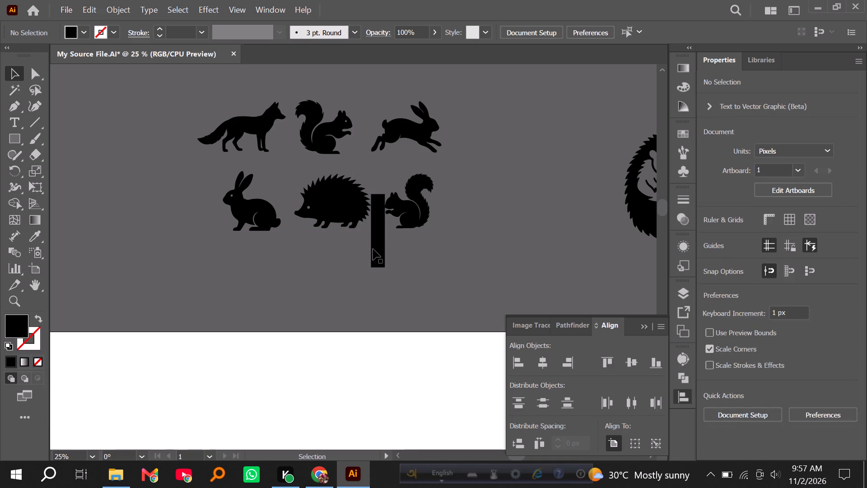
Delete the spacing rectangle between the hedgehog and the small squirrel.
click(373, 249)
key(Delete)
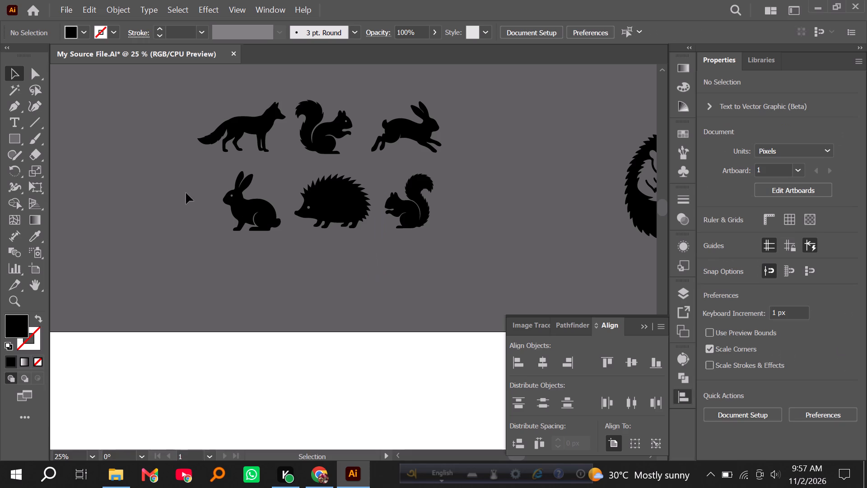
Select the lower row's sitting rabbit, hedgehog and small squirrel and align them on their vertical centres.
drag(185, 194, 428, 225)
click(631, 358)
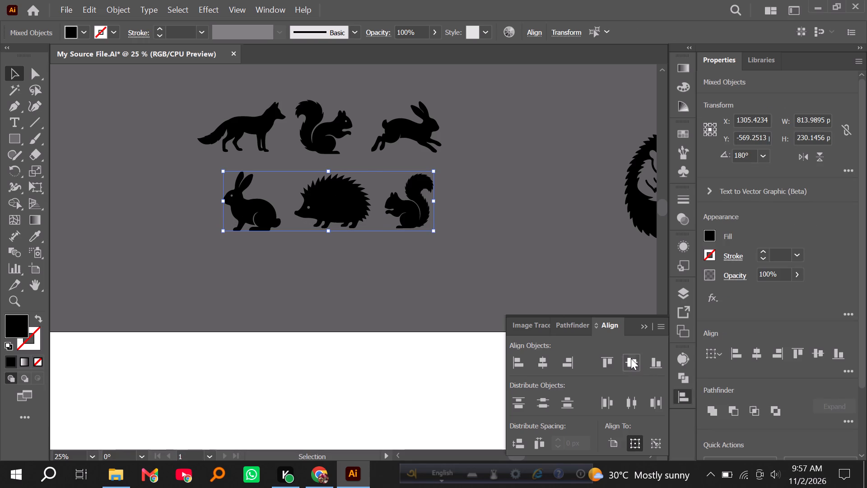
click(631, 358)
double_click(465, 260)
Close the tab group holding Image Trace, Pathfinder and Align.
scroll(464, 266, down, 1)
scroll(466, 273, up, 1)
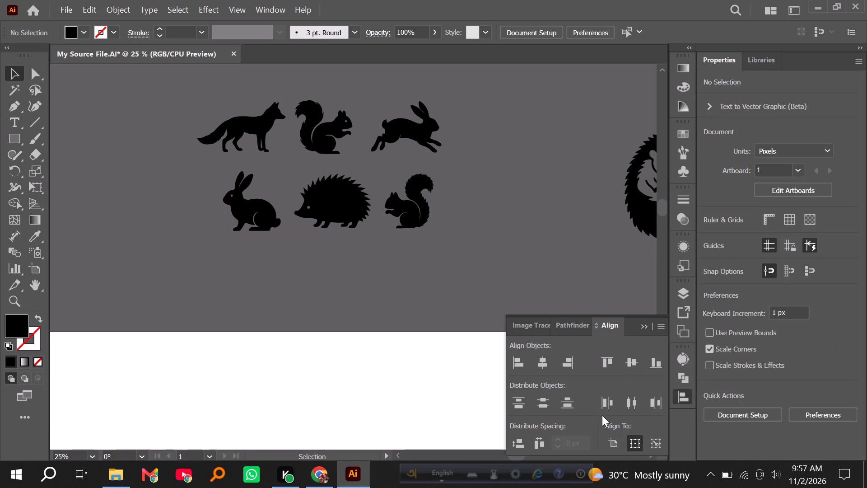
scroll(602, 416, down, 1)
click(685, 395)
click(685, 395)
right_click(608, 328)
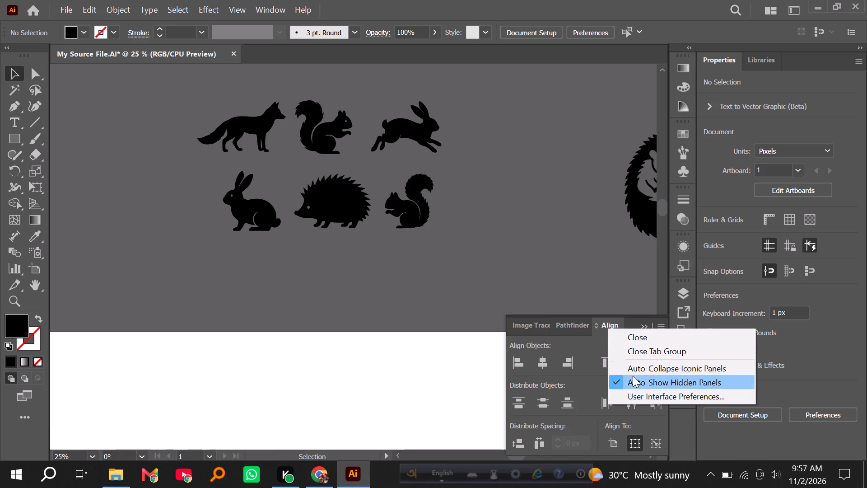
click(624, 350)
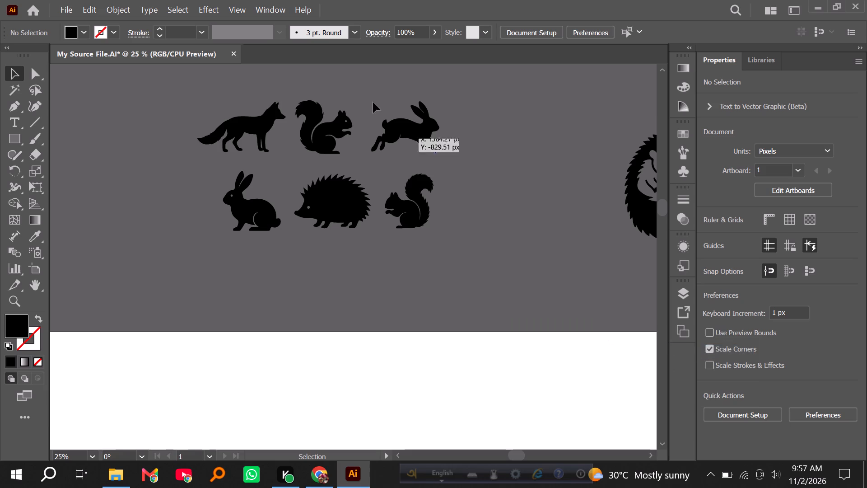
Bring back the Image Trace, Pathfinder and Align tab group and leave it collapsed.
click(266, 9)
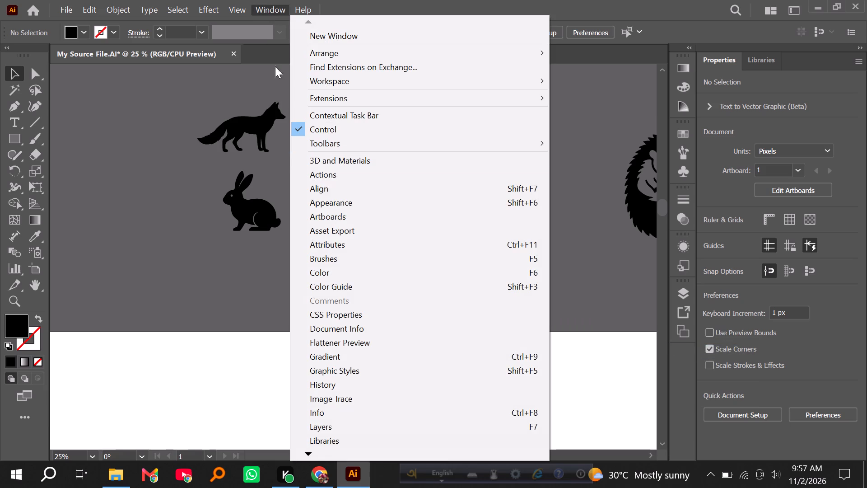
scroll(246, 487, down, 1)
click(308, 453)
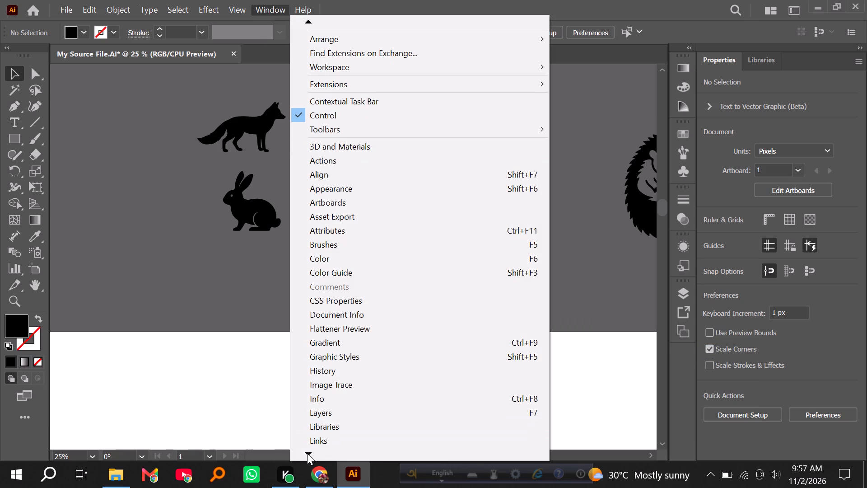
click(312, 383)
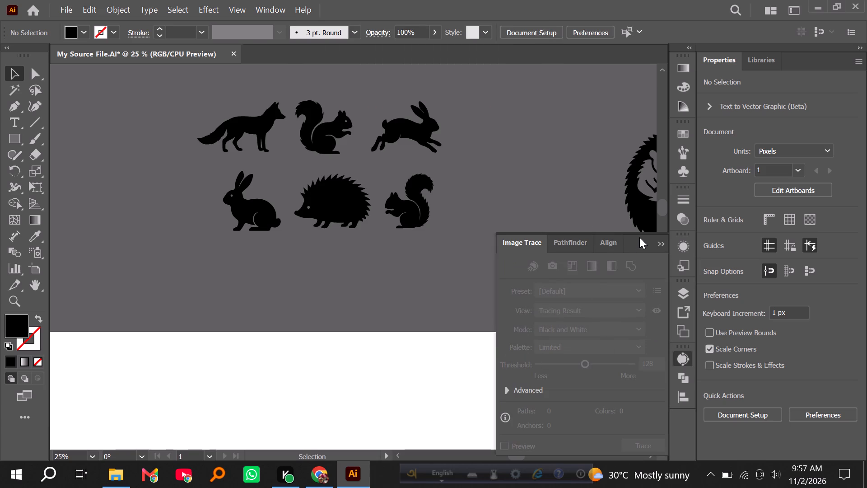
click(684, 360)
click(684, 360)
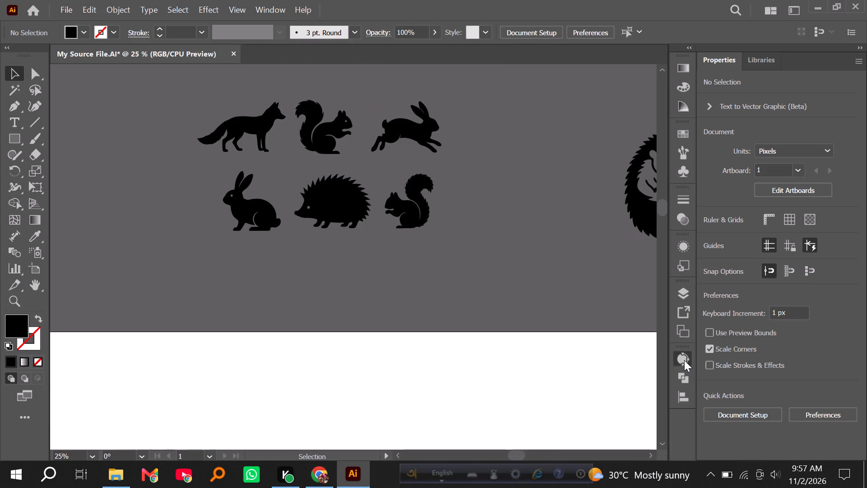
click(684, 360)
click(681, 399)
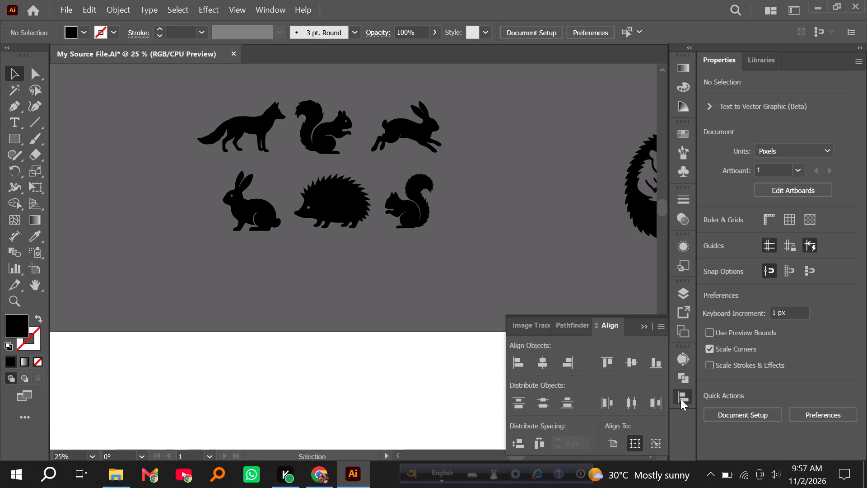
click(681, 399)
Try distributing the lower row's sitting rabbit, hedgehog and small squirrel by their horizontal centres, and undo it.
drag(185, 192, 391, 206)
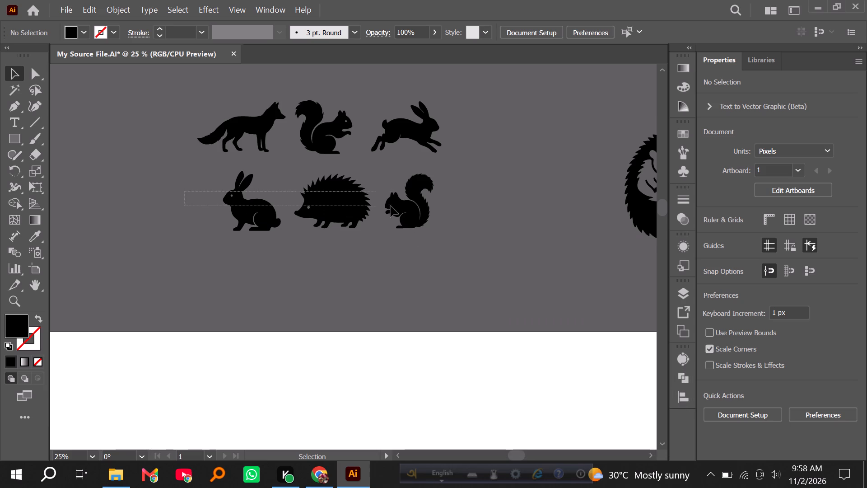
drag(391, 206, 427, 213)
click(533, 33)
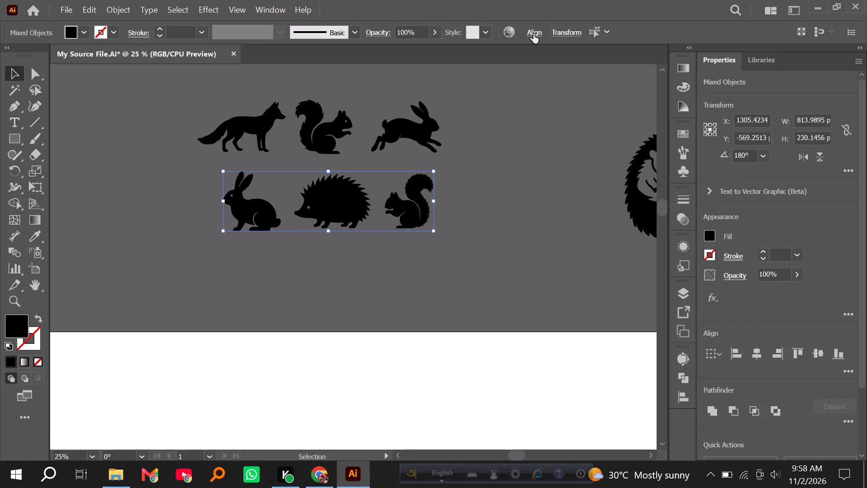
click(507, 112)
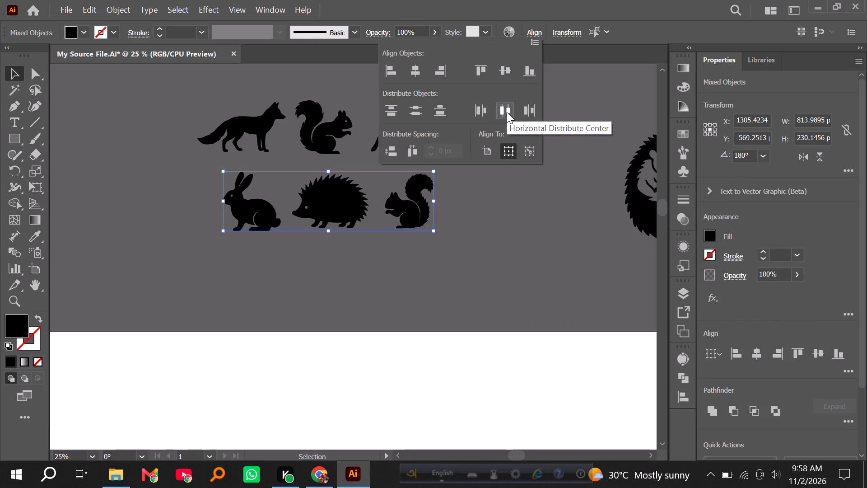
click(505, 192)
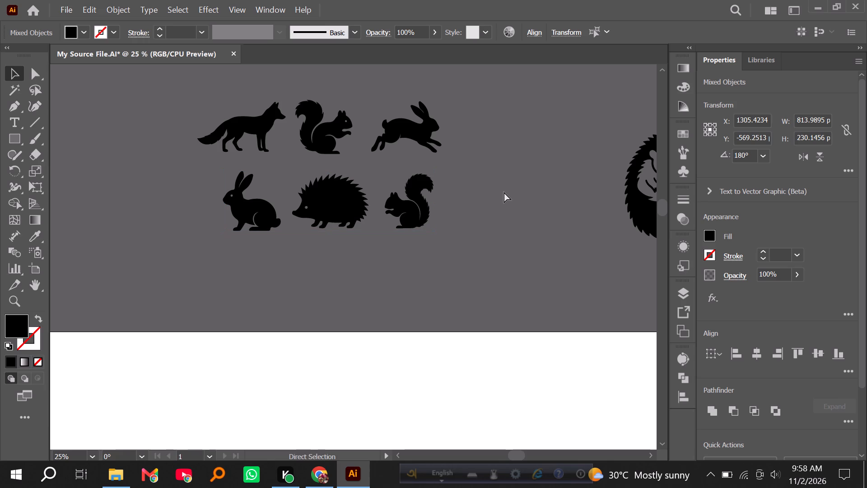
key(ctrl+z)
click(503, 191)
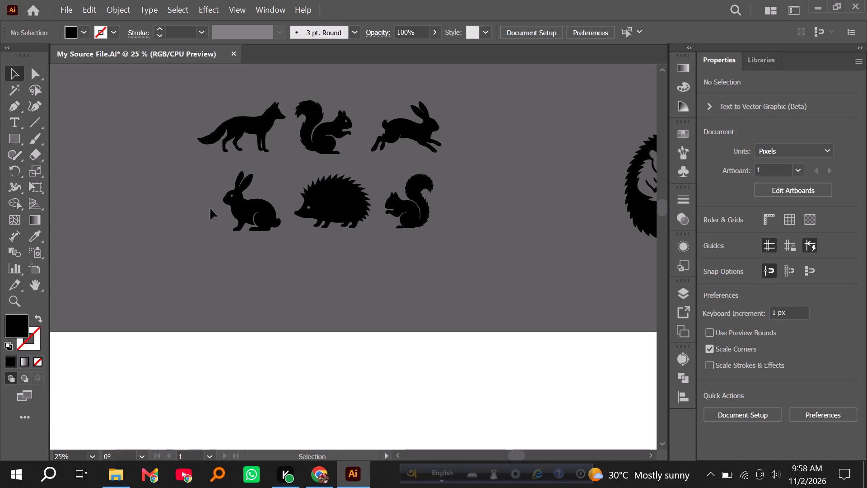
Centre the leaping rabbit, upper squirrel and fox horizontally over the small squirrel, hedgehog and sitting rabbit, using each lower animal as key object.
drag(392, 70, 423, 223)
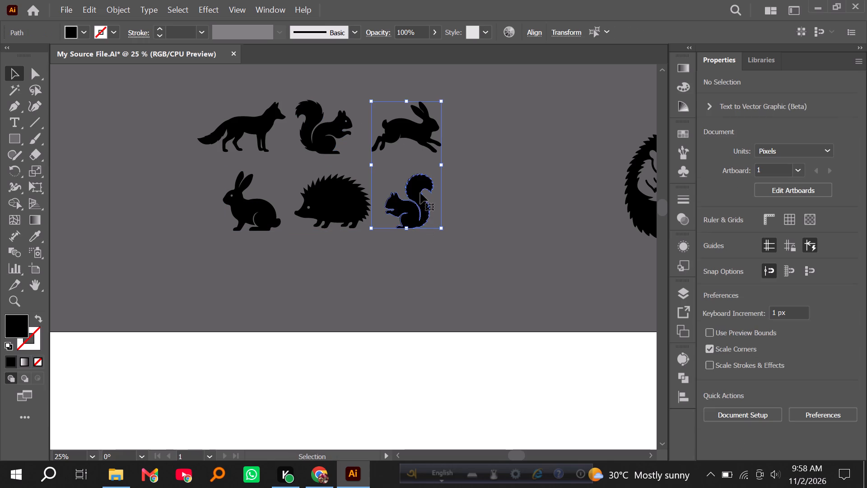
click(419, 199)
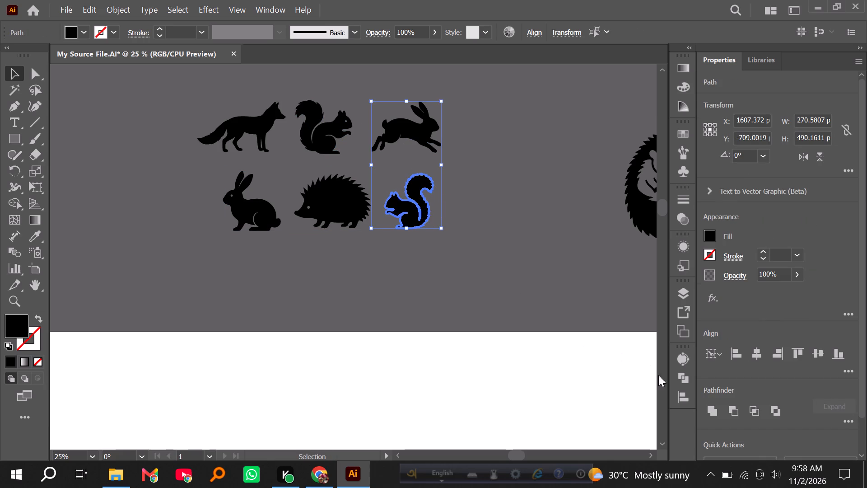
click(674, 394)
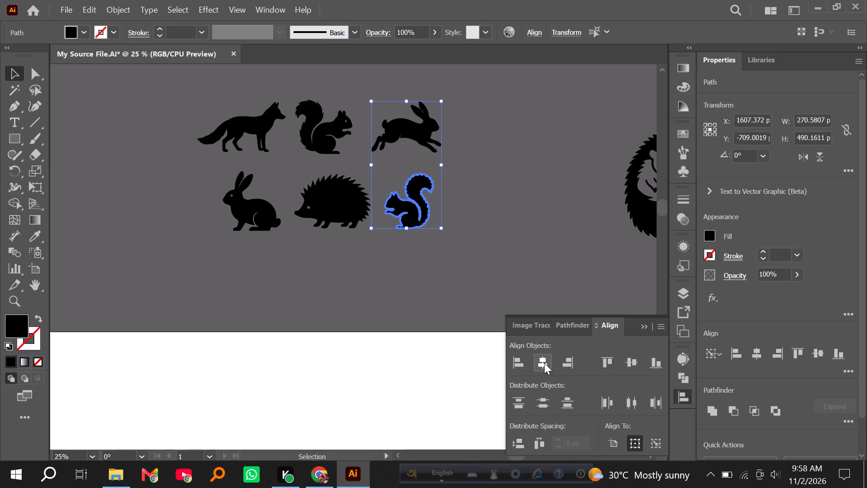
click(544, 363)
drag(327, 90, 338, 210)
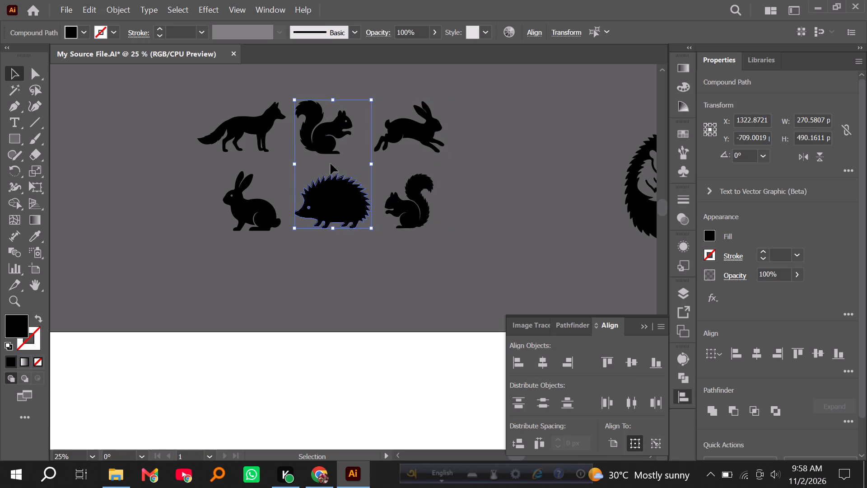
click(338, 185)
click(539, 362)
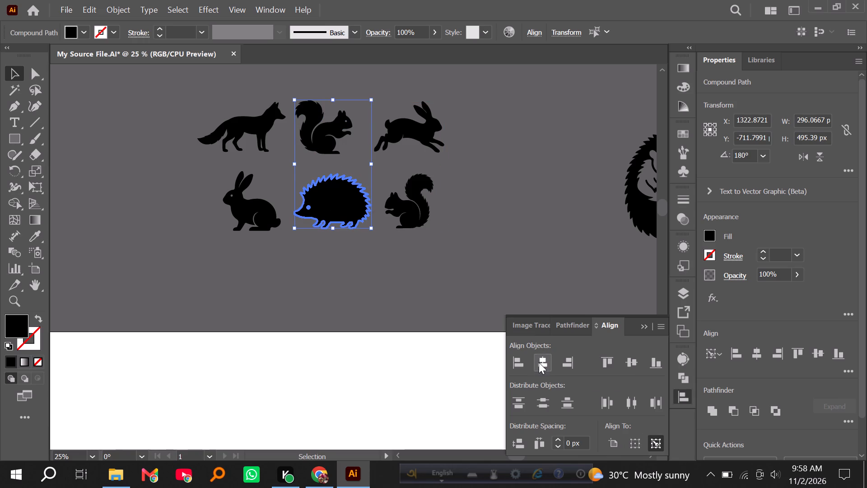
drag(236, 99, 259, 236)
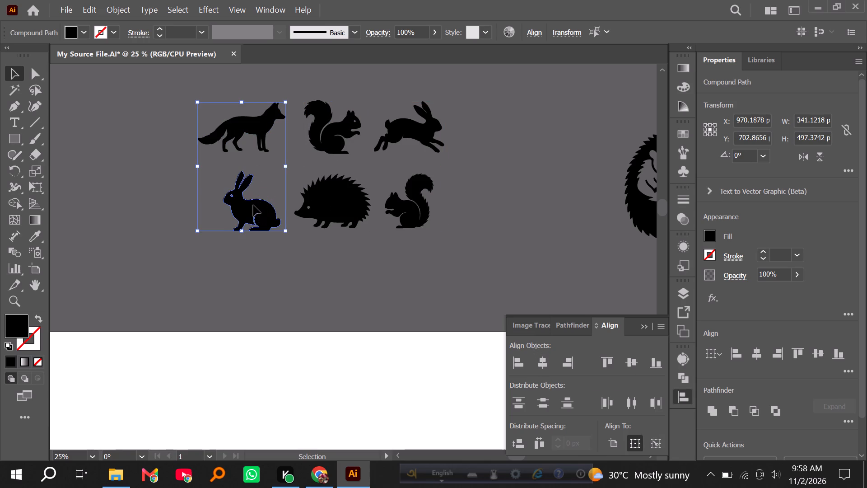
click(253, 205)
click(541, 366)
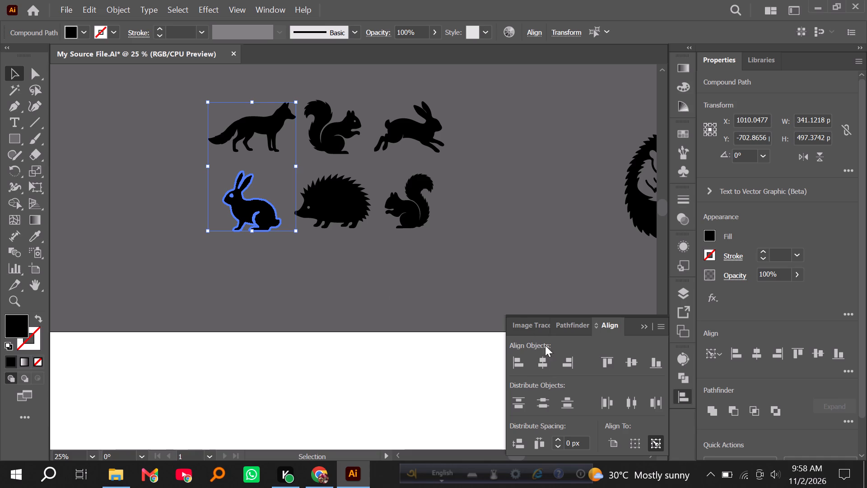
click(543, 360)
double_click(368, 276)
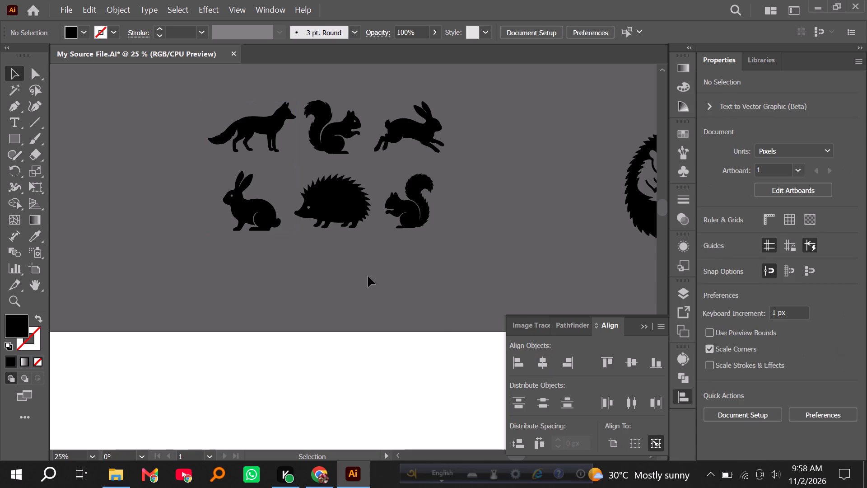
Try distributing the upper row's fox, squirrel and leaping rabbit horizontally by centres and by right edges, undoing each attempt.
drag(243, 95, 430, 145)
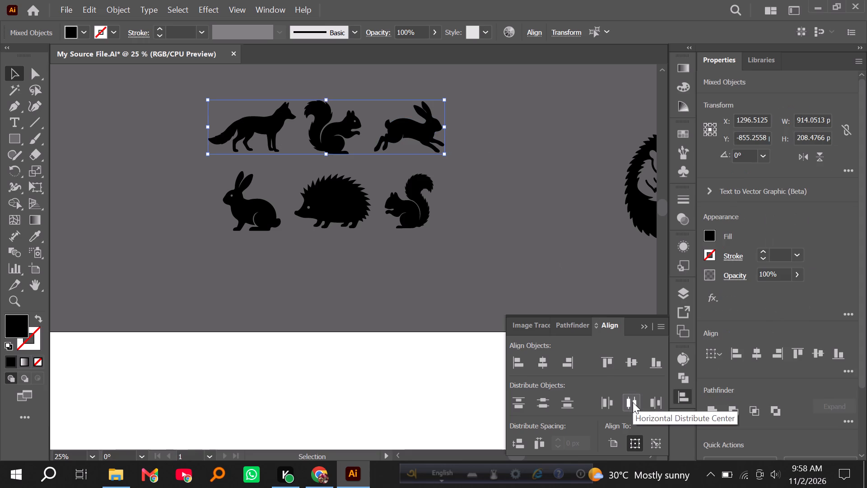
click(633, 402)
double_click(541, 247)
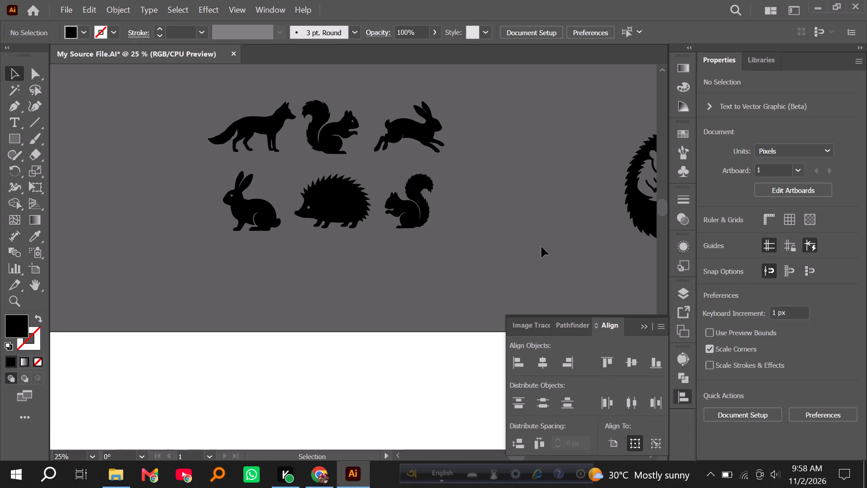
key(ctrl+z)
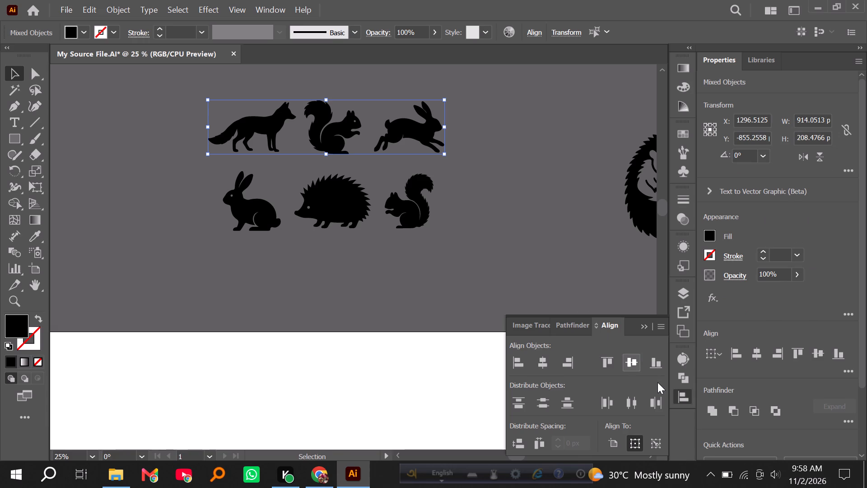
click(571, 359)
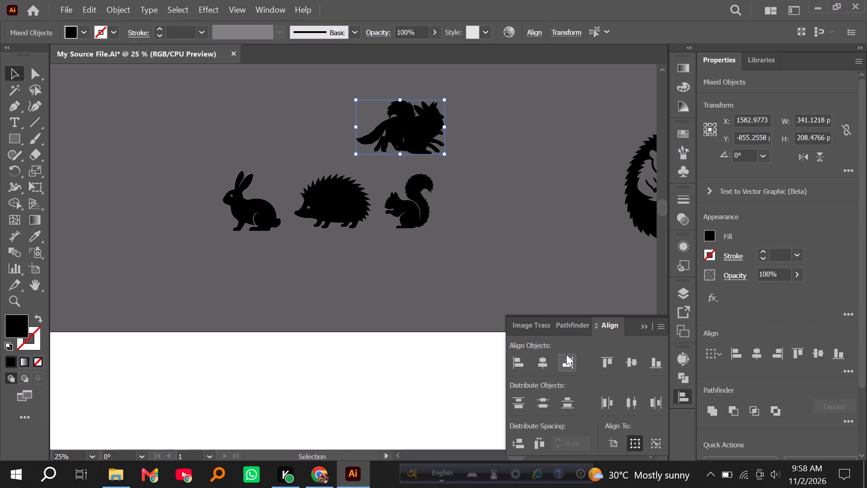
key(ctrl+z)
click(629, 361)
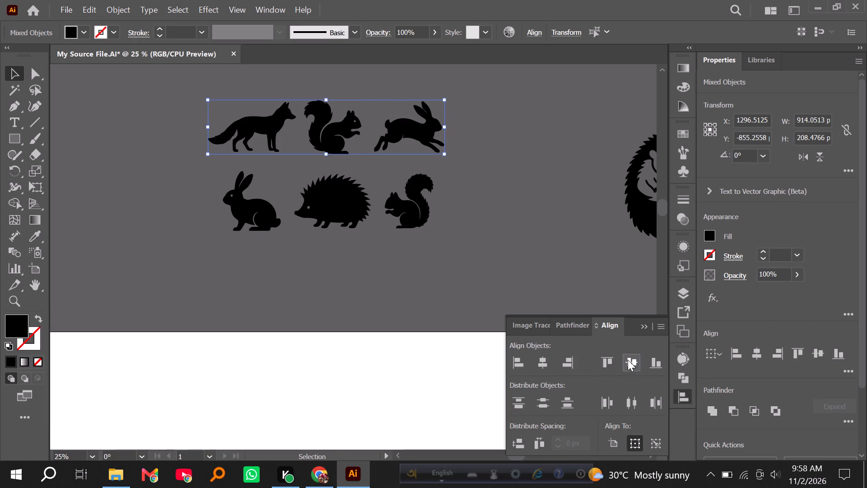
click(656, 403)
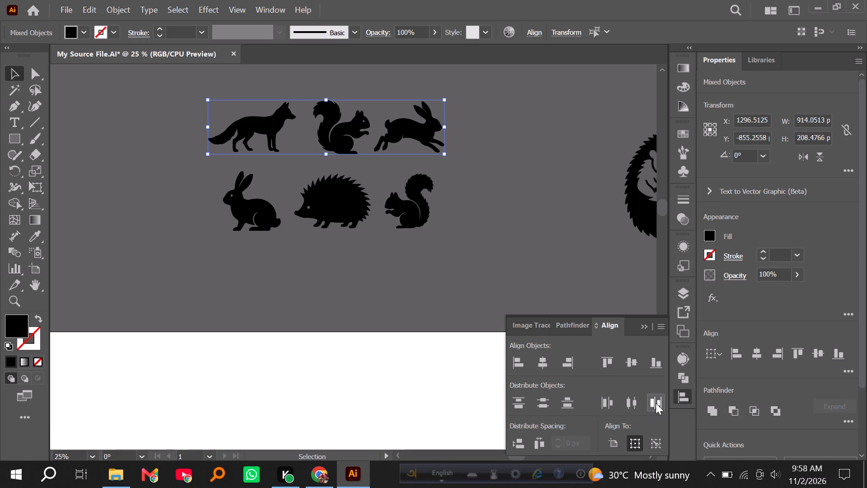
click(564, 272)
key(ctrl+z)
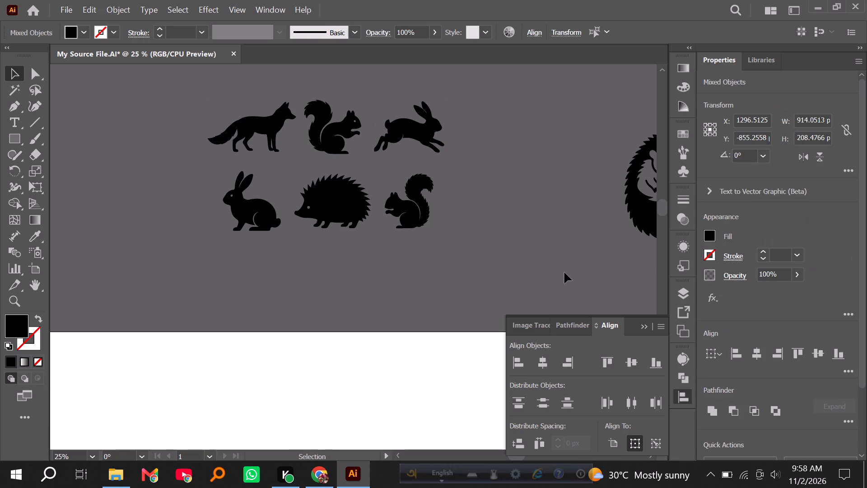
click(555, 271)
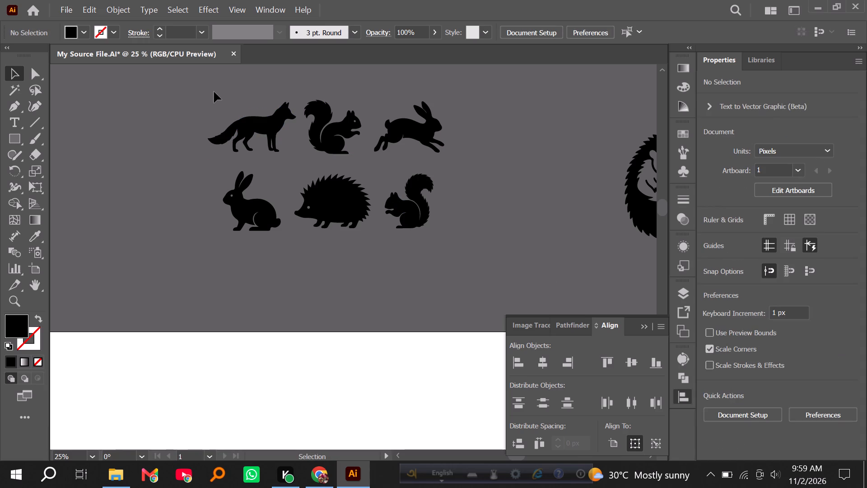
Group the six animals of the two rows together and deselect them.
drag(214, 93, 216, 96)
drag(216, 96, 451, 242)
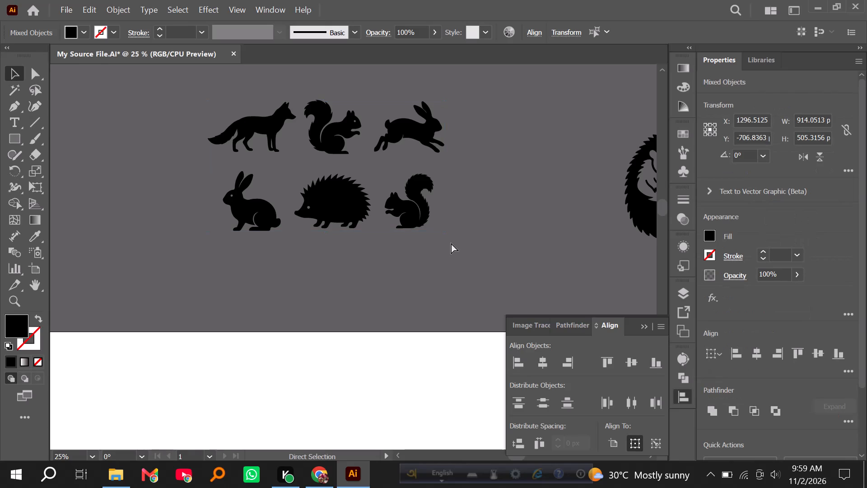
key(ctrl+g)
key(ctrl+g)
key(ctrl+g)
key(ctrl+g)
key(ctrl+g)
key(ctrl+g)
key(ctrl+g)
key(ctrl+g)
key(ctrl+g)
key(ctrl+g)
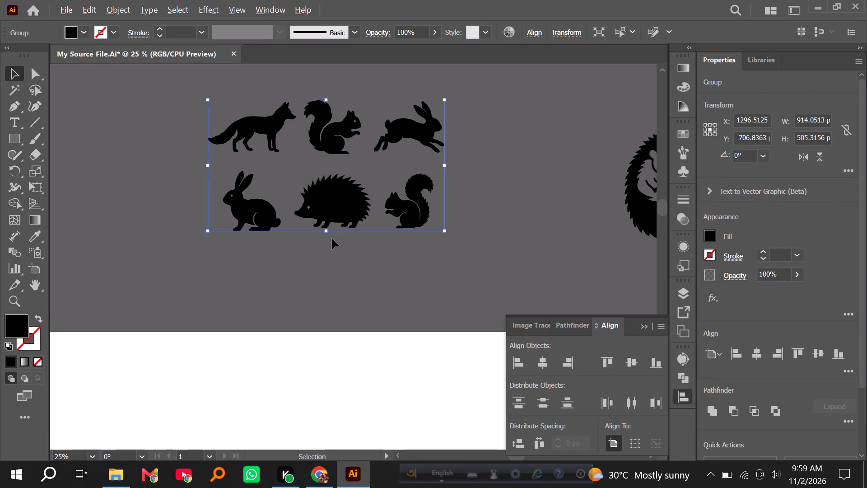
alt+scroll(331, 244, down, 3)
drag(298, 269, 341, 327)
Delete the large loose leaping rabbit below the squirrel on the branch.
alt+scroll(336, 316, down, 2)
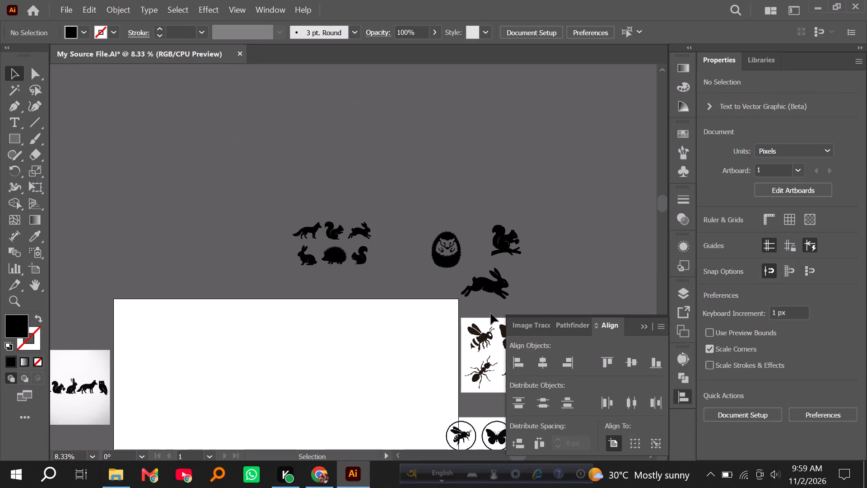
alt+scroll(491, 314, up, 2)
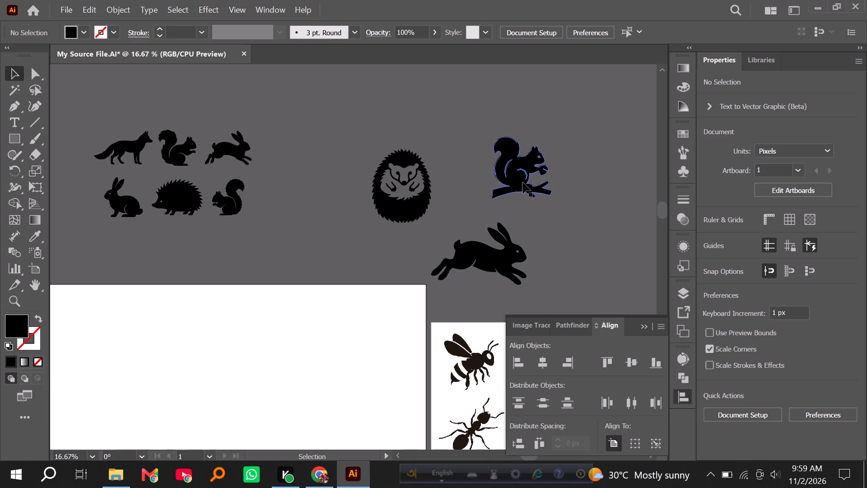
click(544, 225)
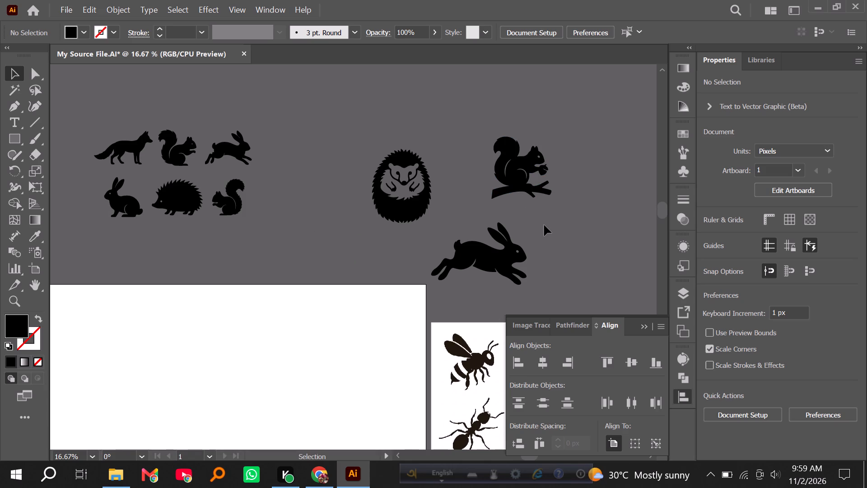
click(504, 252)
key(Delete)
Move the squirrel on the branch close beside the front-facing hedgehog, at about the same height.
drag(514, 179, 478, 199)
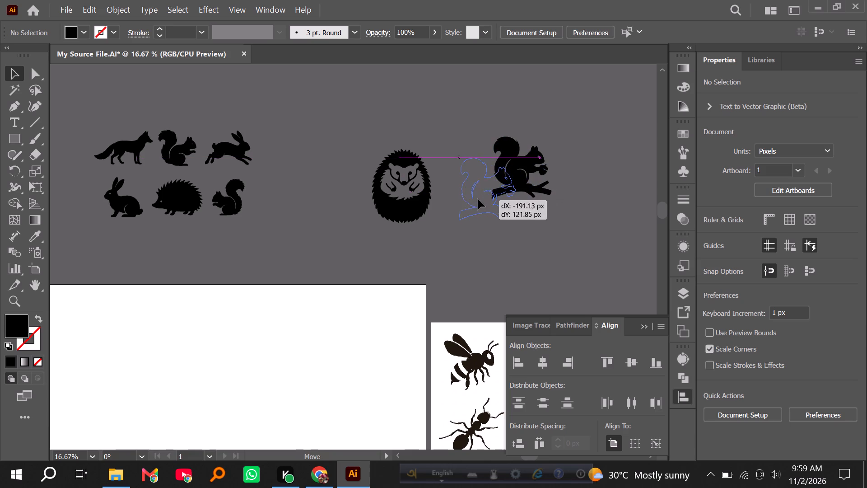
drag(478, 199, 475, 196)
drag(320, 165, 340, 172)
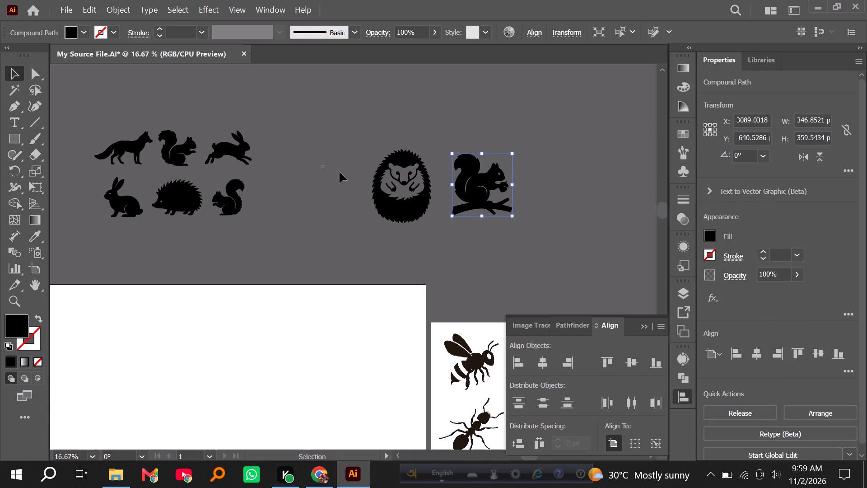
Align the front-facing hedgehog and the squirrel on the branch by their vertical centres.
drag(340, 172, 496, 219)
triple_click(631, 364)
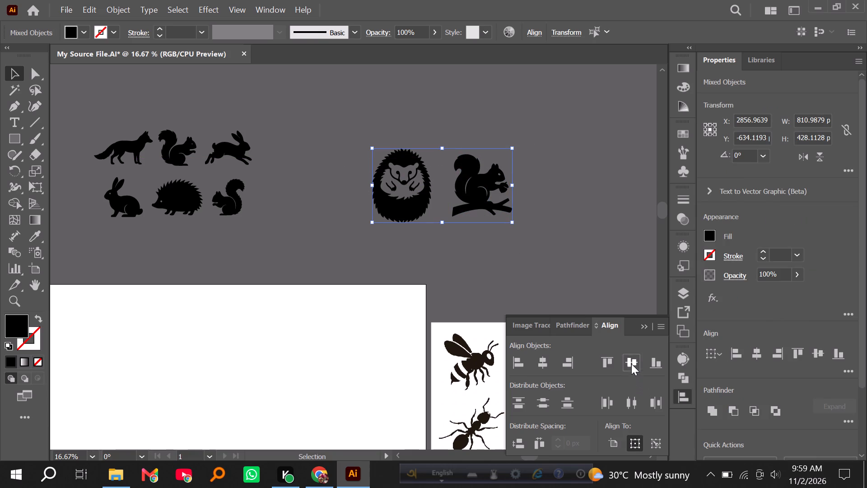
click(631, 364)
double_click(480, 261)
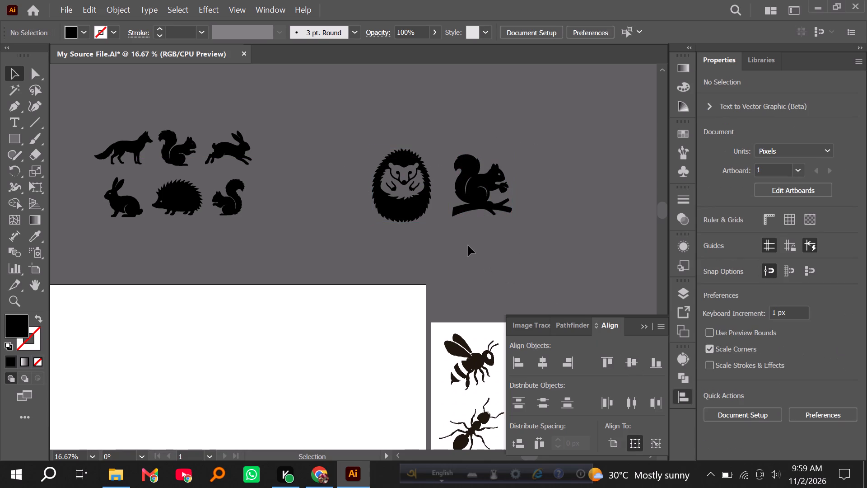
Move the group of six animals up and away from the hedgehog and branch squirrel, and deselect it.
alt+scroll(468, 245, down, 2)
click(329, 216)
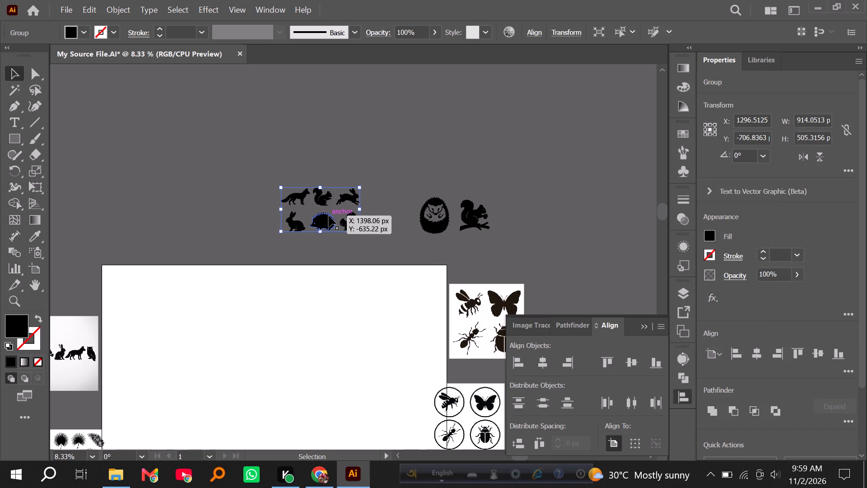
drag(328, 218, 242, 167)
click(280, 214)
drag(398, 193, 399, 193)
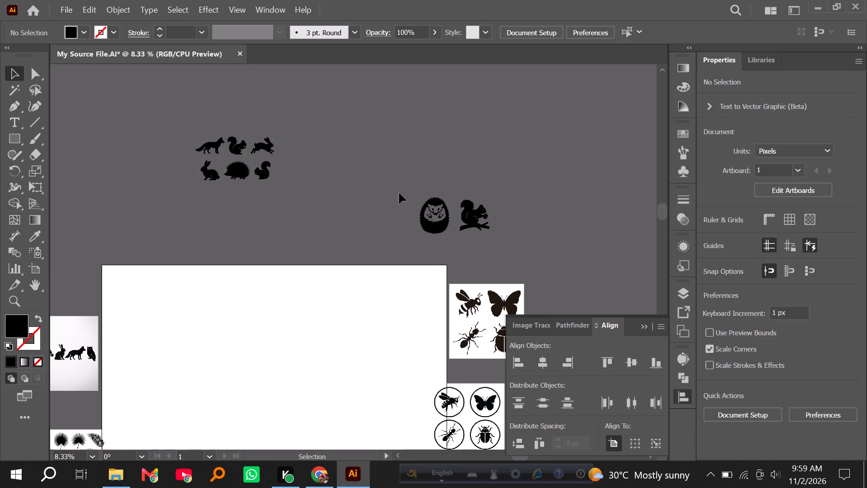
Move the front-facing hedgehog and the branch squirrel together to just below and beside the six-animal group.
drag(399, 193, 504, 244)
drag(472, 216, 368, 204)
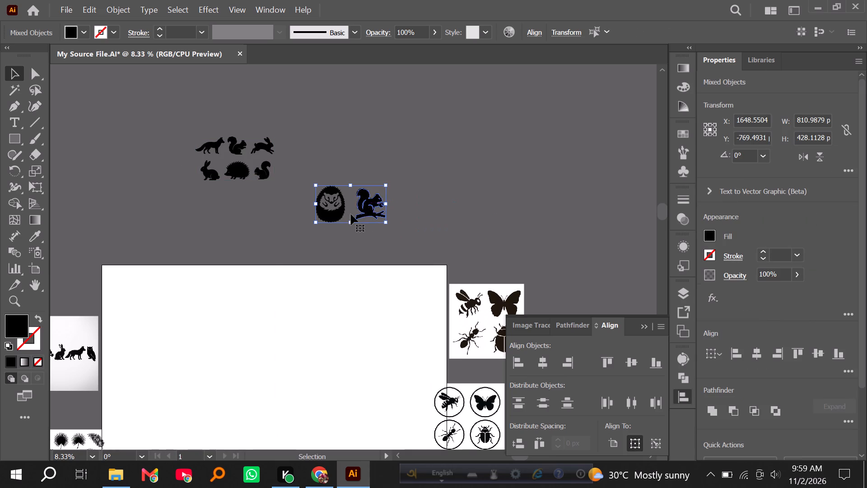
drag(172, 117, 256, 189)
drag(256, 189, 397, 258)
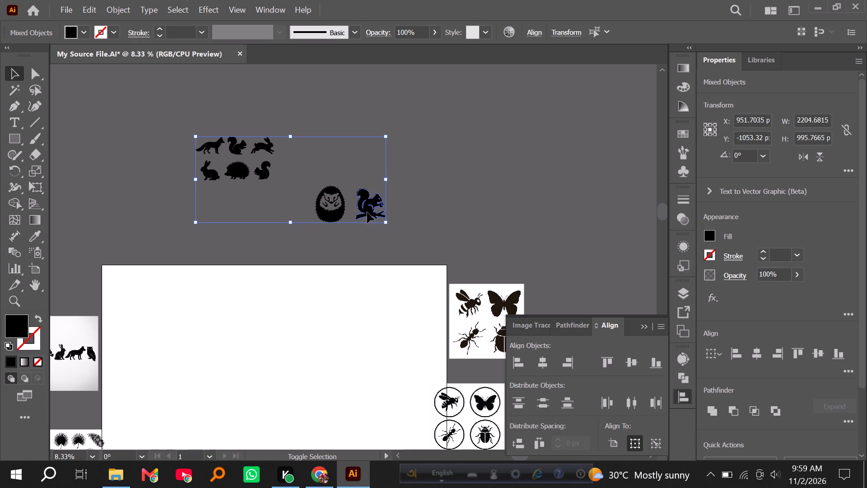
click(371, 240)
Move the image with the row of five animal silhouettes onto the upper part of the artboard.
alt+scroll(372, 244, down, 1)
scroll(373, 254, down, 8)
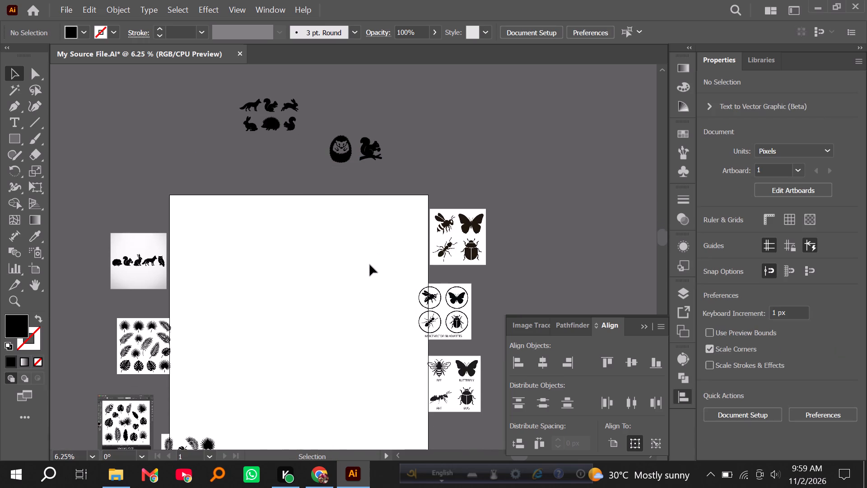
scroll(370, 265, down, 2)
alt+scroll(362, 277, up, 1)
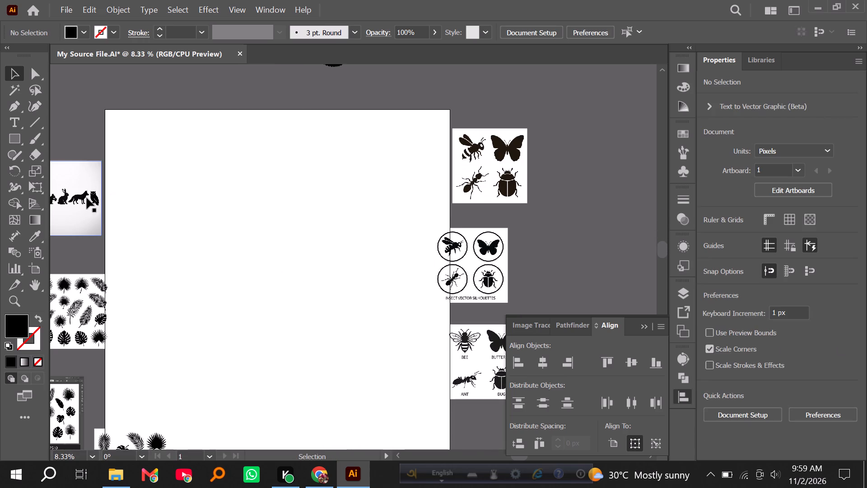
drag(85, 197, 191, 140)
drag(259, 123, 358, 293)
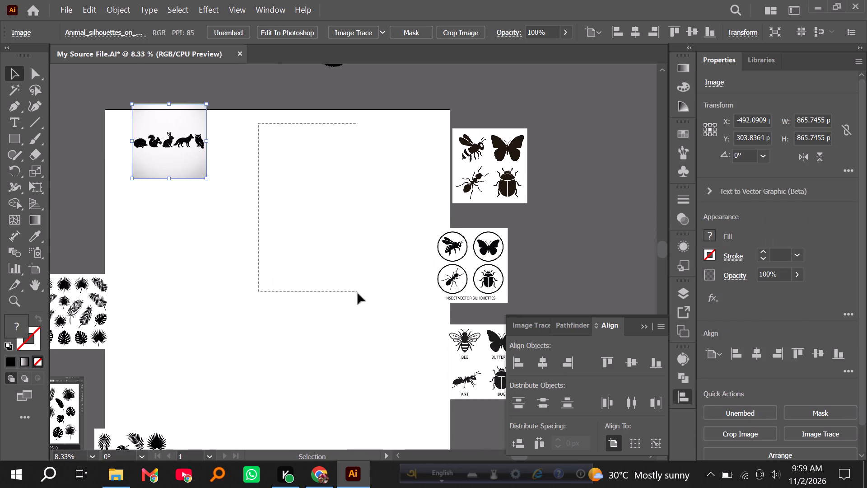
drag(358, 293, 393, 334)
drag(175, 152, 298, 180)
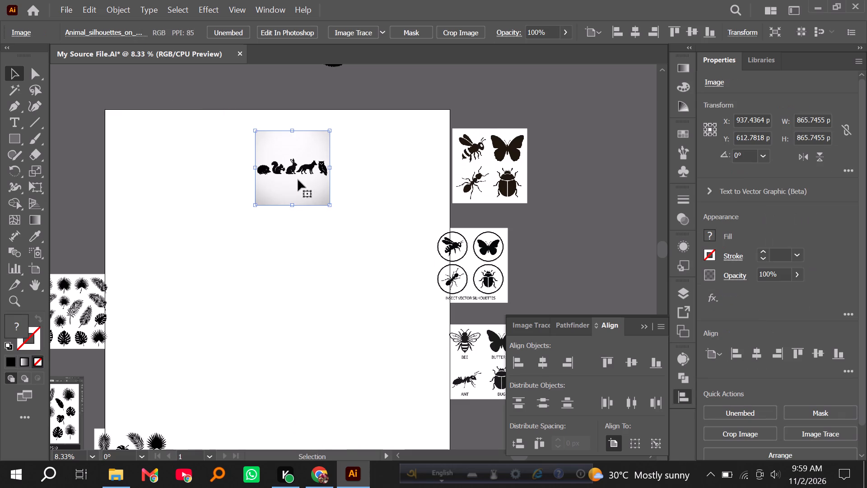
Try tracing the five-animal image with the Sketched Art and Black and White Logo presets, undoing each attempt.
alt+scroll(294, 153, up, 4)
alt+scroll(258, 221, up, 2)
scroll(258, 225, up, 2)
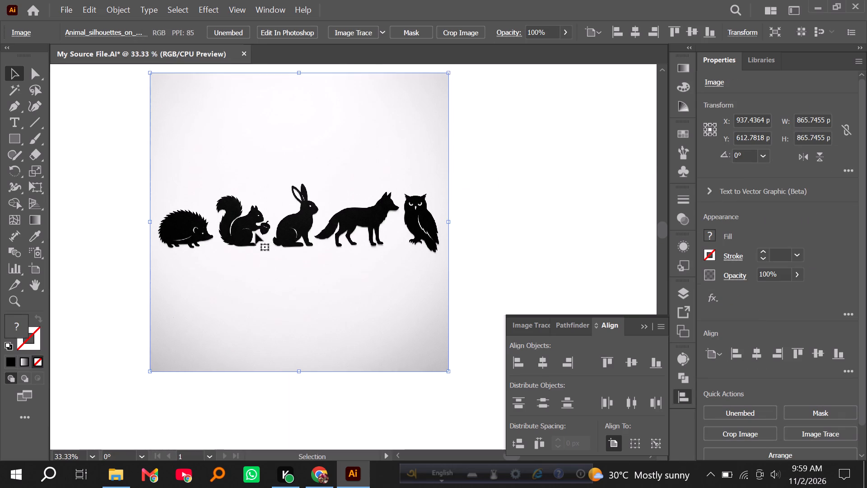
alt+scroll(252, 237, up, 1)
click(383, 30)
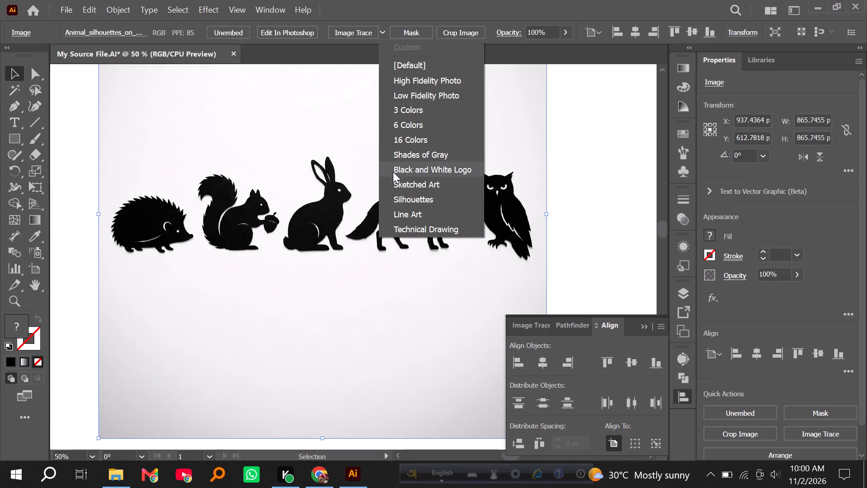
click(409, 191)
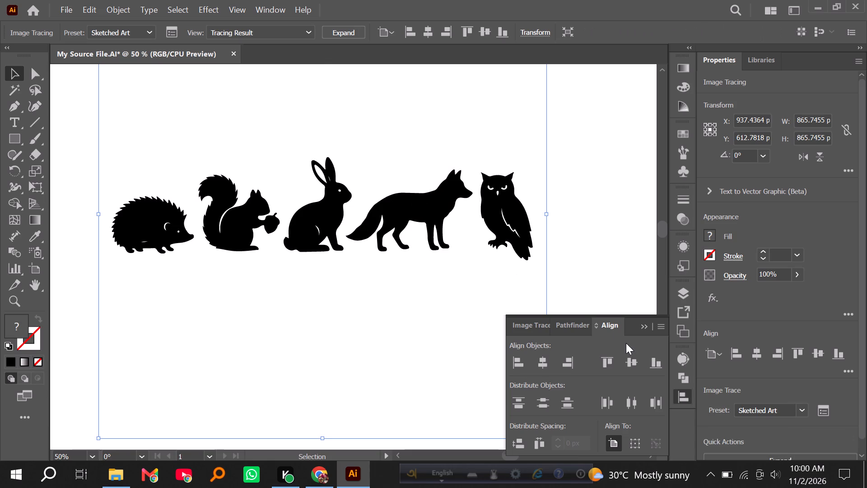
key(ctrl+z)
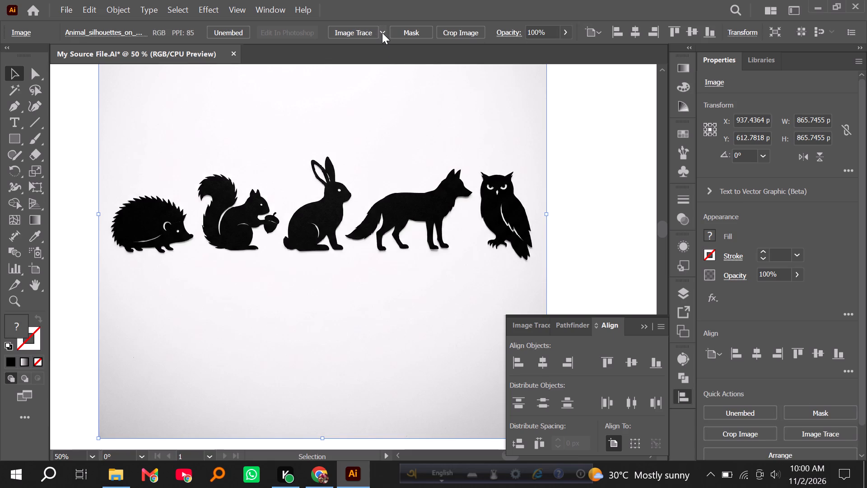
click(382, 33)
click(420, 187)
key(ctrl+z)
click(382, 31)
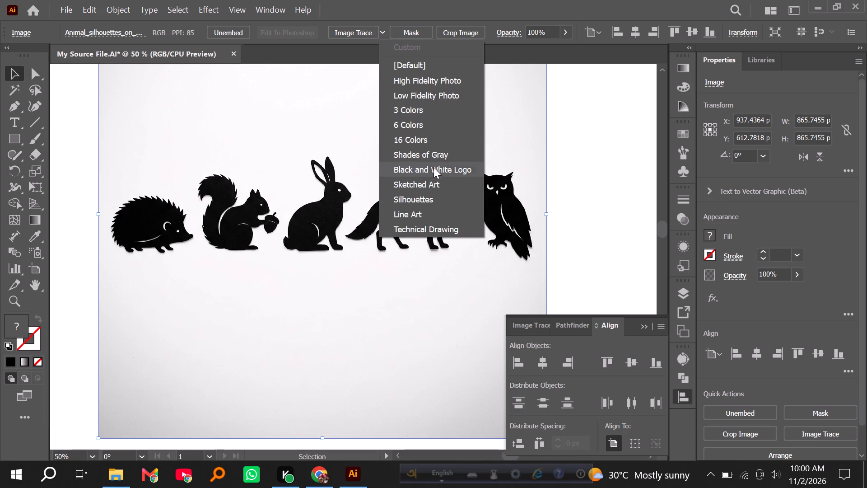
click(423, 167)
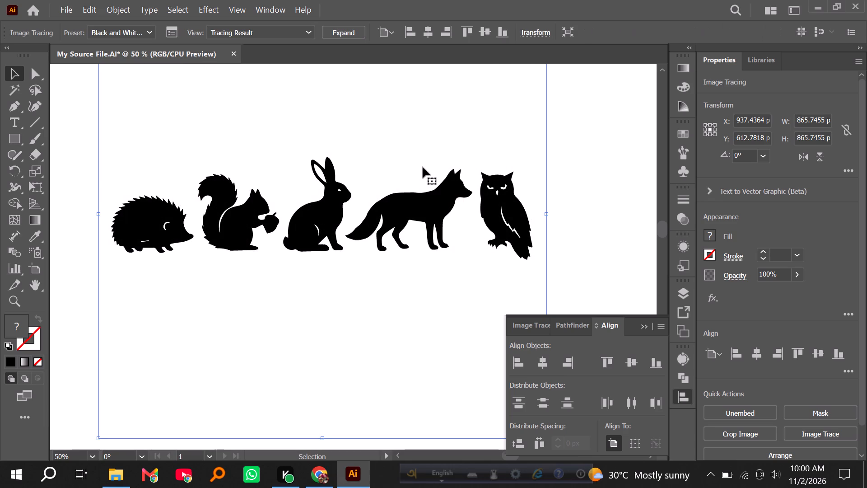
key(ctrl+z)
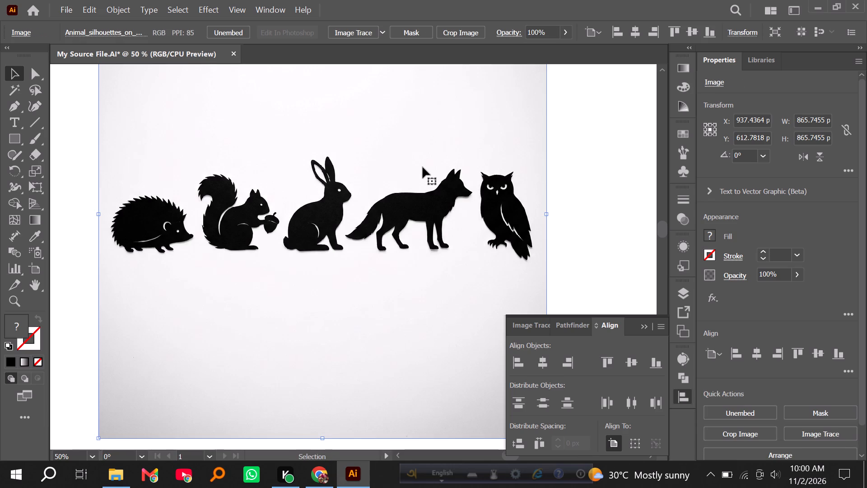
Trace the five-animal image with the Sketched Art preset and set the tracing threshold to 68.
click(382, 34)
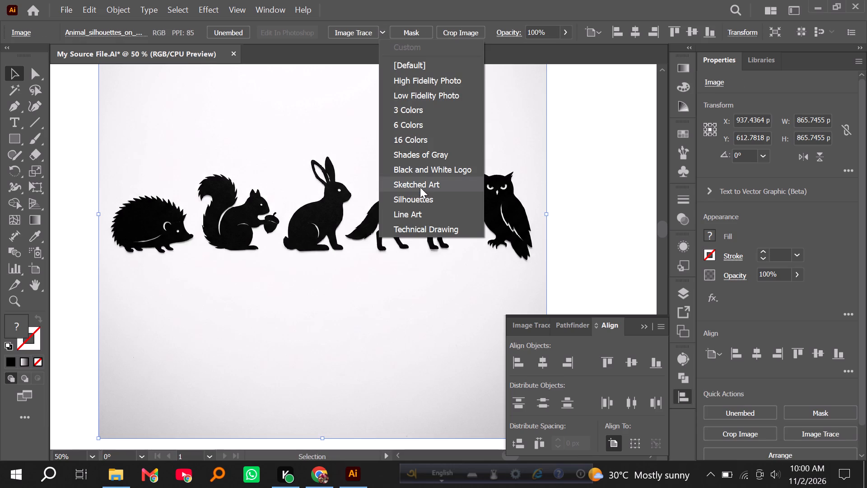
click(420, 187)
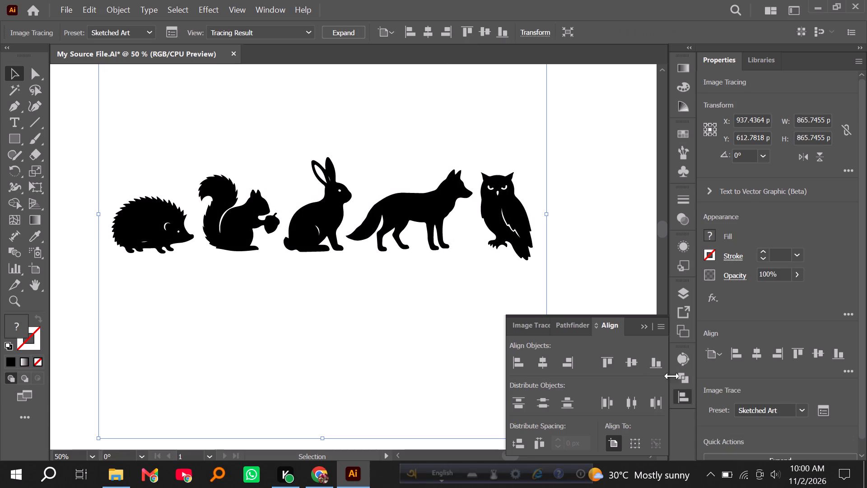
click(678, 361)
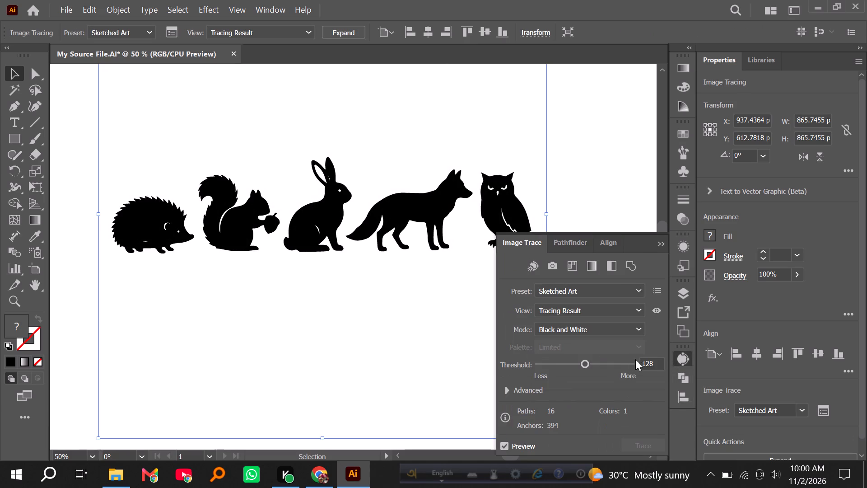
click(563, 363)
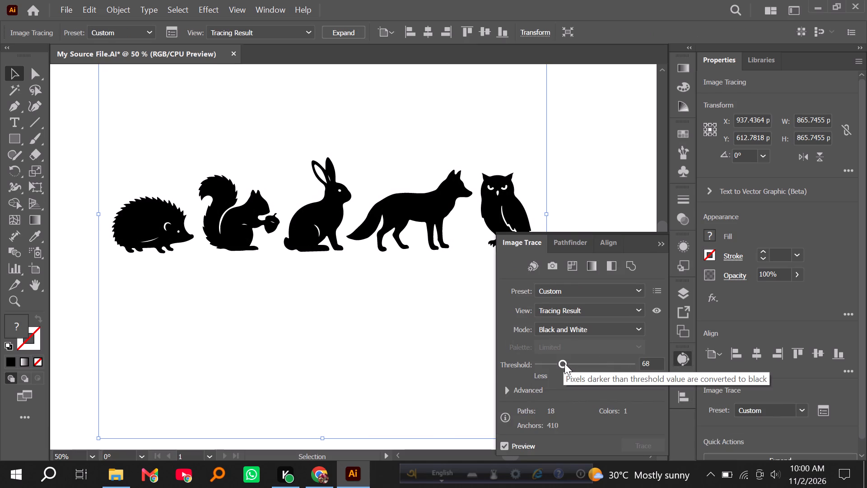
click(683, 390)
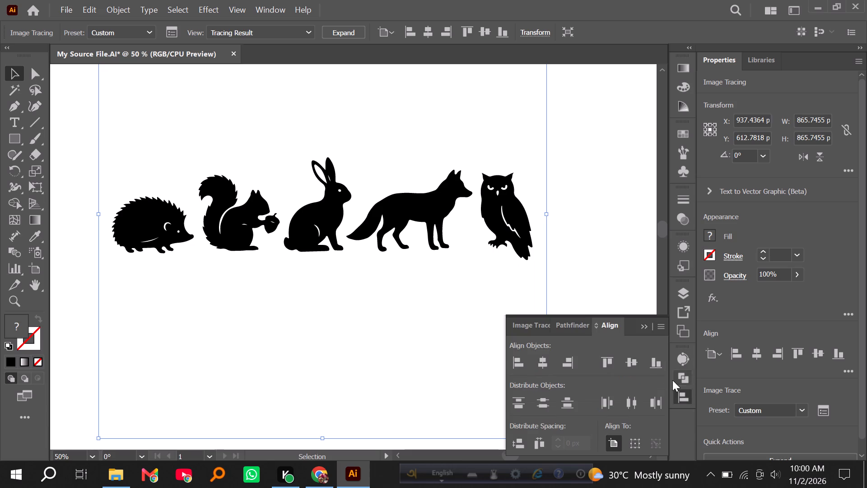
Expand the traced animals into vector paths and ungroup them into separate shapes.
click(350, 32)
right_click(306, 194)
click(319, 317)
click(314, 315)
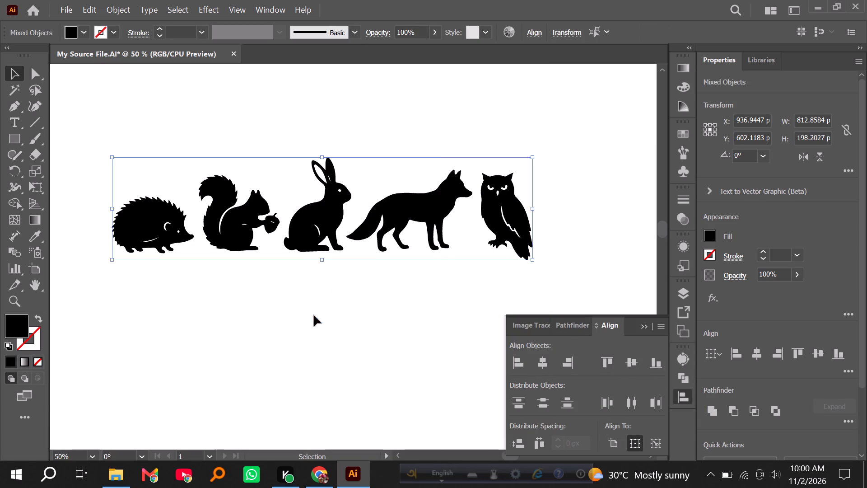
Delete the traced hedgehog and the squirrel with the acorn.
drag(116, 145, 265, 318)
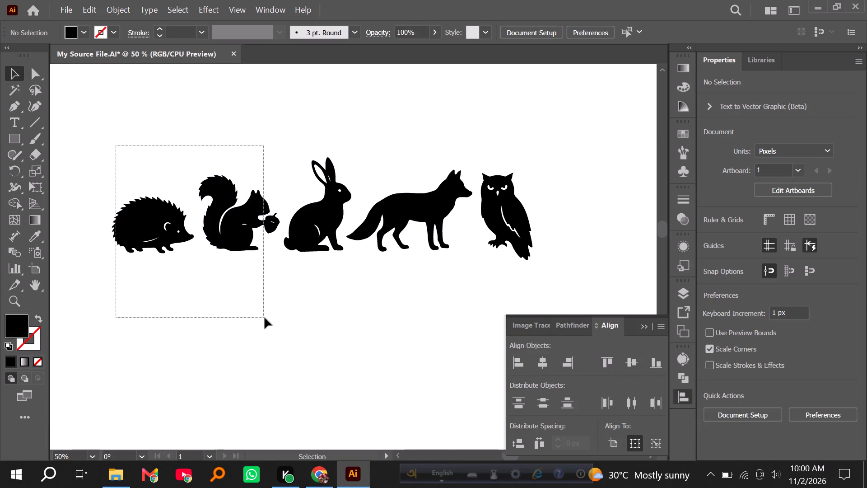
drag(265, 318, 275, 326)
key(Delete)
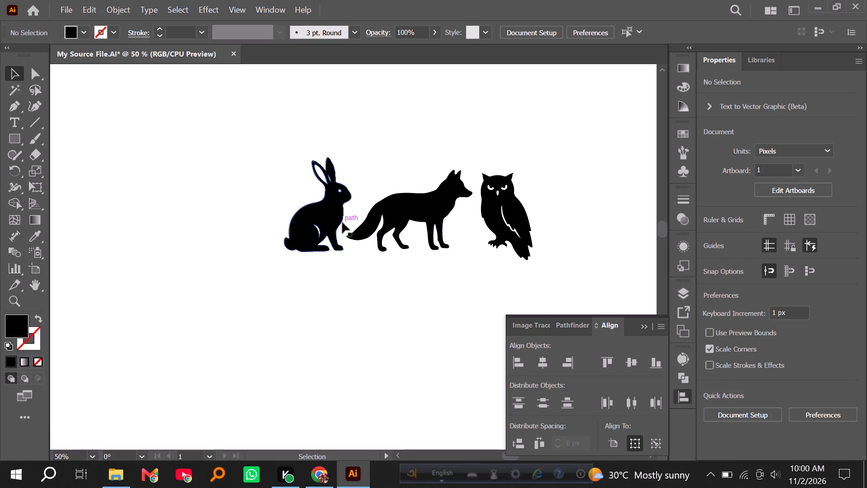
Fill the large hollow in the sitting rabbit's rear ear with Shape Builder, and deselect the rabbit.
alt+scroll(336, 197, up, 3)
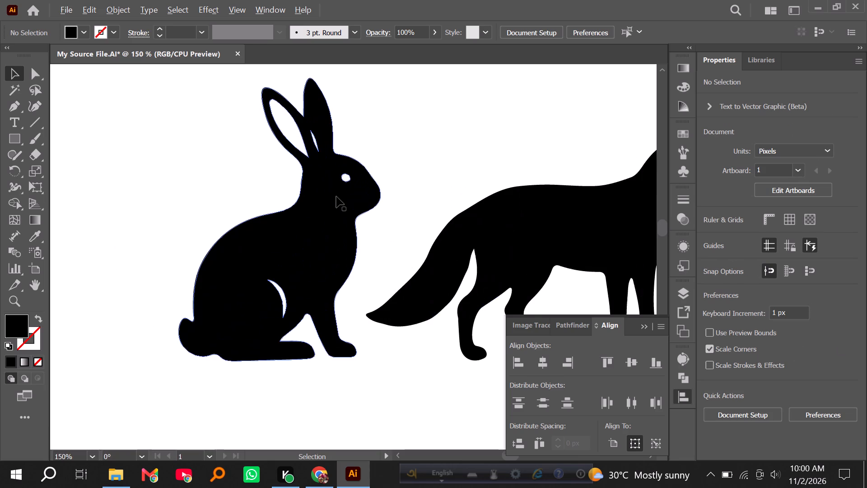
scroll(331, 176, up, 4)
alt+scroll(316, 185, up, 1)
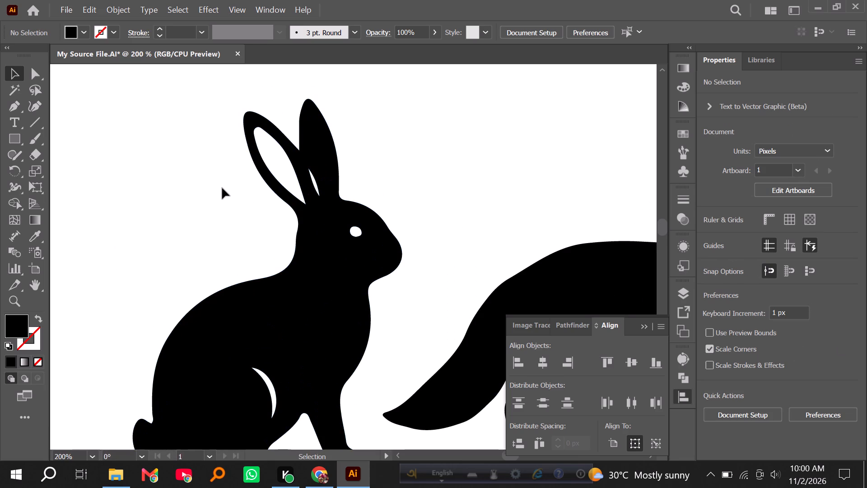
drag(233, 179, 291, 200)
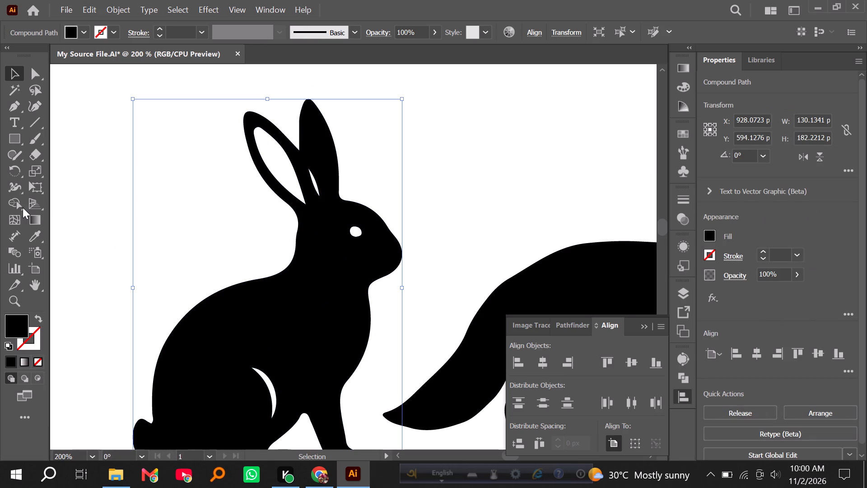
click(17, 203)
drag(273, 166, 257, 172)
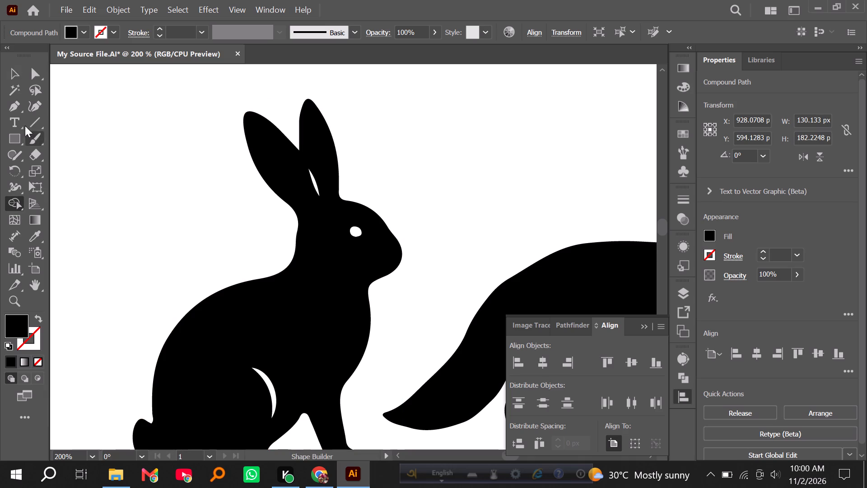
click(11, 74)
click(118, 154)
Move the rabbit, fox and owl above the artboard, below the curled hedgehog and squirrel, and enlarge them to about 995 px wide overall.
alt+scroll(182, 254, down, 2)
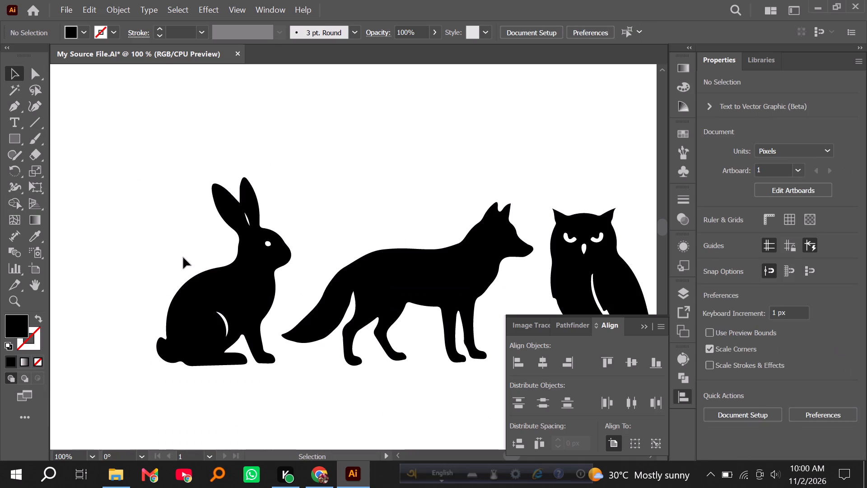
alt+scroll(183, 258, down, 4)
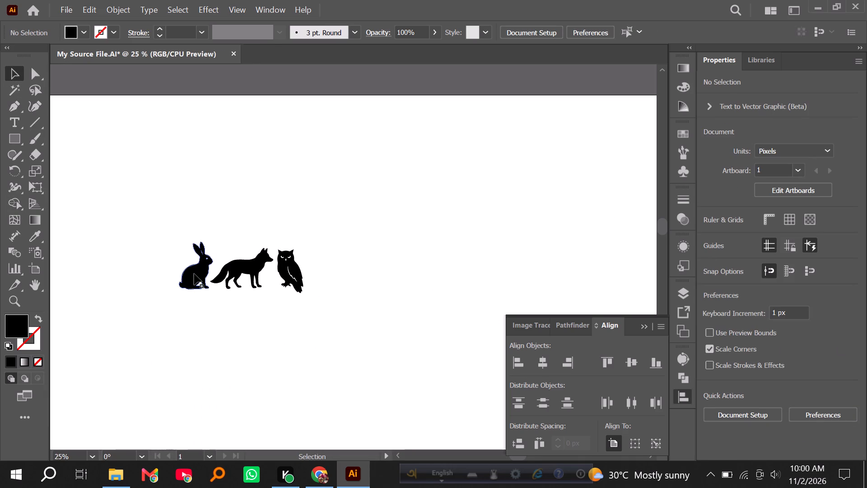
alt+scroll(194, 273, down, 2)
scroll(194, 273, up, 2)
drag(175, 255, 260, 309)
alt+shift+drag(247, 294, 273, 297)
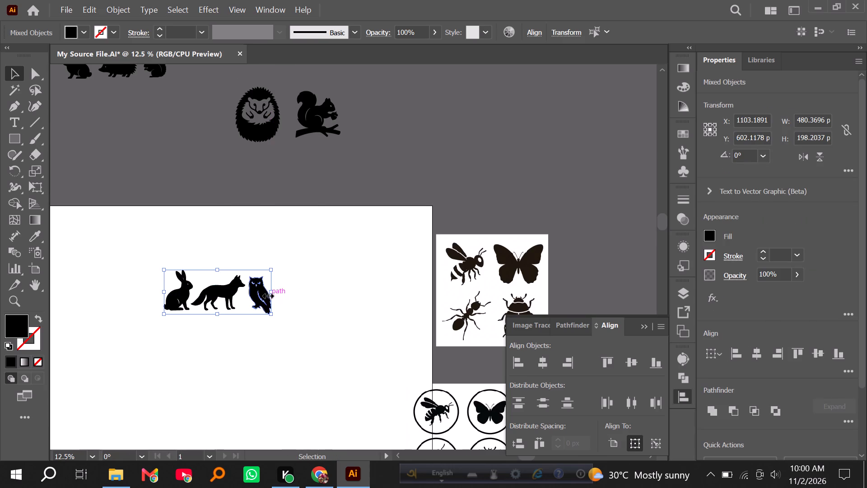
drag(261, 292, 326, 178)
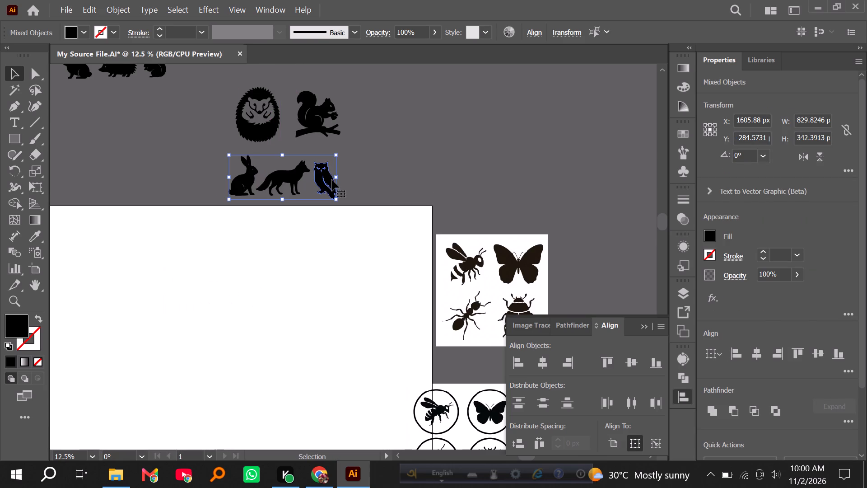
alt+shift+drag(336, 178, 347, 179)
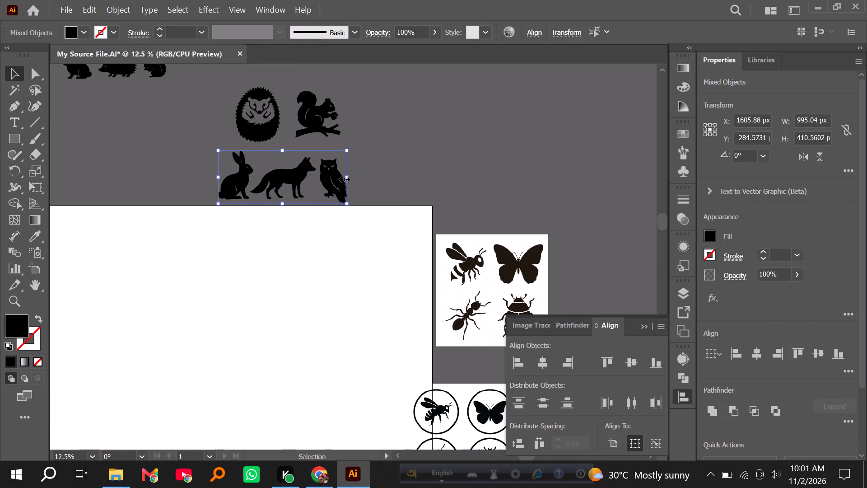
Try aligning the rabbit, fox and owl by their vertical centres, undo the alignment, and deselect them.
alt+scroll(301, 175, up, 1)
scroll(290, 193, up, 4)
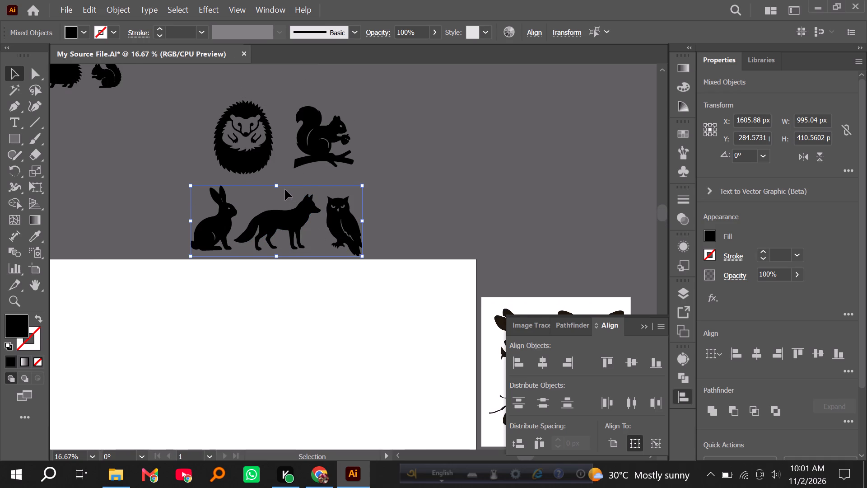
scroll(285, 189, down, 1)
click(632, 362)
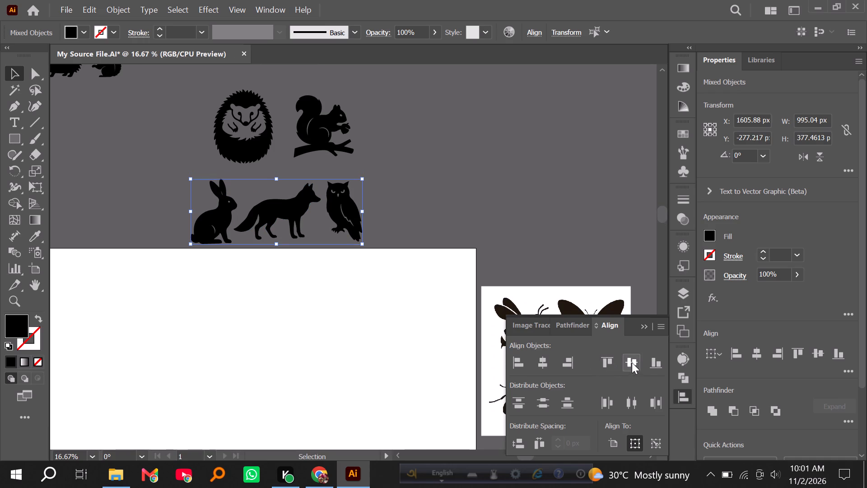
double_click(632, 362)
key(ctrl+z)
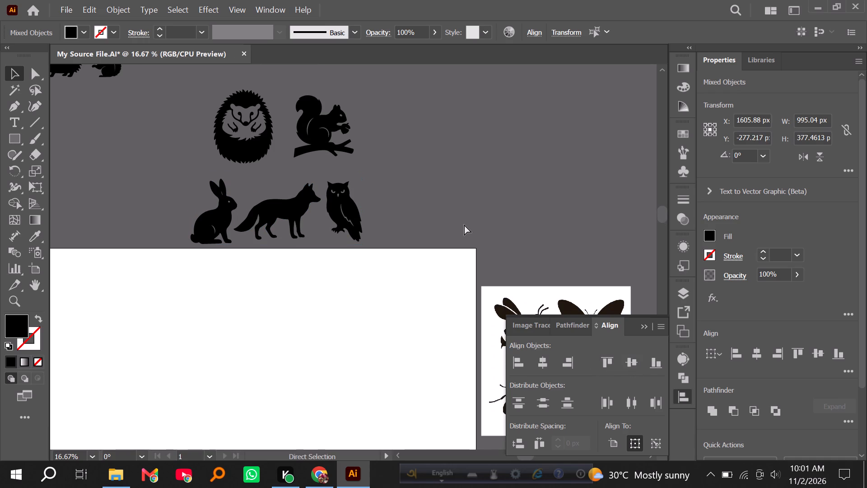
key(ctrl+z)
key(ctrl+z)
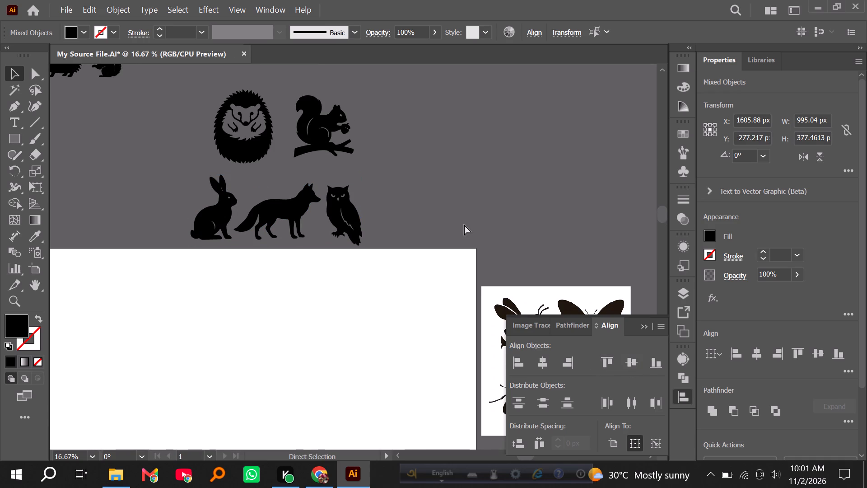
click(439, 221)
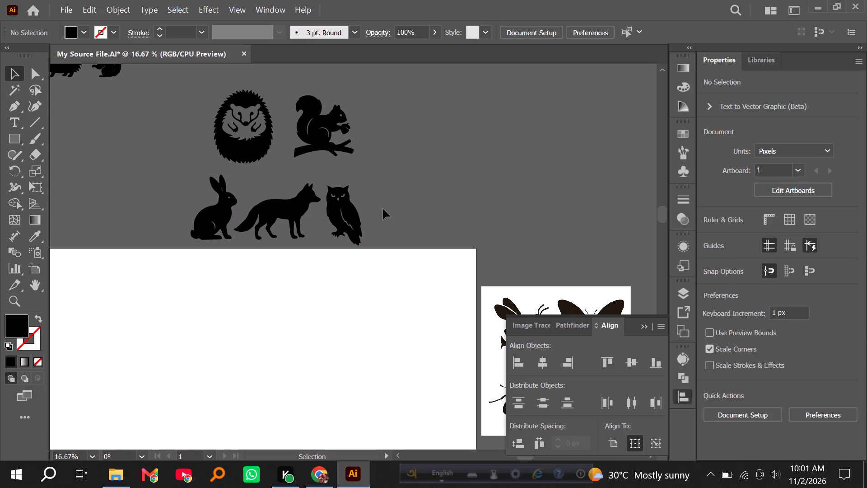
Compare the enlarged rabbit, fox and owl with the animals in the six-animal group, checking for similar shapes.
alt+scroll(380, 201, up, 1)
alt+scroll(355, 201, down, 2)
scroll(357, 204, up, 2)
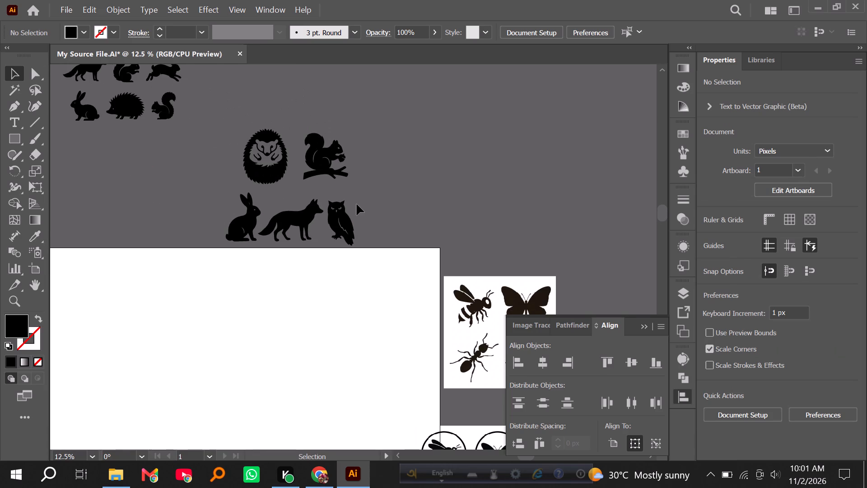
alt+scroll(357, 206, up, 1)
scroll(294, 217, up, 1)
scroll(291, 225, down, 3)
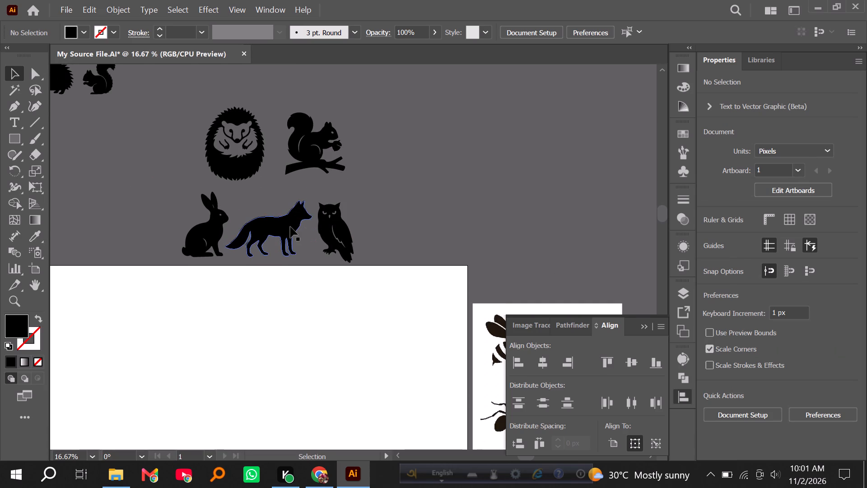
scroll(290, 227, down, 2)
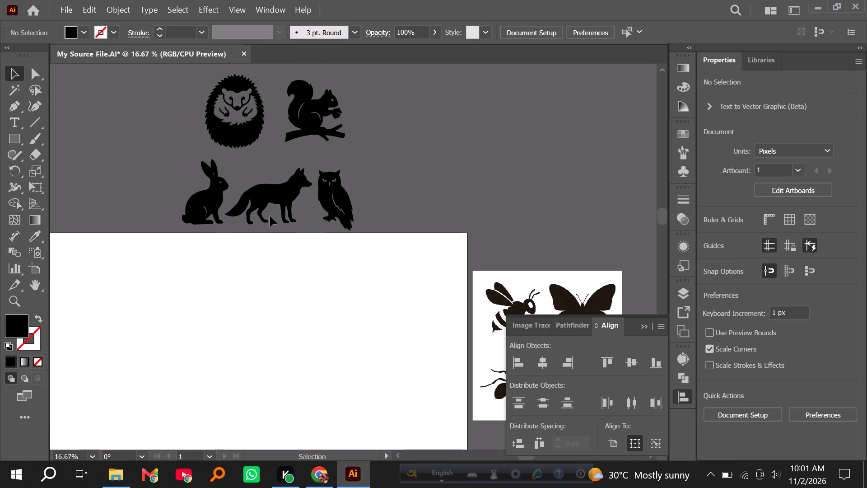
drag(185, 171, 284, 200)
drag(284, 200, 347, 210)
alt+scroll(351, 209, down, 3)
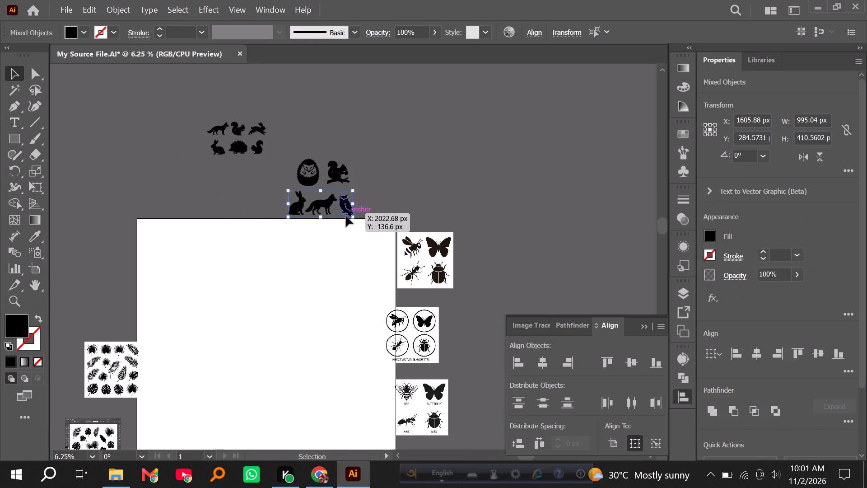
alt+scroll(332, 236, up, 1)
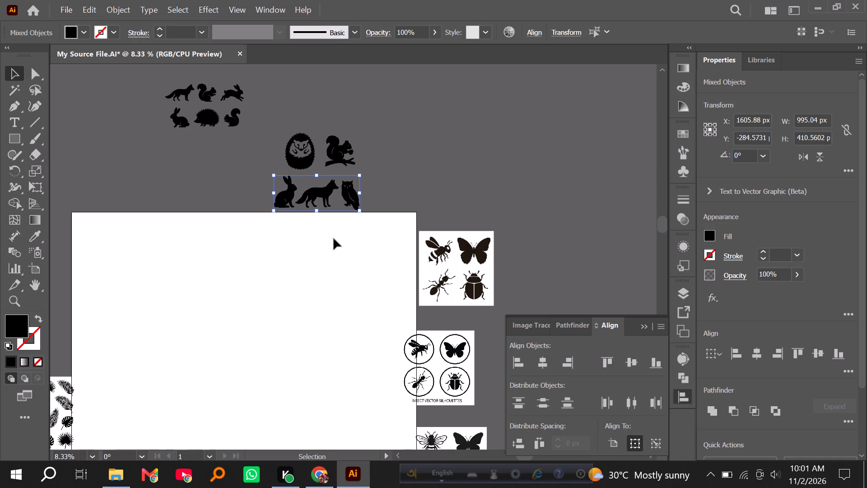
alt+scroll(224, 113, up, 3)
alt+scroll(254, 149, up, 3)
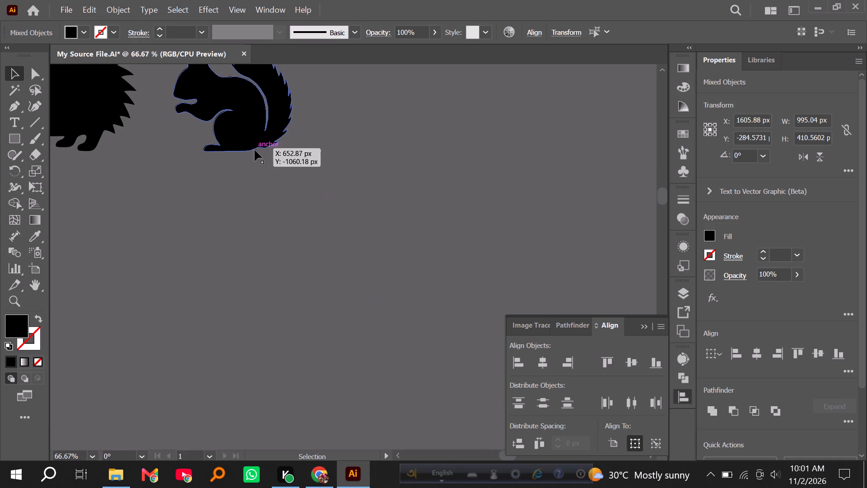
alt+scroll(234, 178, down, 5)
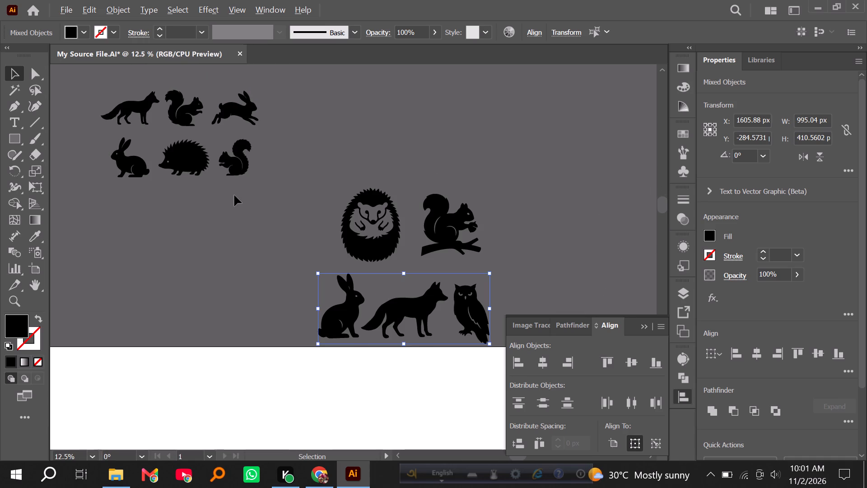
alt+scroll(234, 195, down, 2)
alt+scroll(321, 249, up, 3)
alt+scroll(321, 249, down, 3)
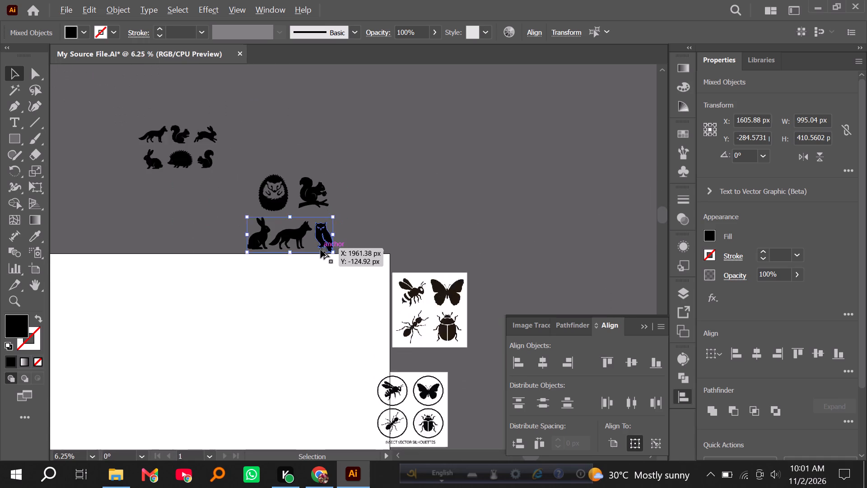
alt+scroll(321, 250, up, 2)
scroll(321, 250, up, 3)
ctrl+scroll(321, 250, up, 1)
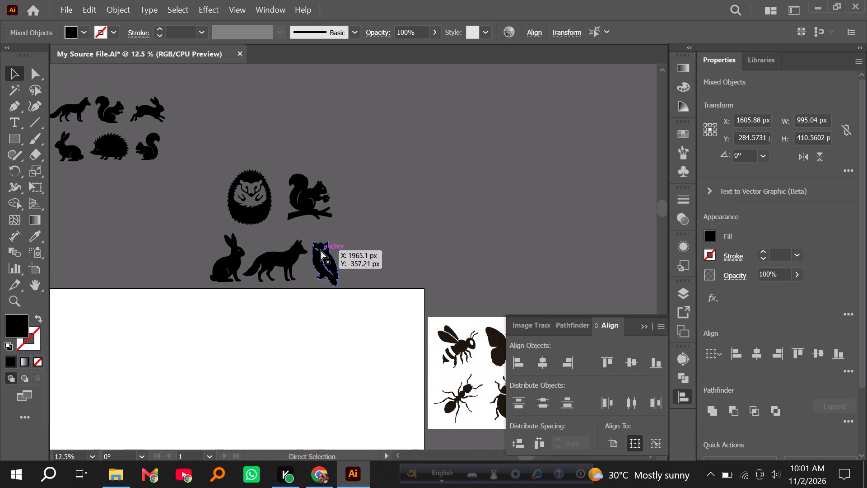
ctrl+scroll(321, 250, up, 2)
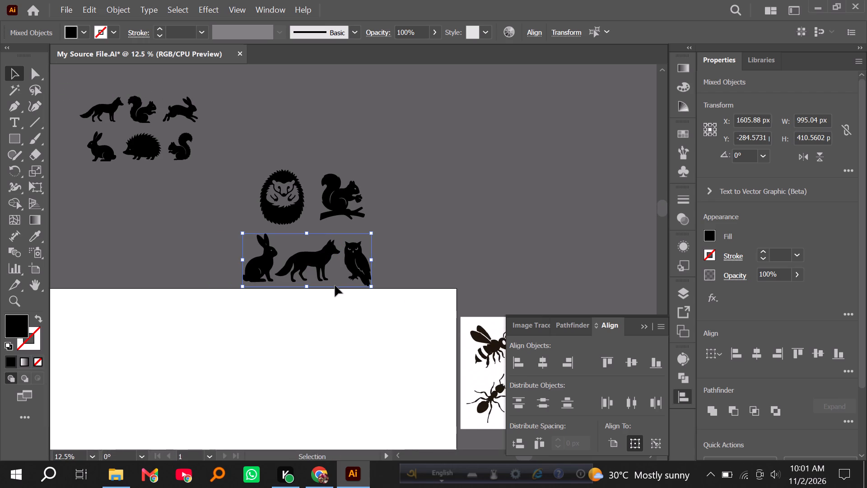
alt+scroll(93, 103, up, 4)
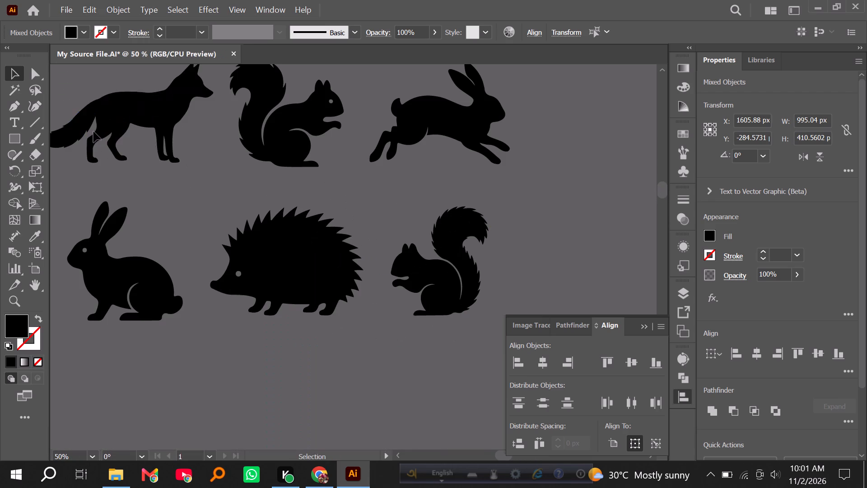
scroll(118, 200, up, 1)
alt+scroll(117, 202, down, 3)
scroll(168, 248, down, 6)
alt+scroll(414, 331, up, 4)
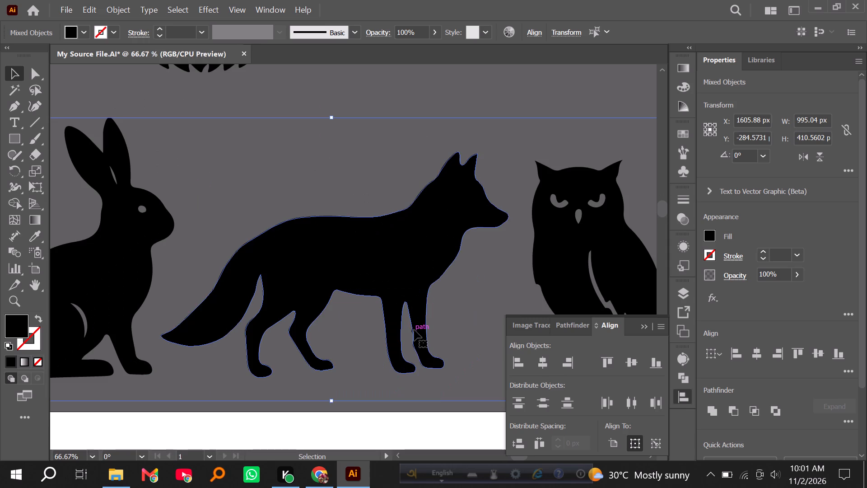
scroll(417, 348, down, 3)
click(468, 277)
Move the enlarged fox beside the six-animal group, compare it with the smaller fox, and delete the enlarged one.
alt+scroll(464, 267, down, 2)
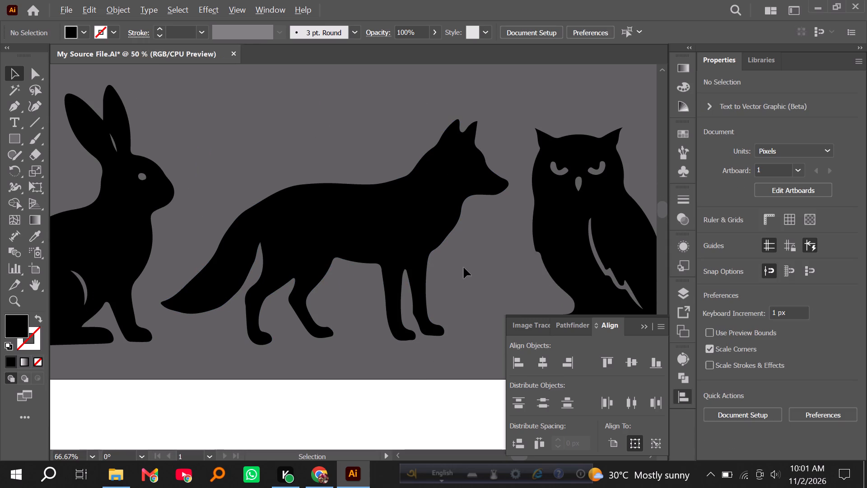
alt+scroll(464, 267, down, 4)
drag(453, 262, 269, 164)
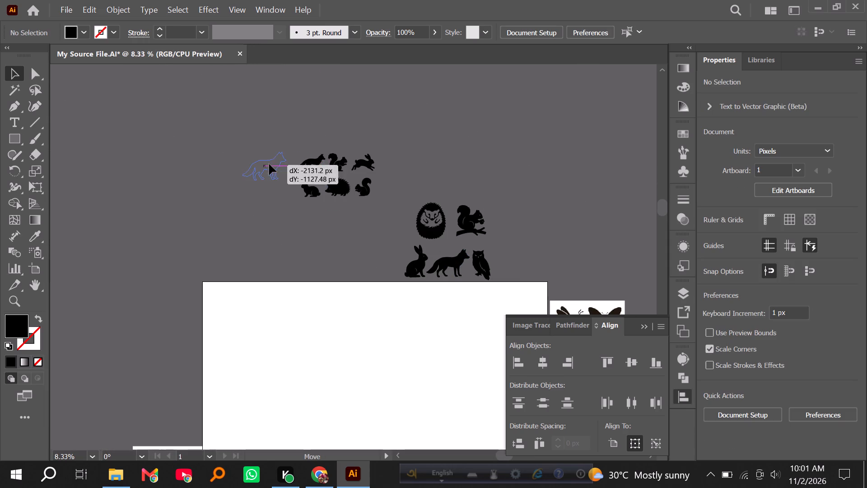
drag(269, 164, 270, 164)
alt+scroll(299, 163, up, 4)
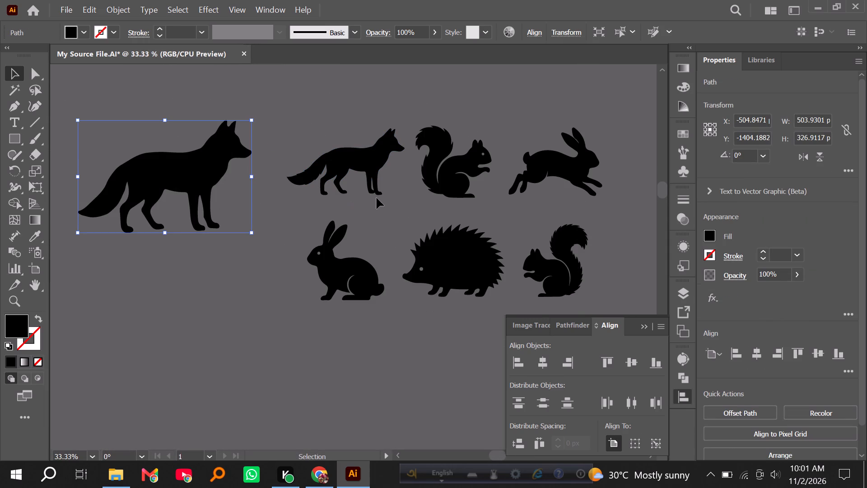
alt+scroll(379, 164, up, 2)
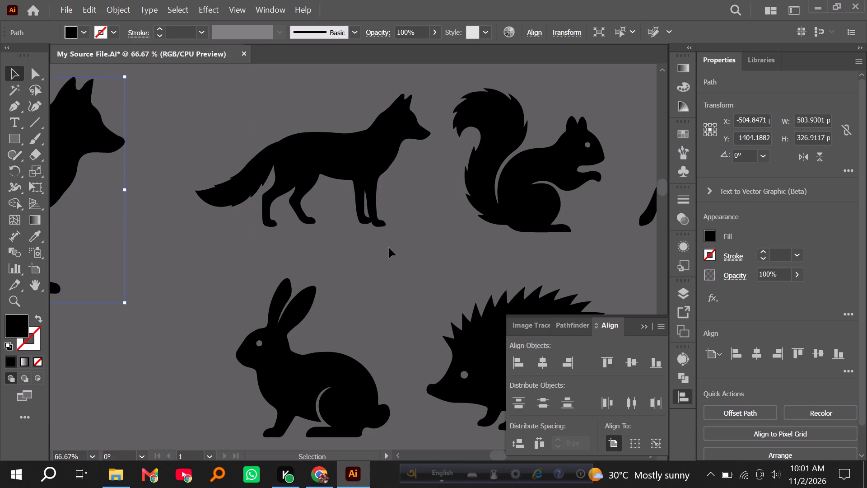
alt+scroll(389, 247, down, 2)
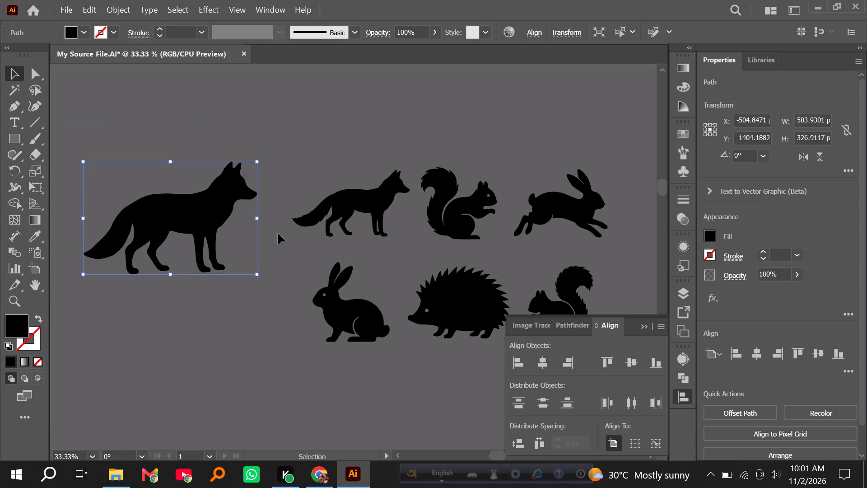
key(Delete)
Move the sitting rabbit so it is centred directly beneath the curled hedgehog.
alt+scroll(142, 206, down, 4)
scroll(140, 258, down, 3)
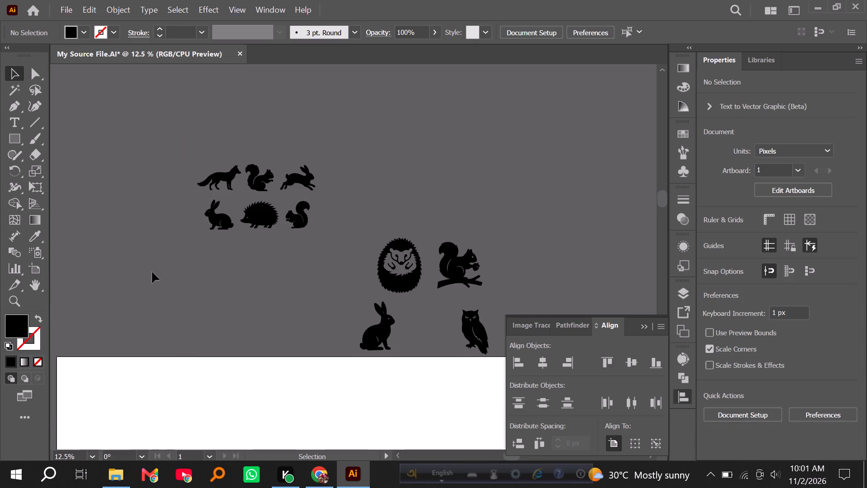
alt+scroll(154, 274, down, 2)
scroll(231, 321, down, 6)
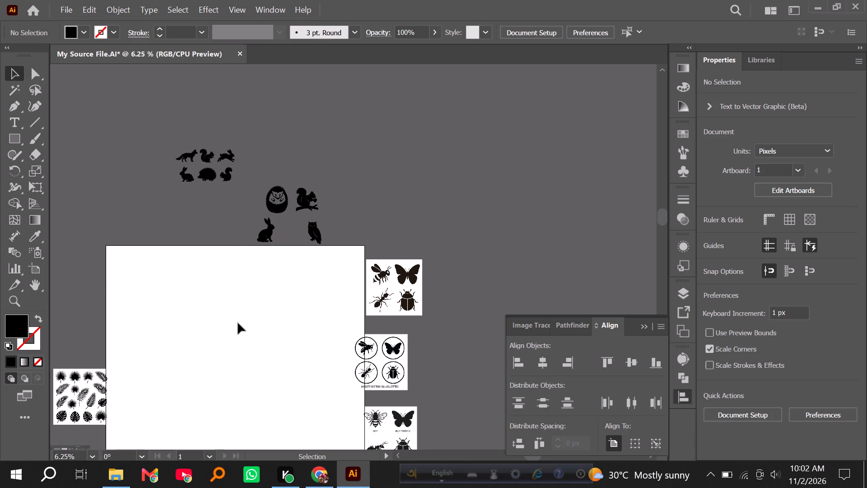
alt+scroll(238, 323, up, 2)
scroll(307, 218, up, 6)
alt+scroll(374, 184, up, 2)
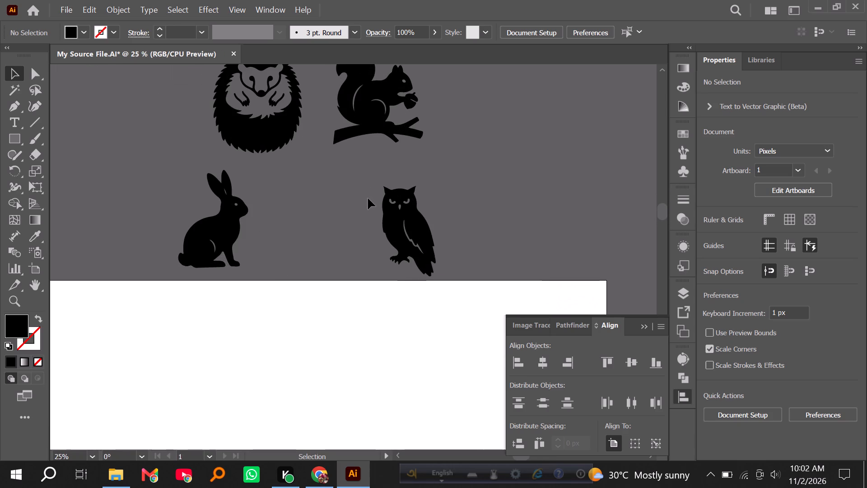
scroll(368, 199, up, 4)
drag(233, 254, 279, 251)
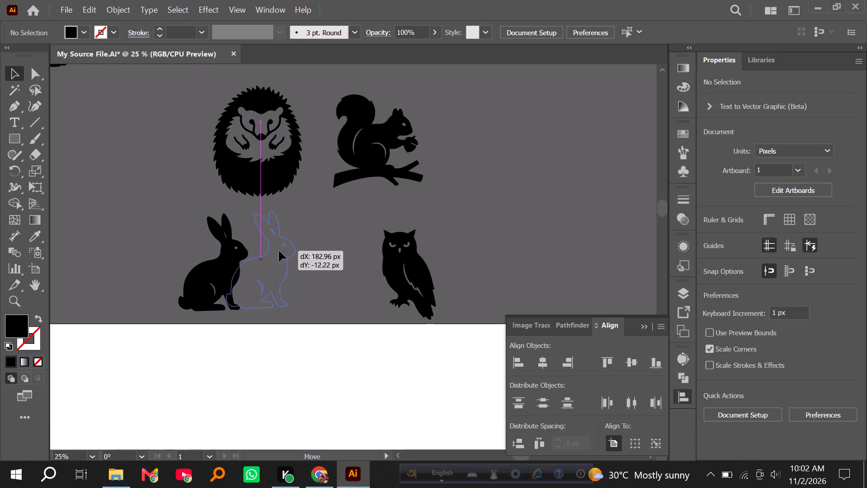
drag(279, 251, 275, 254)
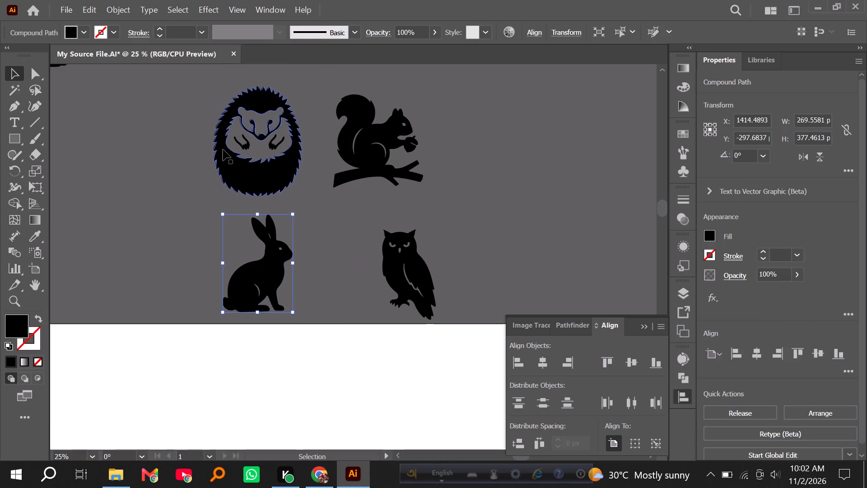
Align the sitting rabbit to the curled hedgehog by horizontal centres, using the hedgehog as the key object.
drag(191, 110, 265, 322)
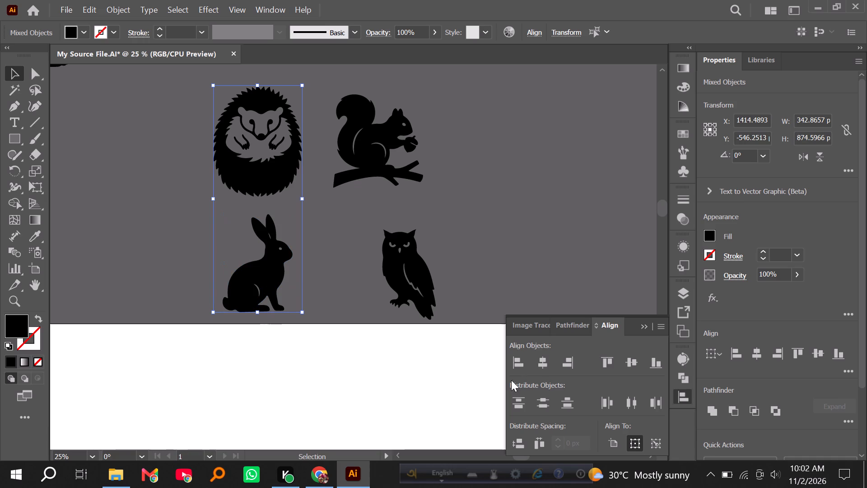
click(263, 183)
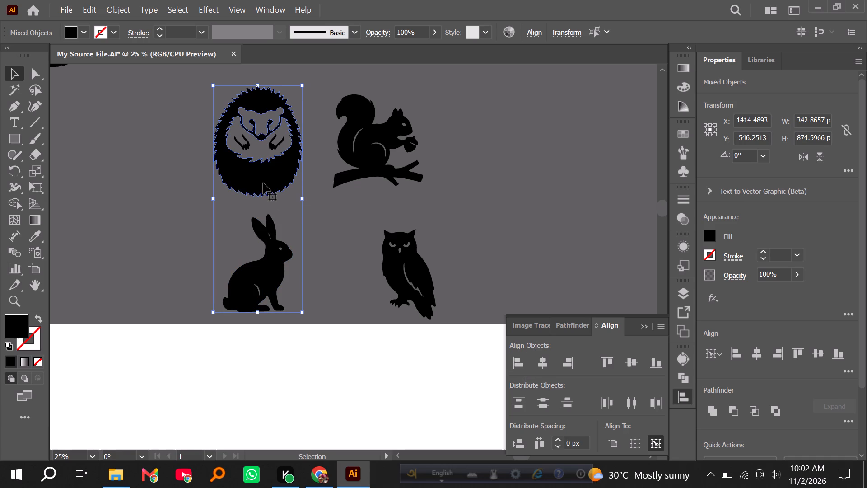
click(544, 364)
triple_click(544, 364)
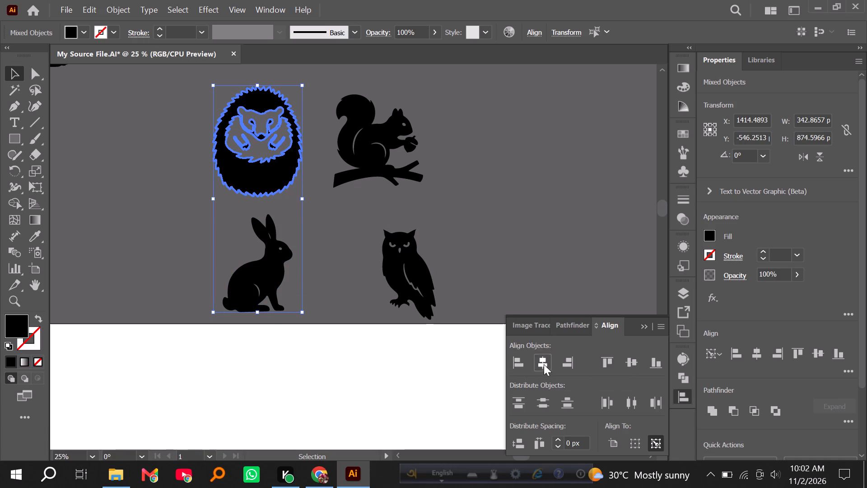
double_click(544, 364)
double_click(321, 288)
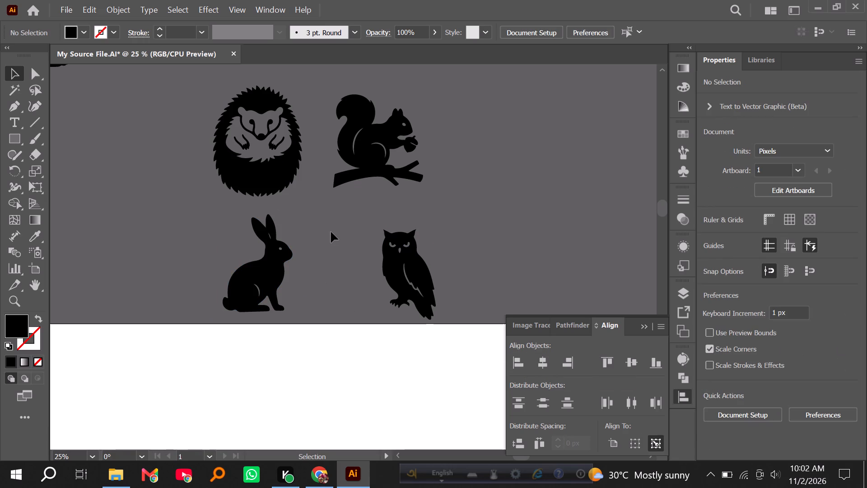
Move the owl beneath the squirrel on the branch and align their horizontal centres, using the squirrel as the key object.
drag(407, 272, 372, 267)
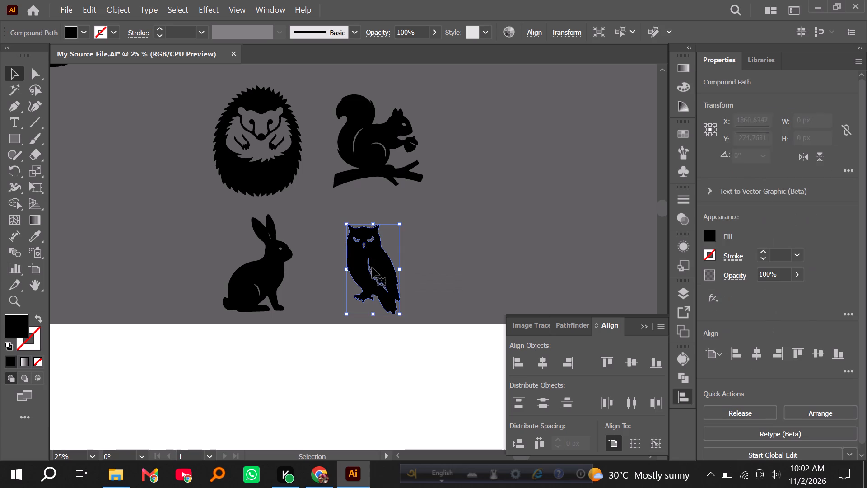
drag(326, 131, 375, 284)
click(364, 154)
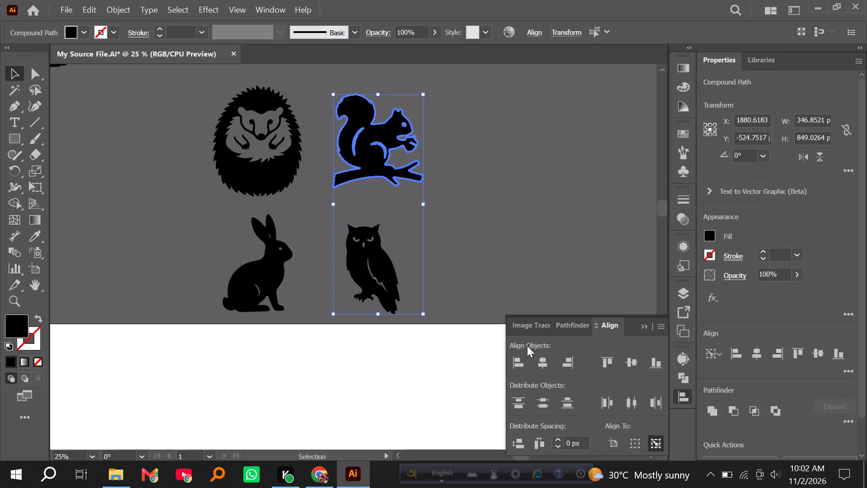
triple_click(539, 362)
click(539, 362)
double_click(467, 261)
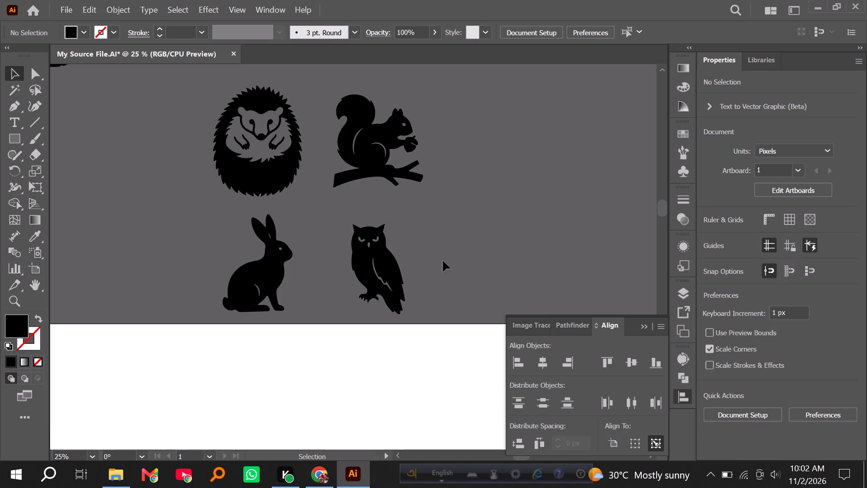
Align the sitting rabbit and the owl by their vertical centres and deselect them.
drag(205, 232, 390, 275)
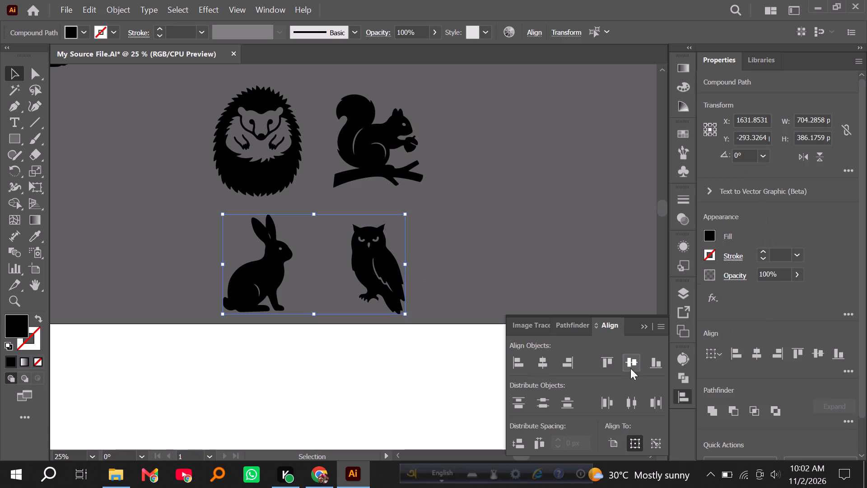
triple_click(630, 368)
double_click(491, 267)
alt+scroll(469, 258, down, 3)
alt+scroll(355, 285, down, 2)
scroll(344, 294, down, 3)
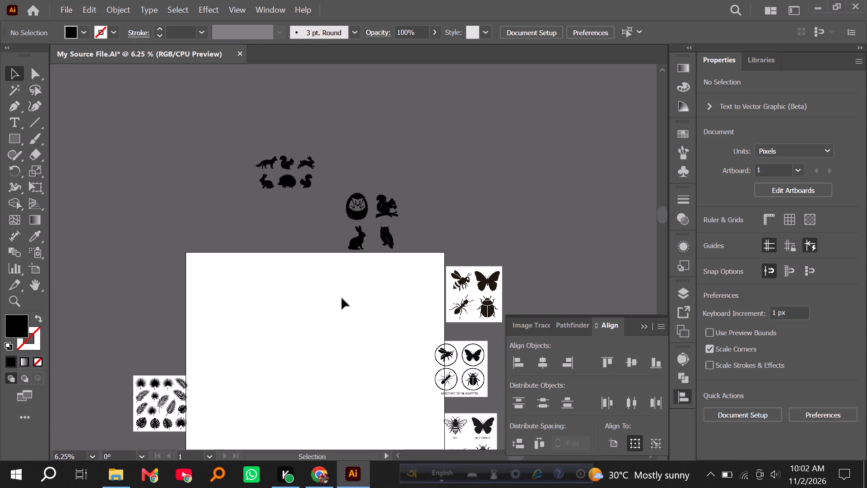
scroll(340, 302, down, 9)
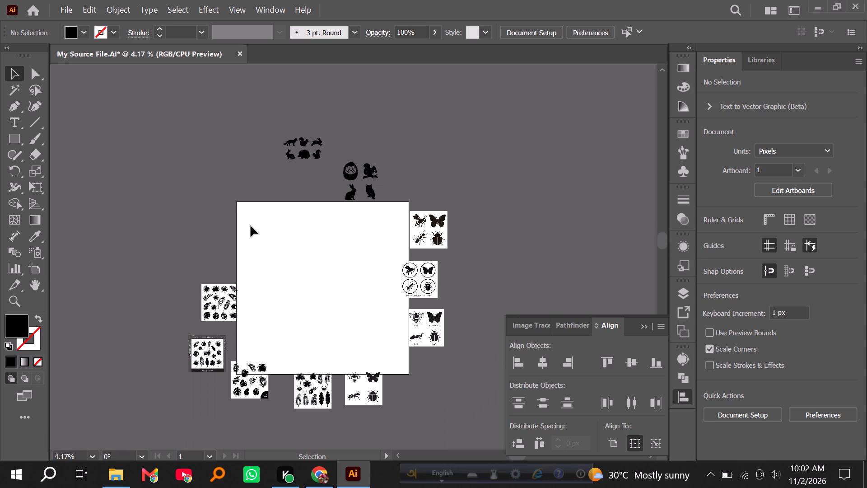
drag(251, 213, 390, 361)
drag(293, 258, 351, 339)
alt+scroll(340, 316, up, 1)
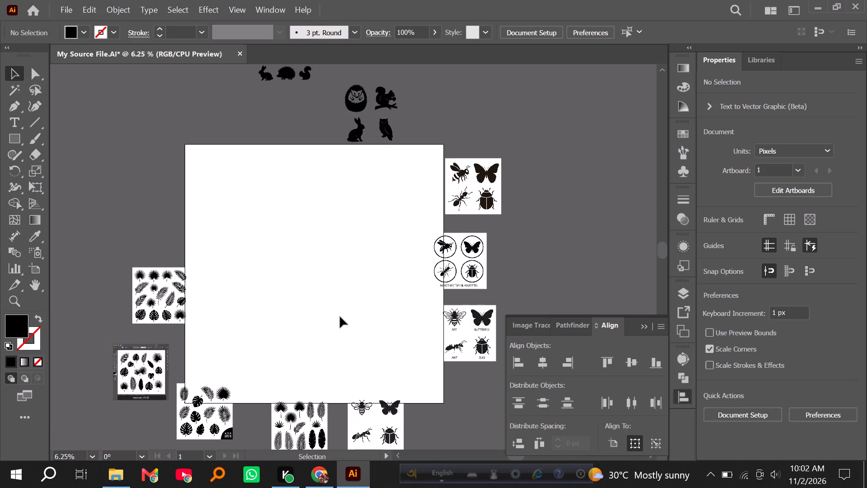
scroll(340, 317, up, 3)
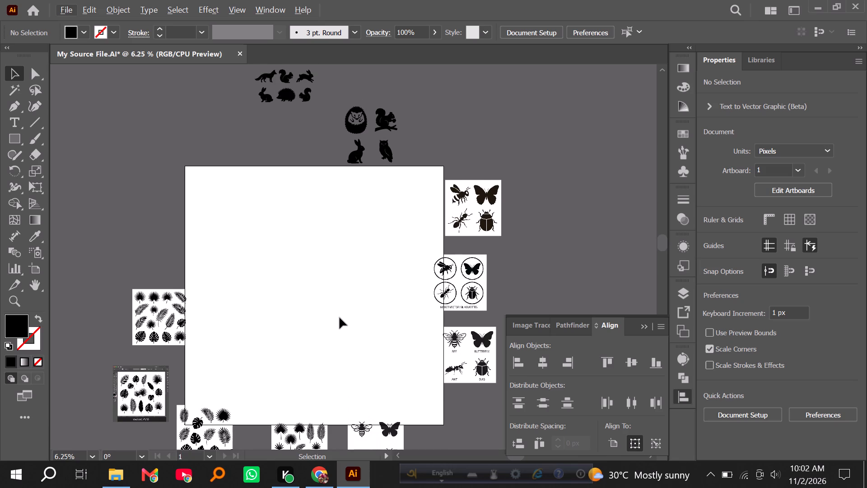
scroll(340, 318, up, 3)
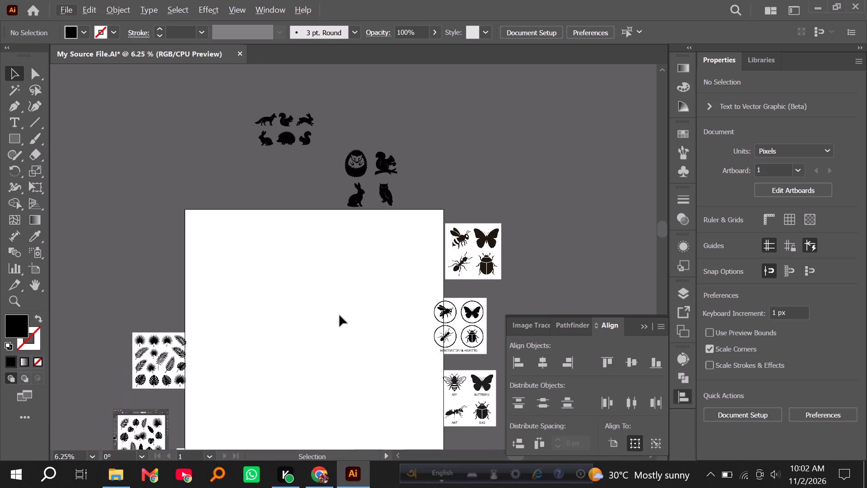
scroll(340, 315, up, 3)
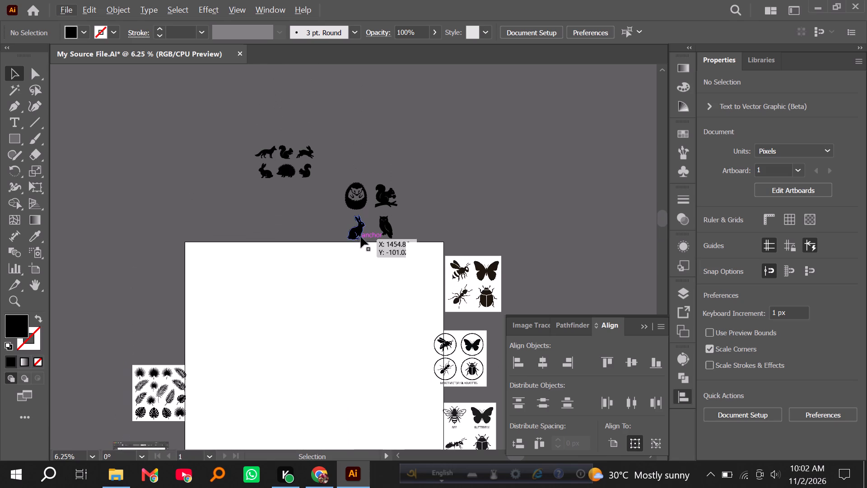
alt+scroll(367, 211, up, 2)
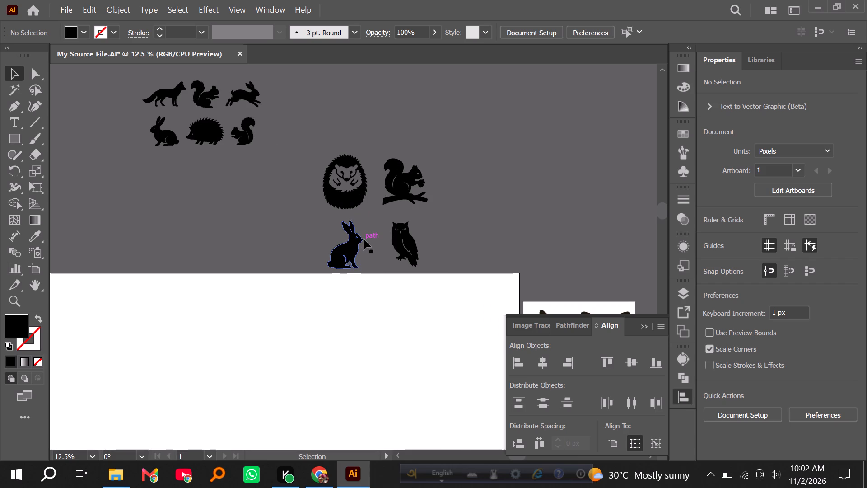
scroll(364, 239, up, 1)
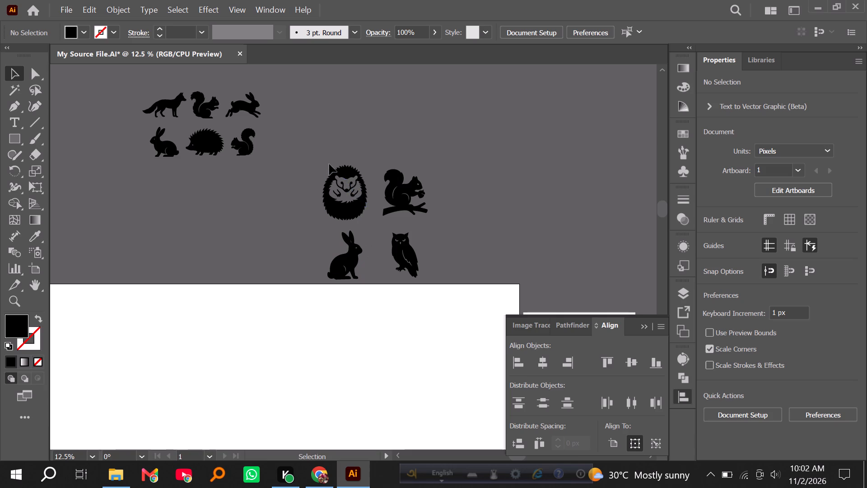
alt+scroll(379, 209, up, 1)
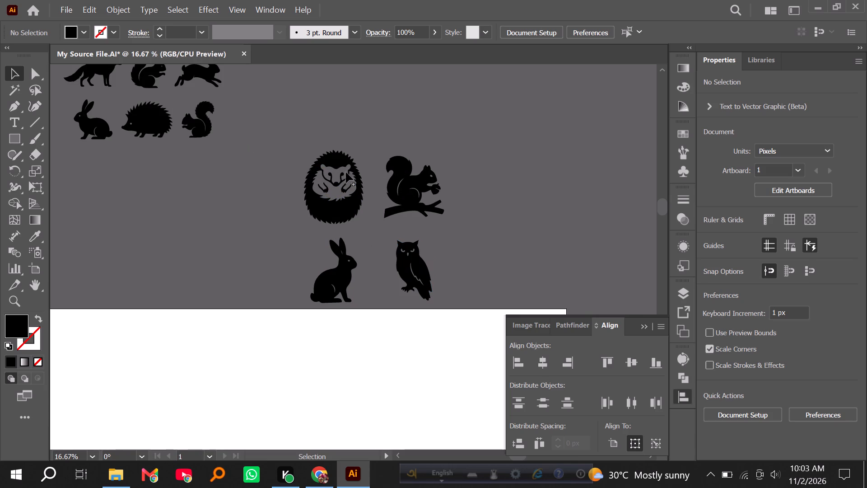
Align each row of the four large animals by vertical centres: hedgehog with squirrel, and rabbit with owl.
drag(309, 129, 457, 205)
click(633, 364)
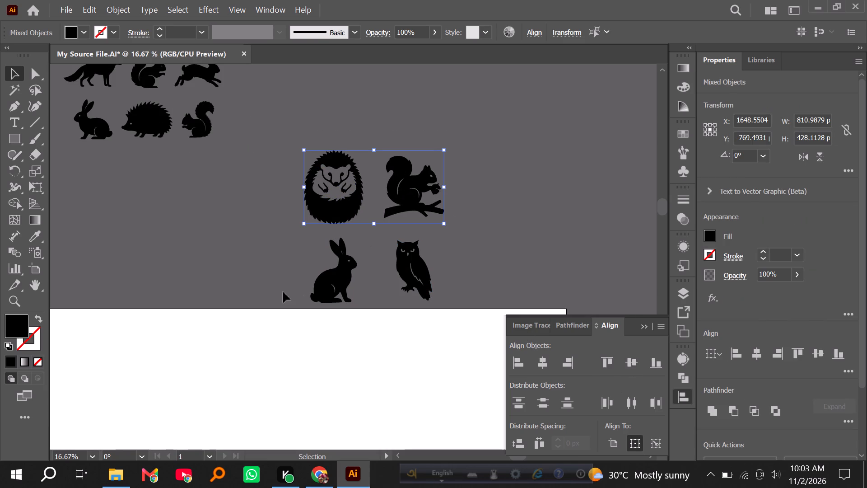
drag(243, 264, 465, 270)
double_click(631, 361)
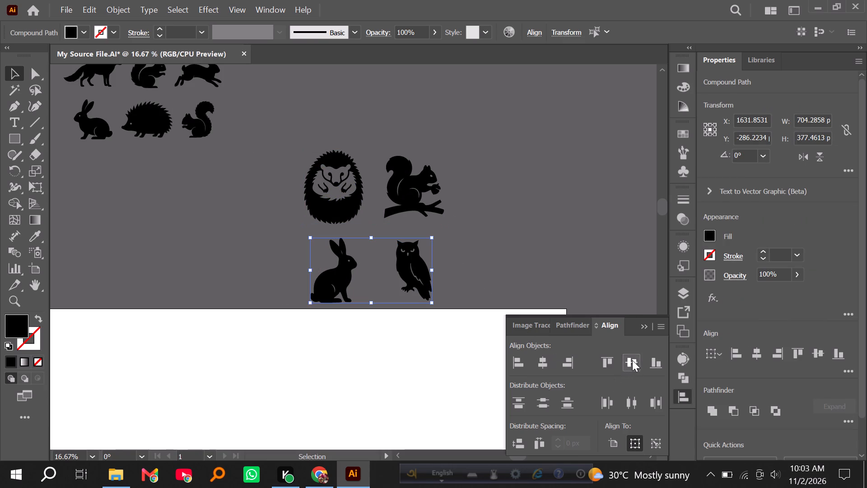
Align each column of the four large animals by horizontal centres: squirrel with owl, and hedgehog with rabbit.
drag(376, 95, 422, 306)
click(543, 368)
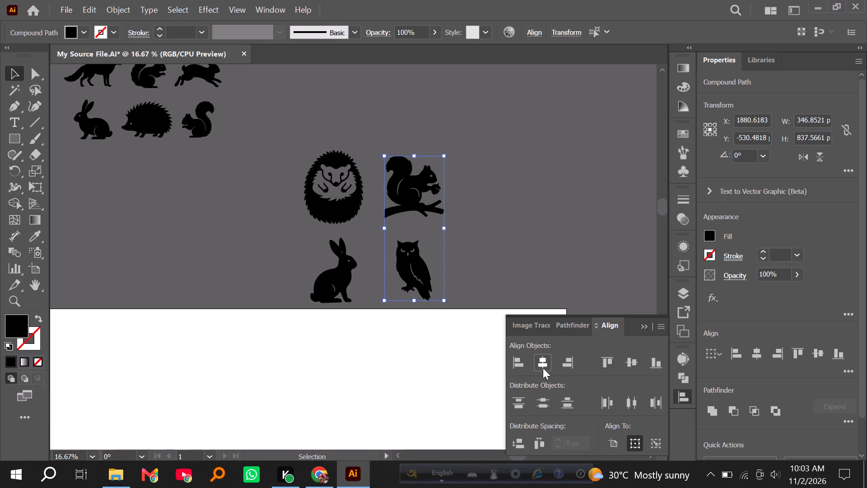
drag(293, 96, 346, 328)
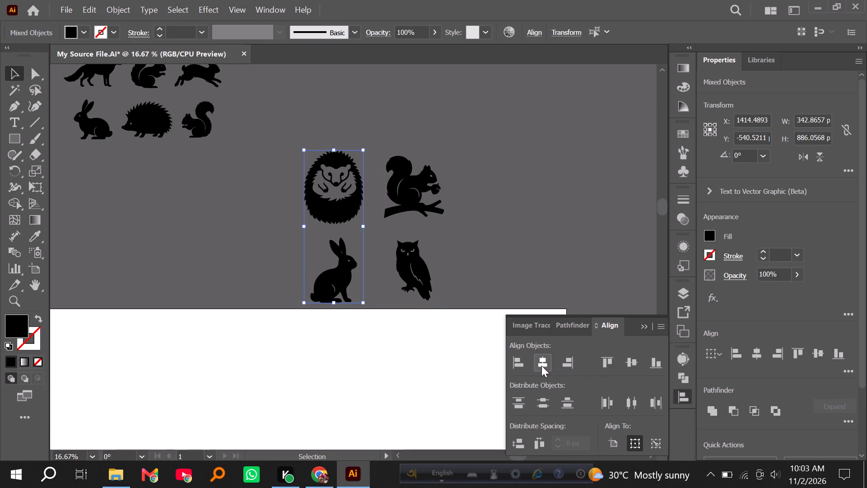
double_click(541, 365)
Group the hedgehog, branch squirrel, sitting rabbit and owl together.
drag(289, 141, 410, 269)
drag(410, 269, 449, 297)
key(ctrl+g)
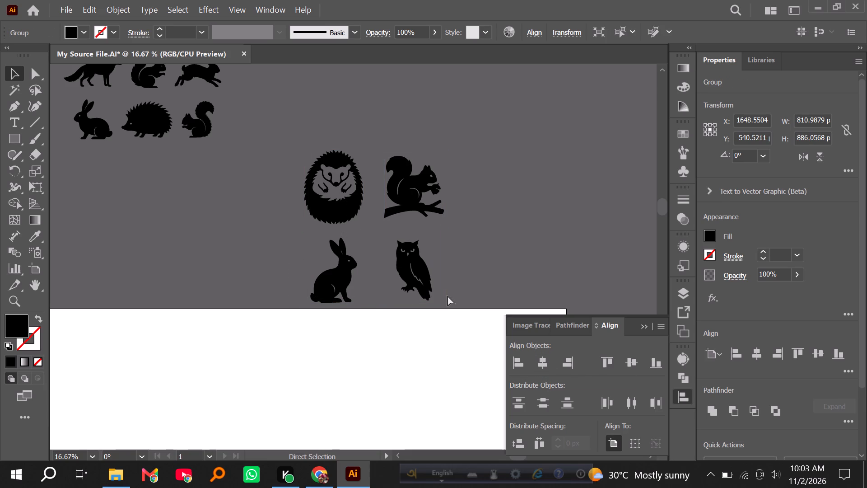
Move the four-animal group up beside the six-animal group, level with it above the artboard, and leave nothing selected.
alt+scroll(387, 240, down, 4)
drag(396, 238, 383, 185)
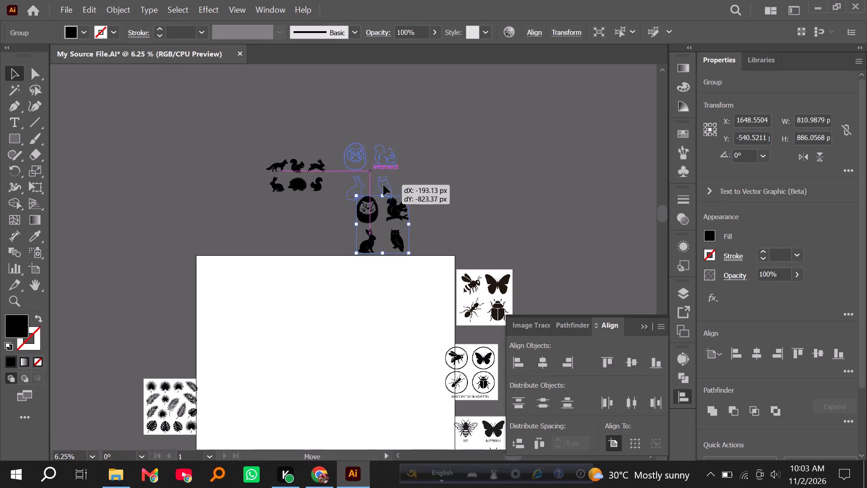
drag(383, 185, 382, 184)
click(341, 228)
click(298, 183)
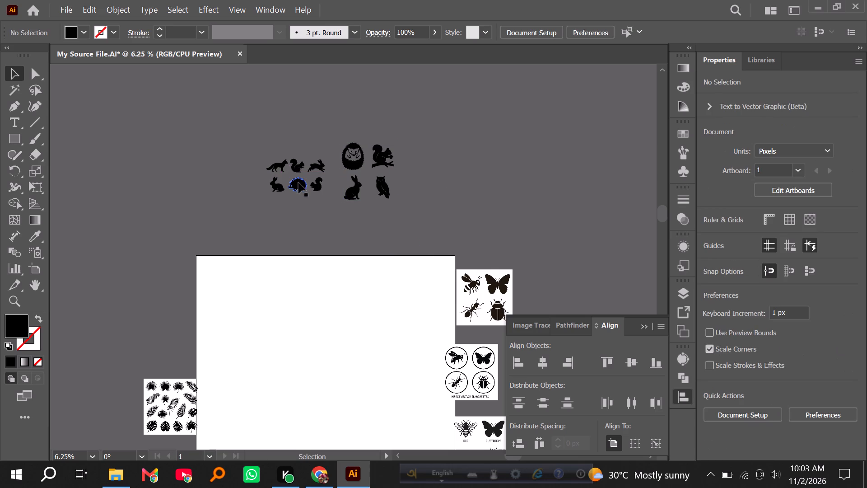
scroll(264, 231, down, 1)
click(264, 231)
Move the uppermost insect image, the one without circles or captions, from beside the artboard onto the artboard's upper middle.
alt+scroll(264, 231, down, 2)
scroll(269, 249, down, 3)
alt+scroll(273, 259, up, 1)
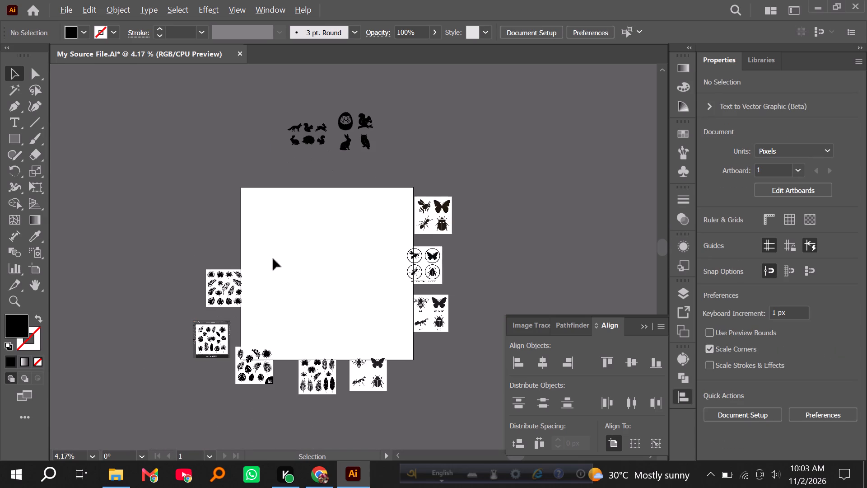
drag(434, 215, 222, 173)
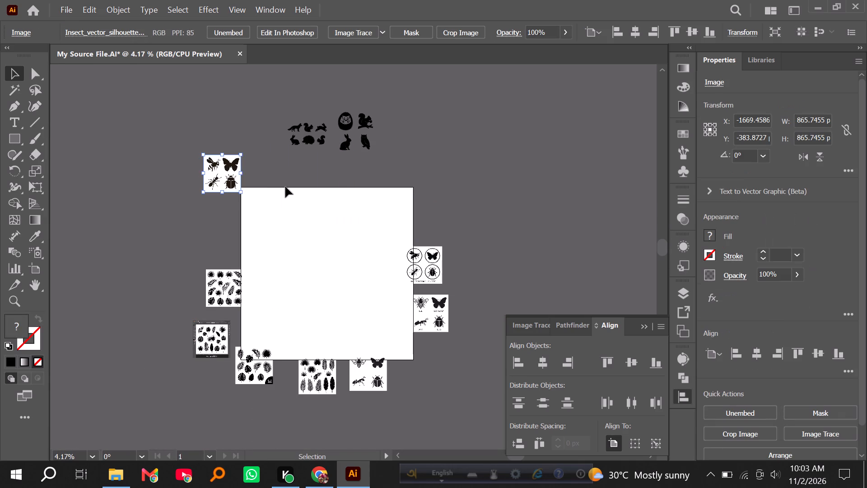
drag(285, 187, 399, 338)
drag(225, 172, 329, 233)
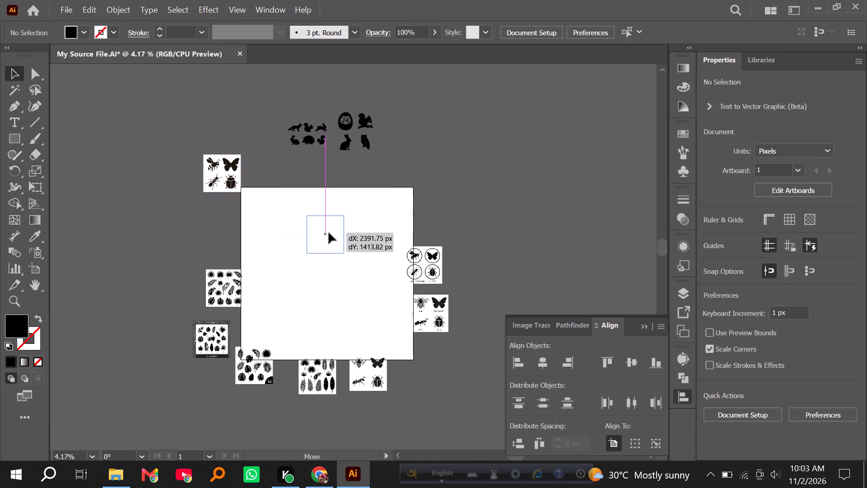
drag(329, 233, 331, 233)
Trace the bee, butterfly, ant and beetle image with the Sketched Art preset and expand the tracing into vector shapes.
alt+scroll(312, 230, up, 4)
alt+scroll(404, 257, up, 1)
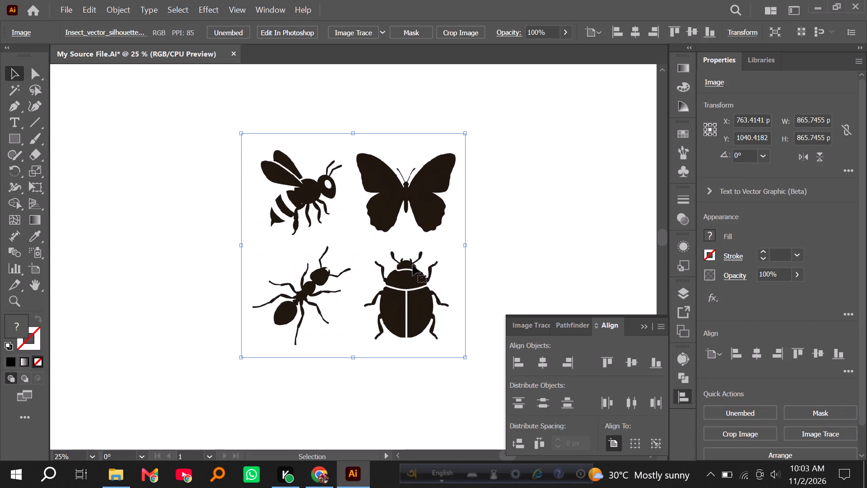
scroll(415, 266, up, 1)
alt+scroll(460, 257, up, 1)
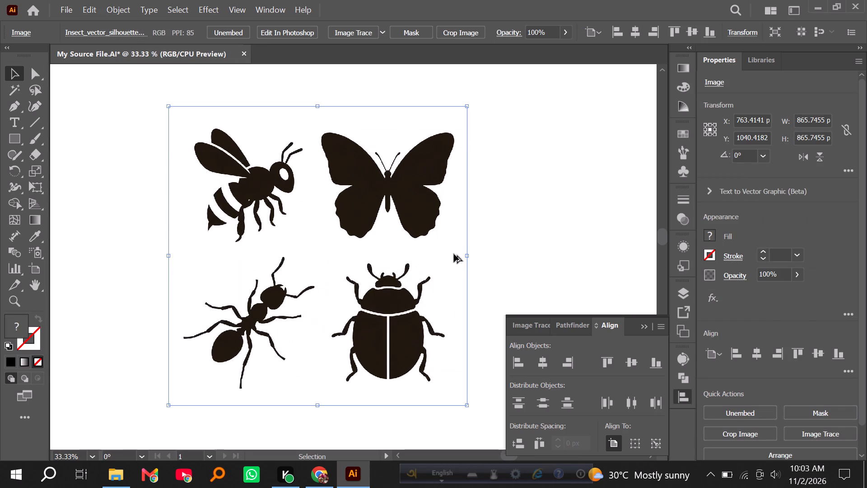
click(382, 31)
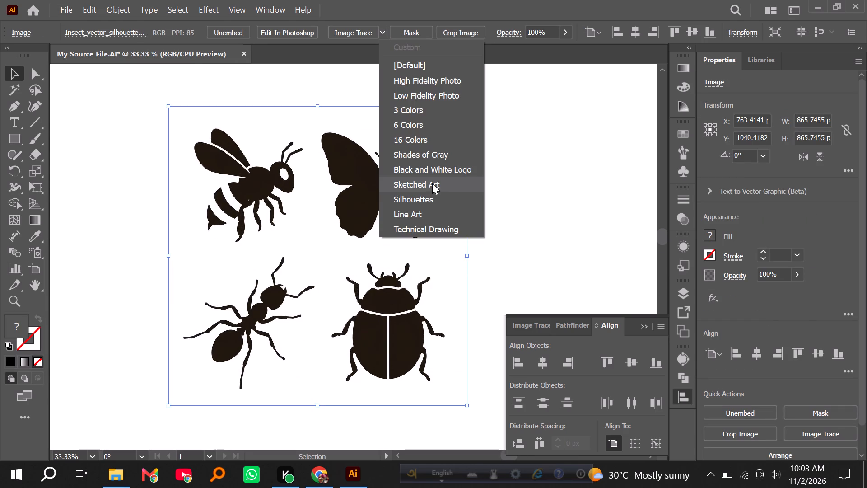
click(432, 183)
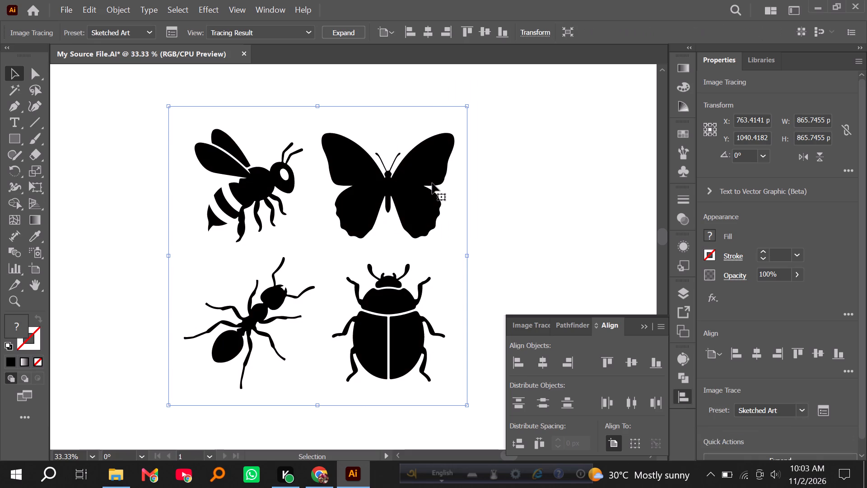
click(352, 34)
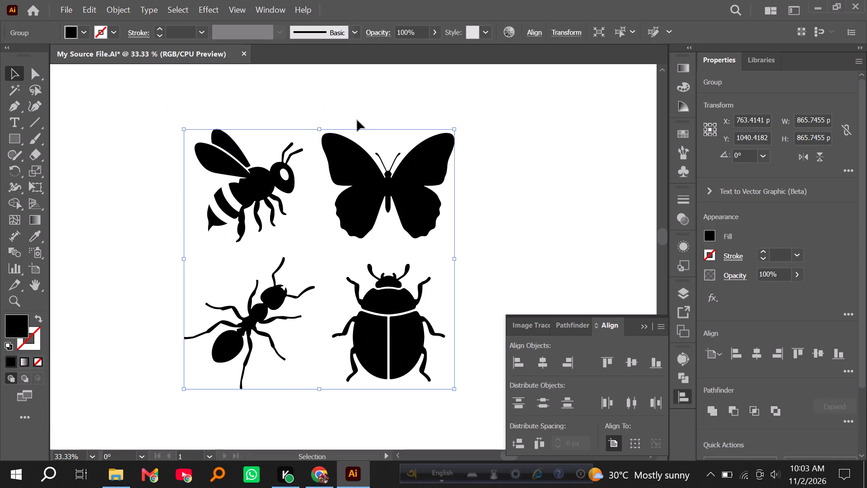
Move the traced four-insect group off the artboard, beside its upper right corner, and leave nothing selected.
alt+scroll(350, 168, down, 5)
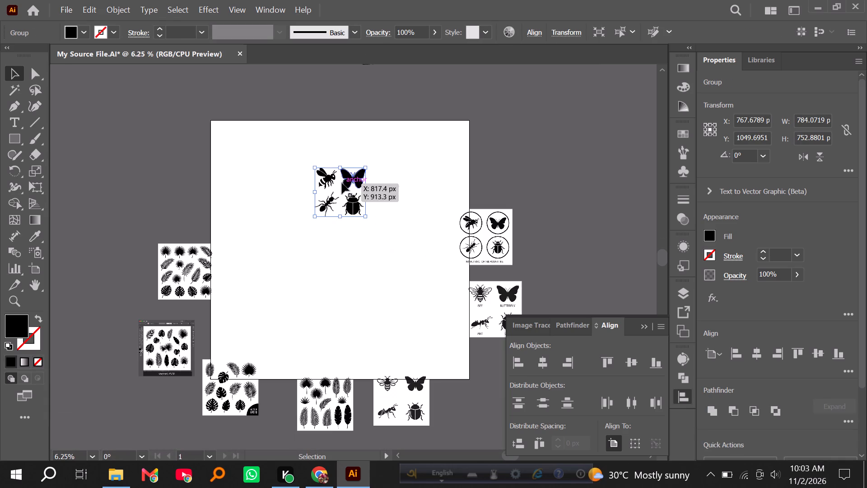
drag(346, 176, 506, 118)
click(517, 183)
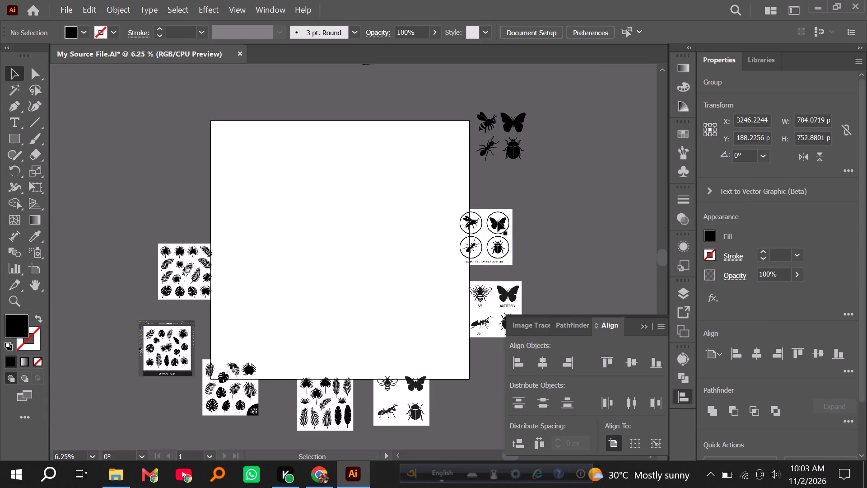
Bring the circled insect image captioned INSECT VECTOR SILHOUETTES onto the artboard, check it, and delete it as a duplicate.
drag(490, 230, 357, 199)
alt+scroll(357, 199, up, 4)
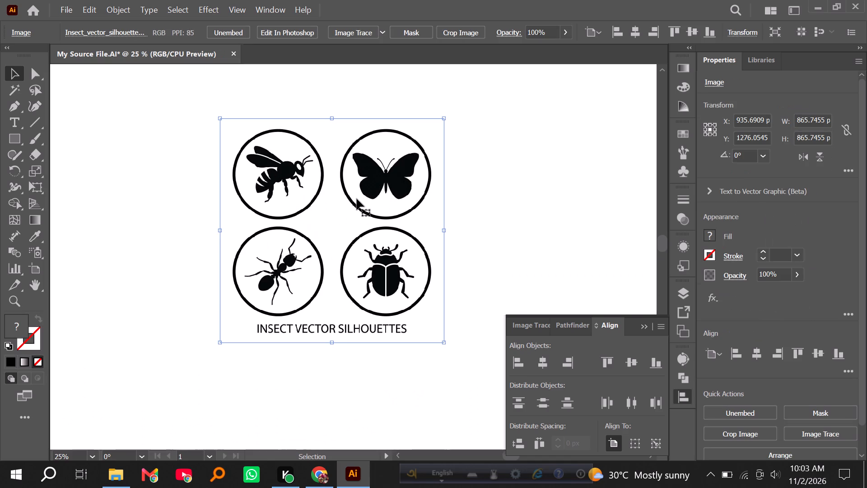
alt+scroll(315, 210, down, 2)
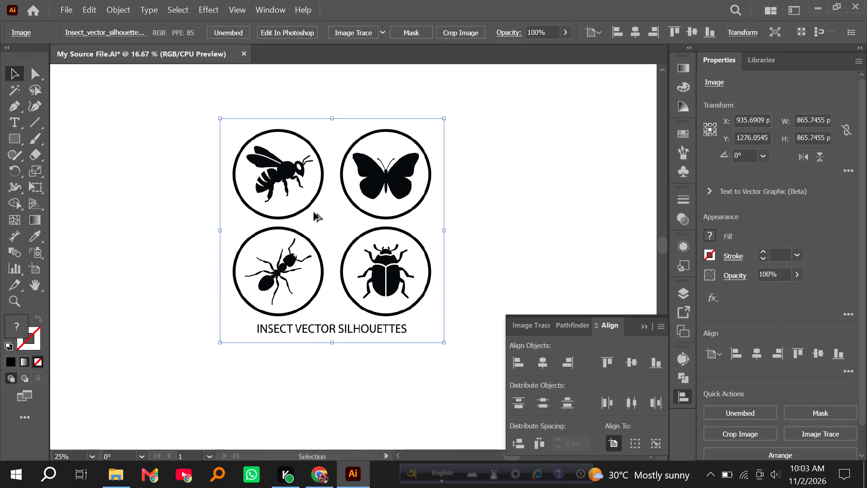
alt+scroll(314, 212, down, 1)
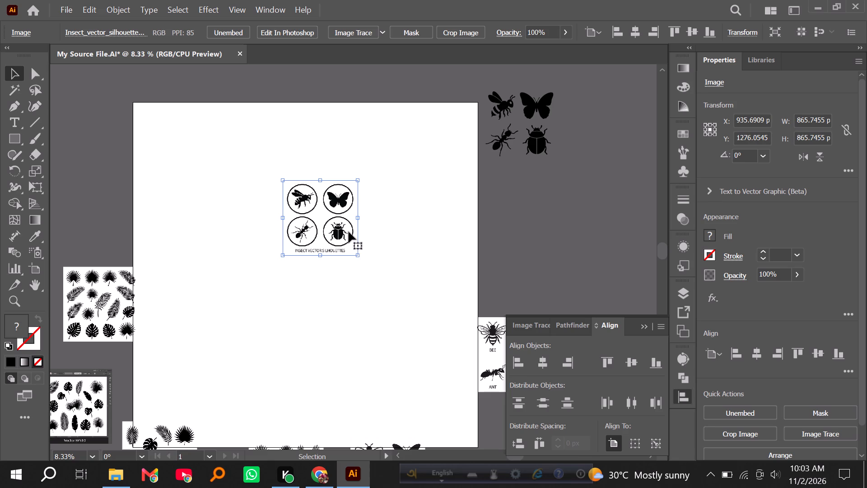
key(Delete)
Move the insect image captioned BEE, BUTTERFLY, ANT and BUG from beside the artboard onto the artboard's middle.
alt+scroll(330, 219, down, 2)
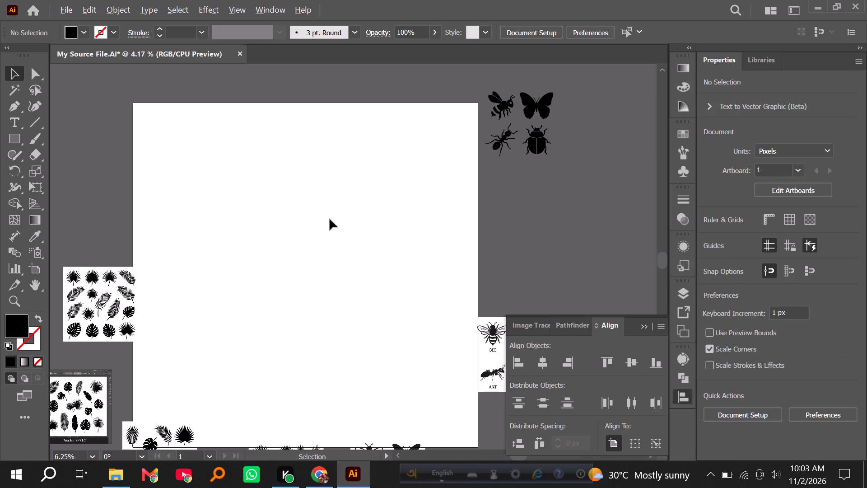
alt+scroll(330, 219, down, 2)
drag(395, 259, 333, 218)
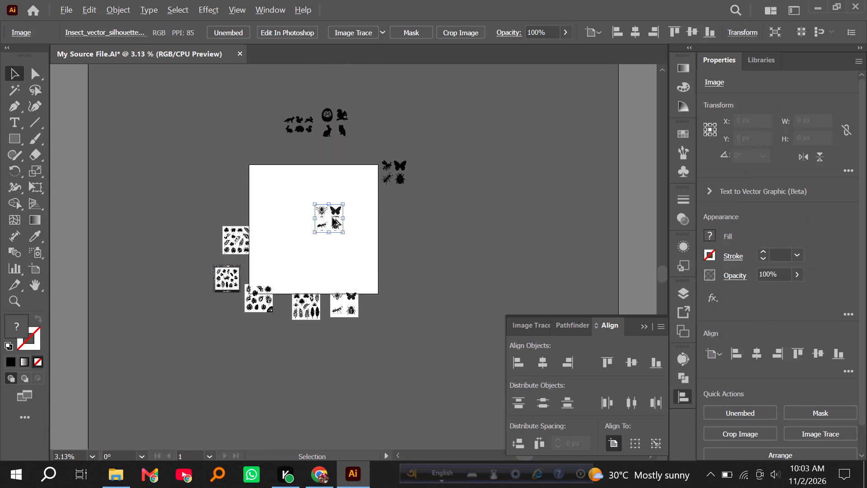
alt+scroll(332, 217, up, 7)
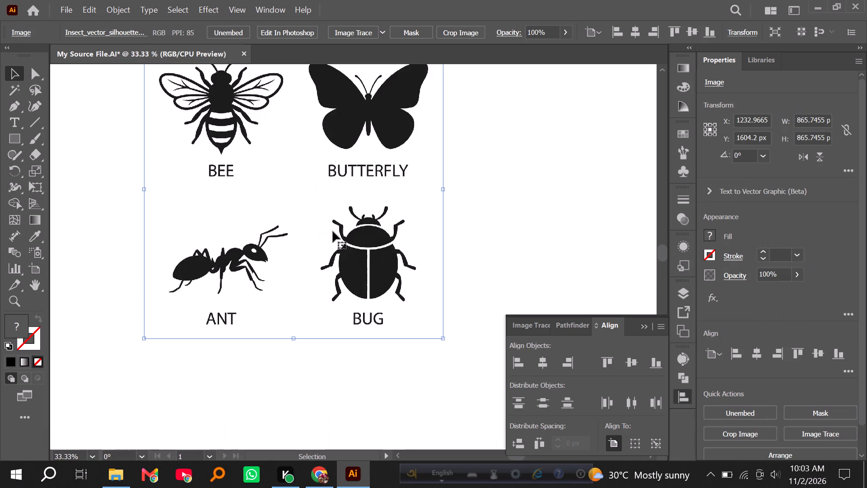
alt+scroll(319, 230, down, 4)
scroll(317, 234, down, 2)
scroll(338, 234, up, 2)
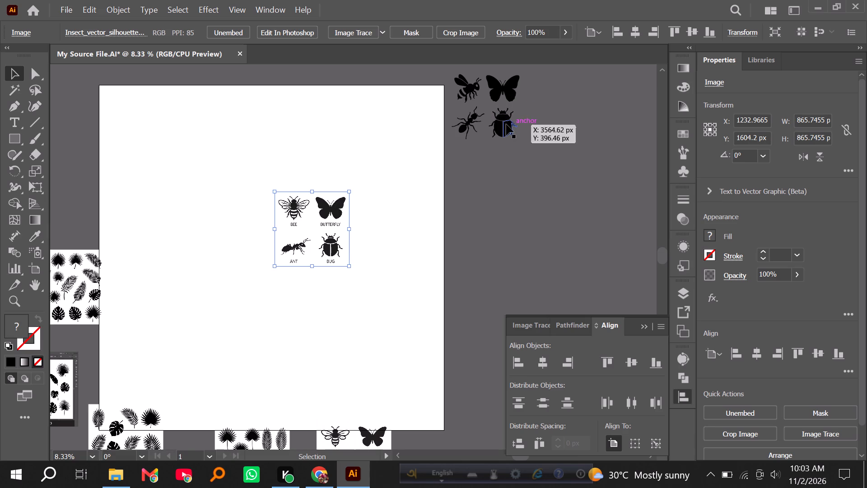
Place the traced insect group directly above the captioned insect image and compare the two sets of silhouettes.
drag(506, 124, 329, 158)
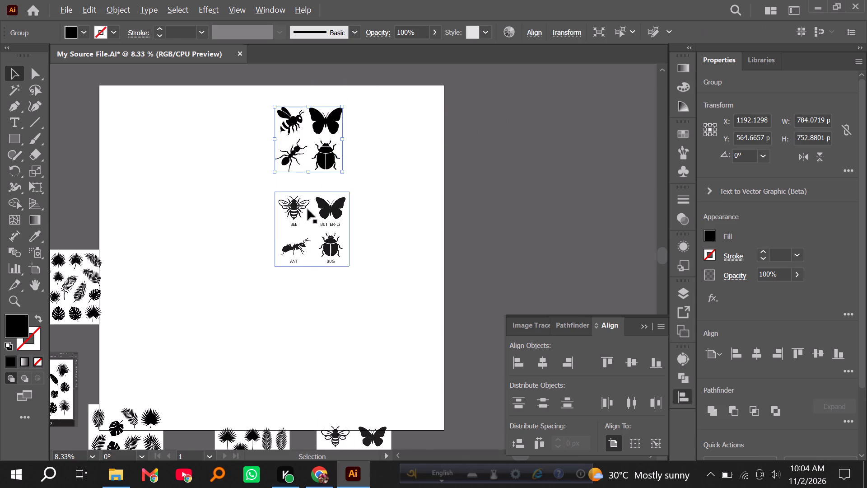
alt+scroll(308, 211, up, 4)
scroll(308, 211, up, 20)
scroll(308, 211, up, 2)
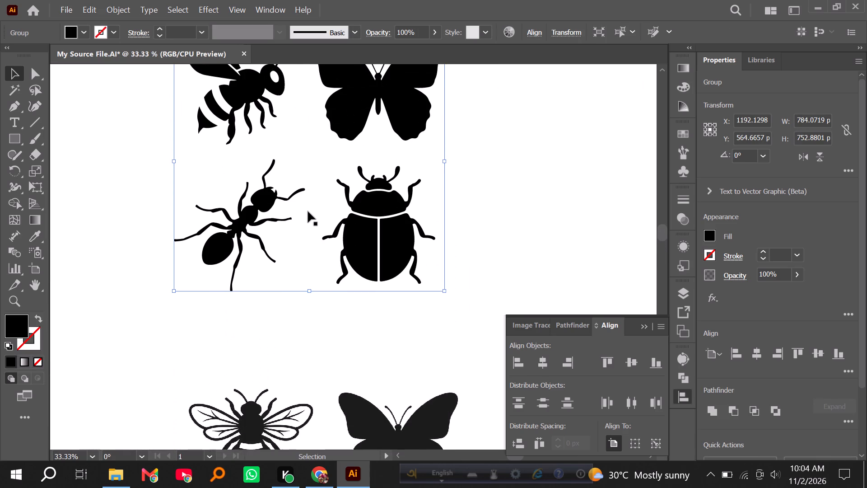
scroll(308, 211, up, 2)
scroll(308, 211, down, 20)
scroll(307, 213, up, 5)
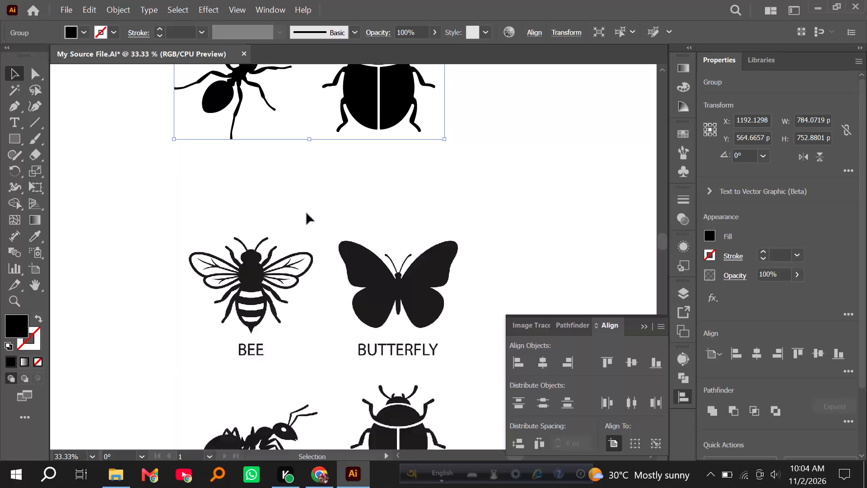
scroll(307, 213, up, 2)
scroll(307, 213, down, 6)
alt+scroll(307, 213, down, 3)
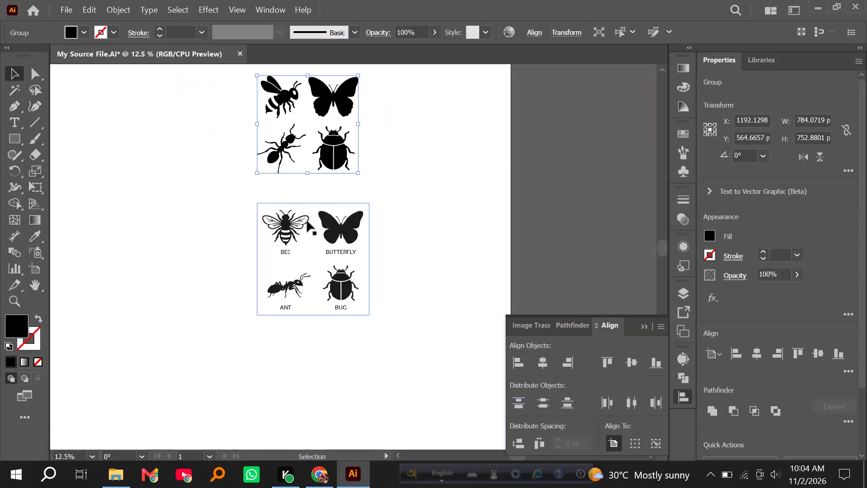
Delete the captioned BEE, BUTTERFLY, ANT and BUG image from the artboard.
click(172, 249)
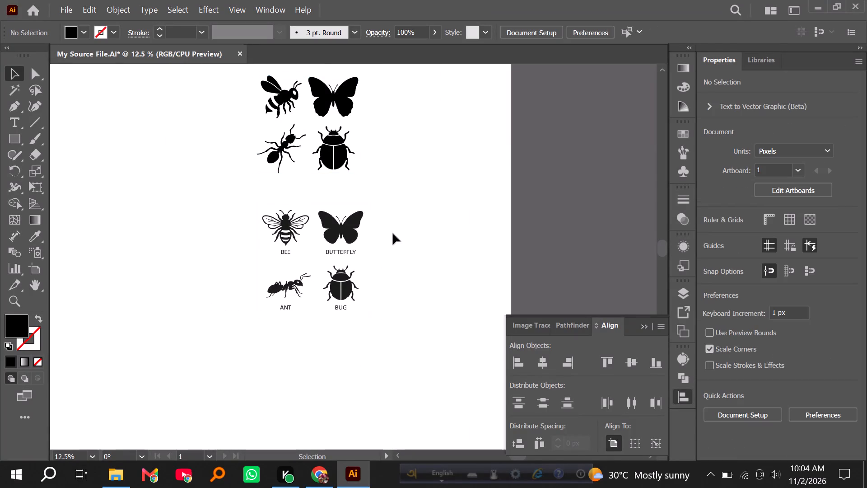
click(350, 235)
key(Delete)
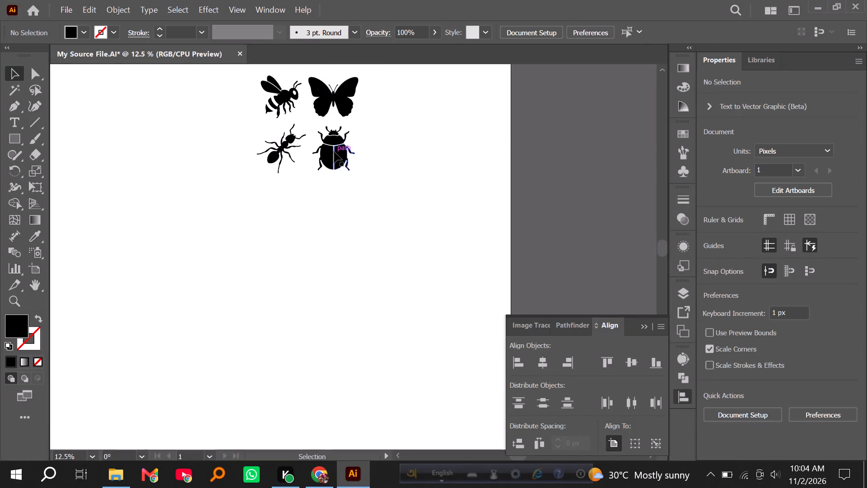
Move the traced insect group back off the artboard, beside its upper right edge, and leave nothing selected.
drag(334, 152, 600, 141)
click(566, 207)
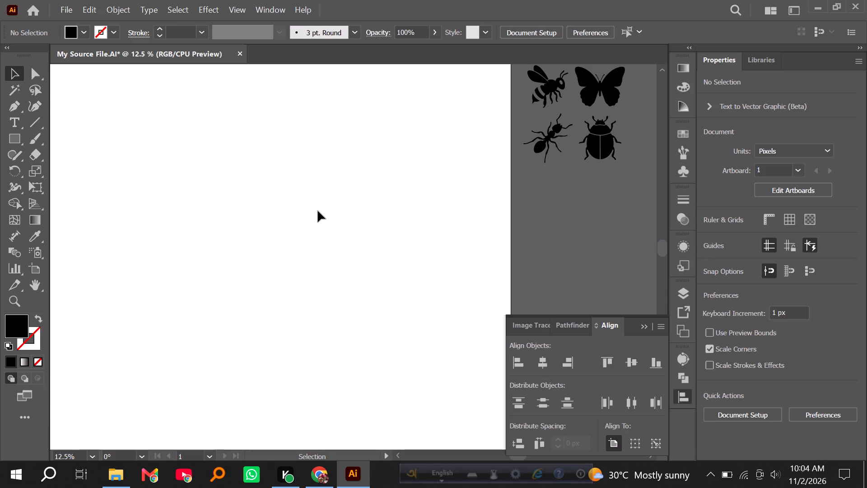
Bring the remaining uncaptioned insect image from below the artboard onto it, check it, and delete it.
alt+scroll(310, 211, down, 4)
click(335, 224)
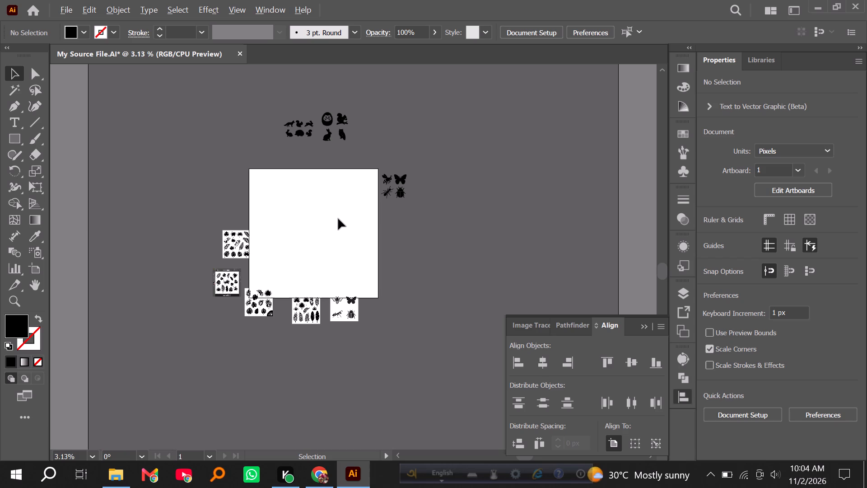
alt+scroll(338, 219, up, 1)
alt+scroll(337, 259, up, 2)
drag(360, 408, 409, 232)
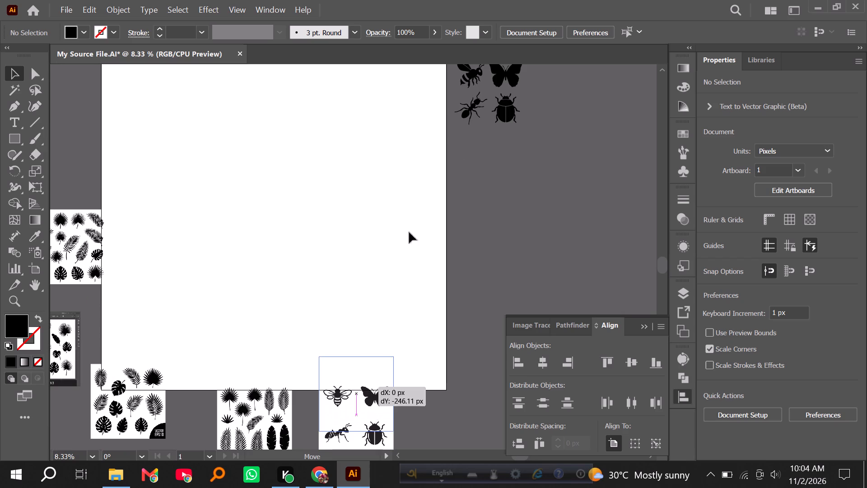
drag(409, 232, 391, 209)
alt+scroll(391, 209, up, 4)
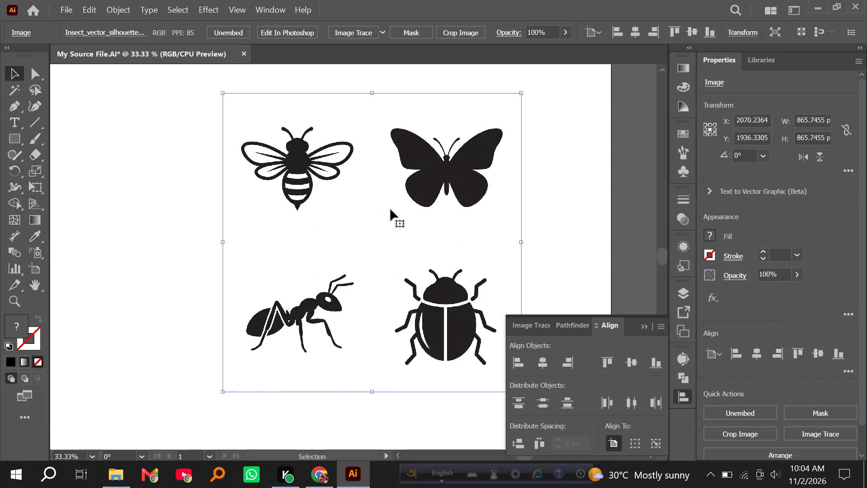
key(Delete)
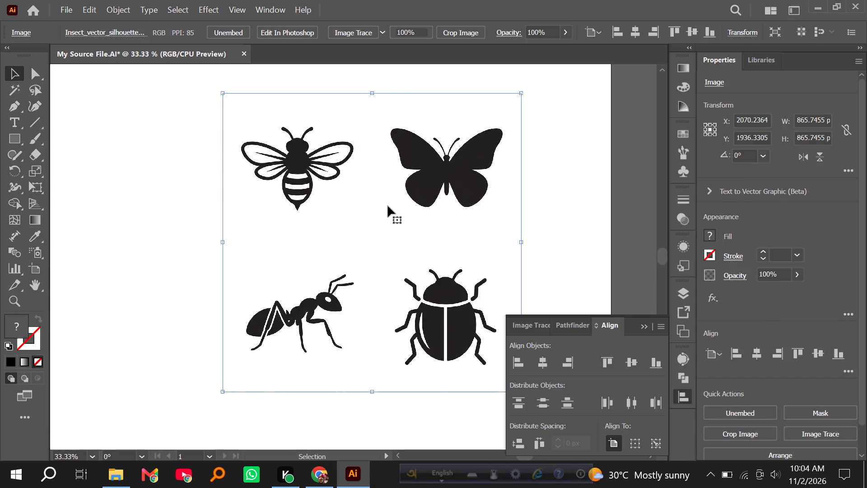
Move the tropical leaves image below the artboard, the one with the two solid banana leaves, onto the artboard's upper area.
alt+scroll(382, 198, down, 5)
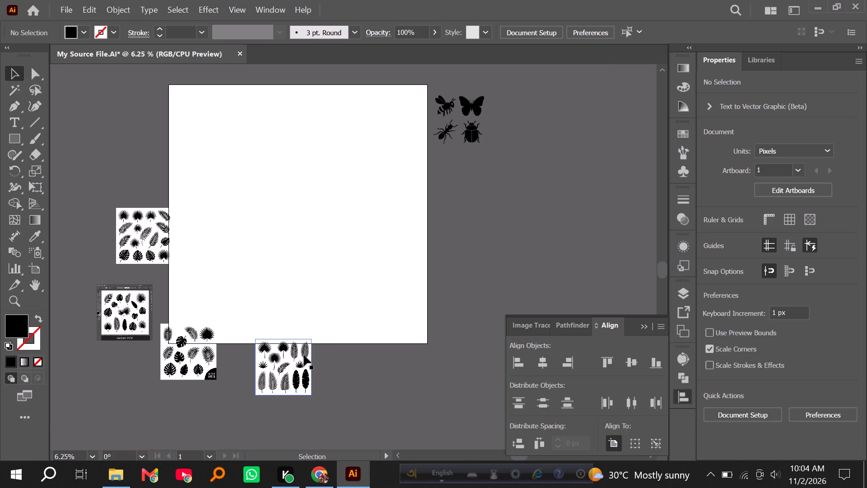
drag(284, 361, 341, 164)
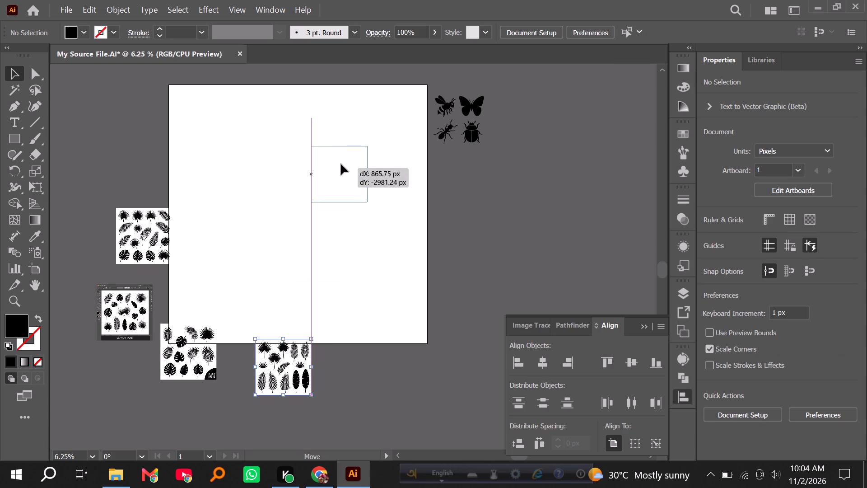
drag(341, 164, 352, 132)
alt+scroll(352, 131, up, 4)
drag(349, 152, 343, 181)
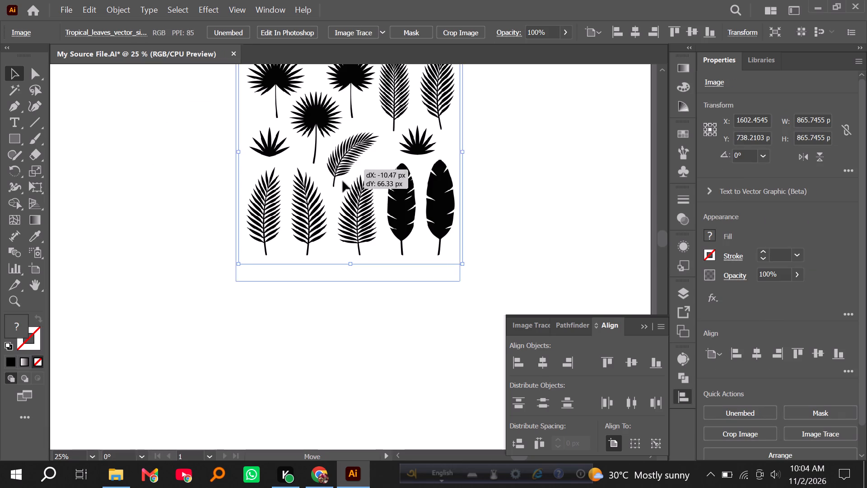
drag(343, 181, 337, 195)
alt+scroll(357, 169, up, 1)
scroll(357, 169, up, 2)
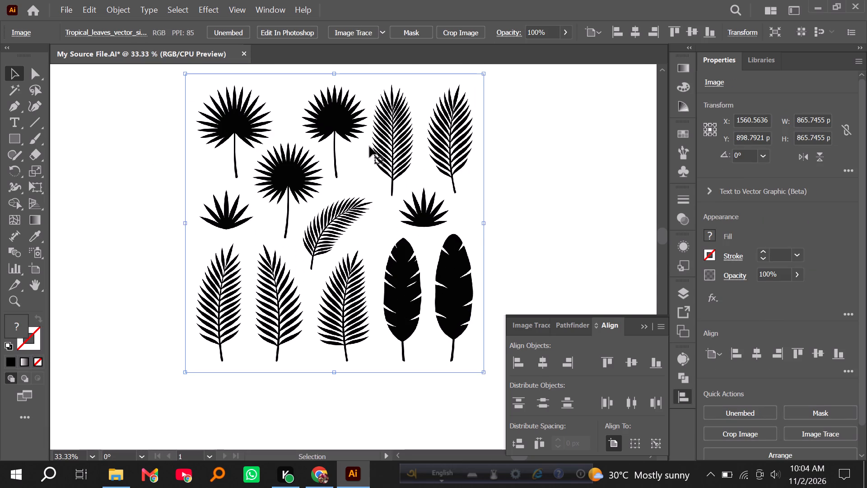
Trace the tropical leaves image with the Sketched Art preset and expand the tracing into vector shapes.
click(382, 31)
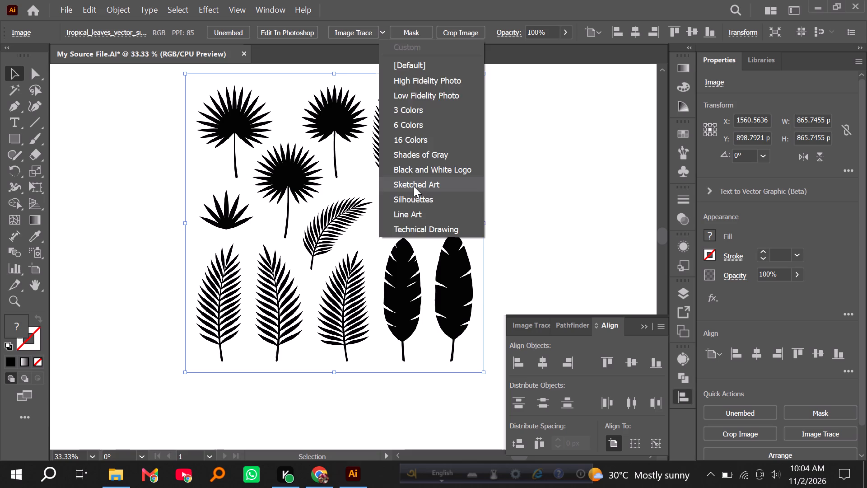
click(414, 186)
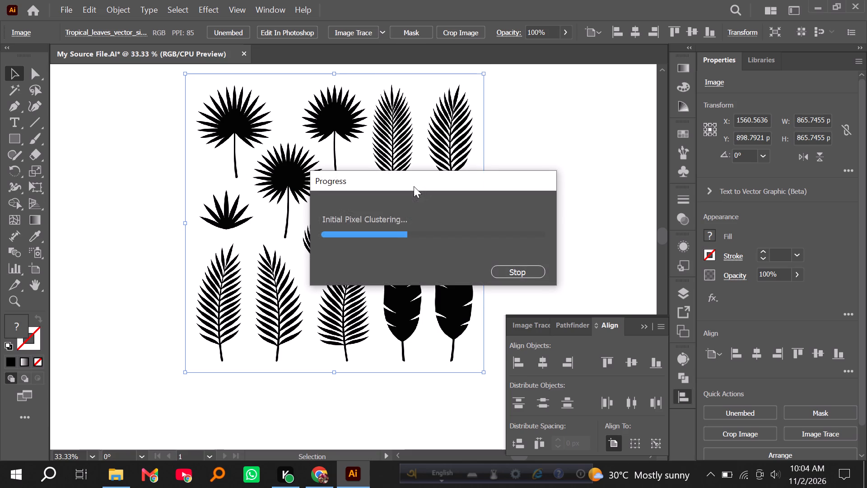
alt+scroll(388, 197, up, 3)
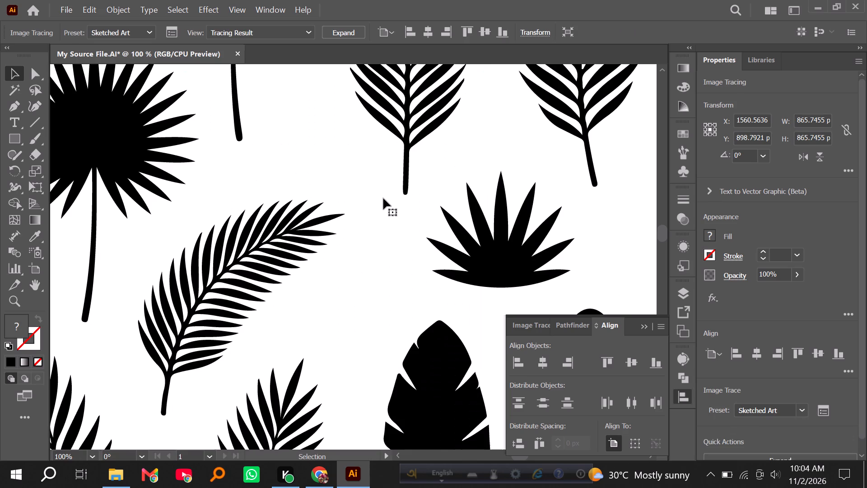
alt+scroll(383, 198, down, 2)
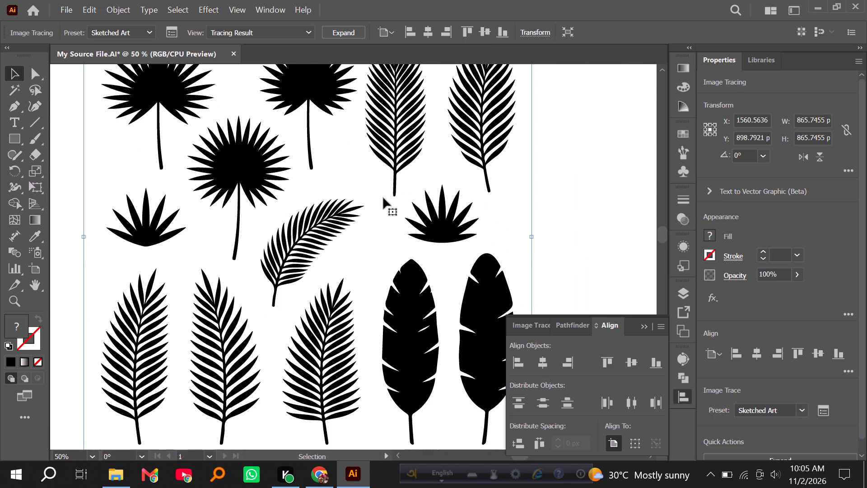
scroll(383, 198, up, 3)
click(351, 33)
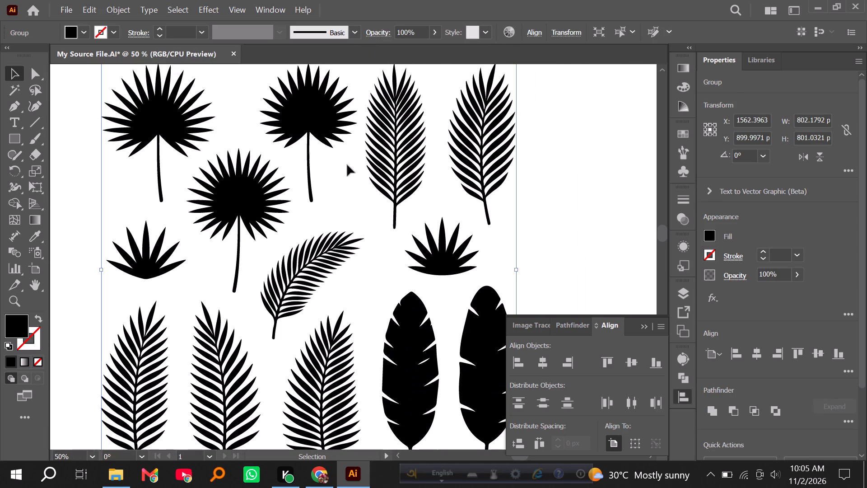
Move the traced leaf group off the artboard to just below the insect group and leave nothing selected.
alt+scroll(354, 188, down, 6)
drag(367, 220, 487, 246)
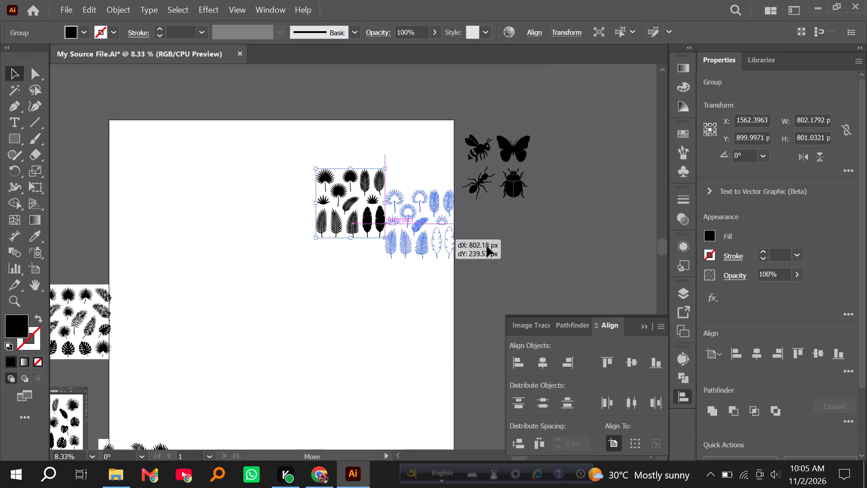
drag(487, 246, 523, 276)
click(605, 270)
Move the leaf image with the VECTOR EPS10 badge from the artboard's lower left corner onto the artboard's middle.
alt+scroll(257, 273, down, 2)
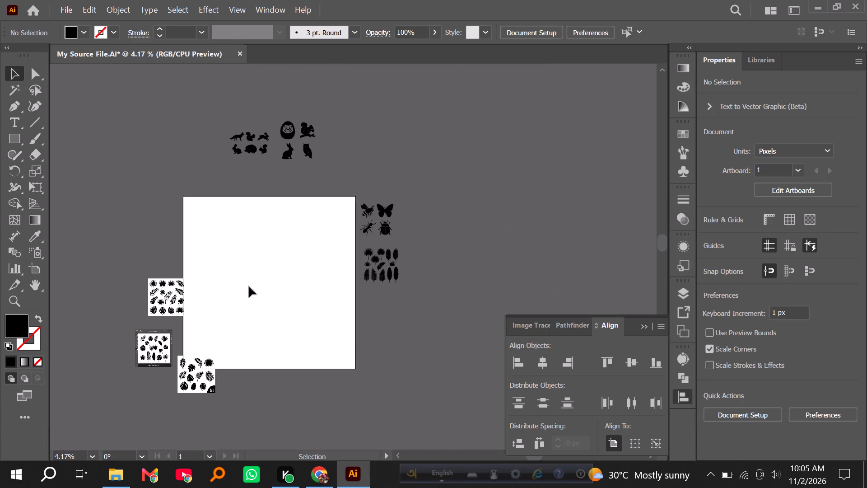
scroll(233, 338, down, 3)
alt+scroll(185, 307, up, 1)
drag(201, 357, 320, 219)
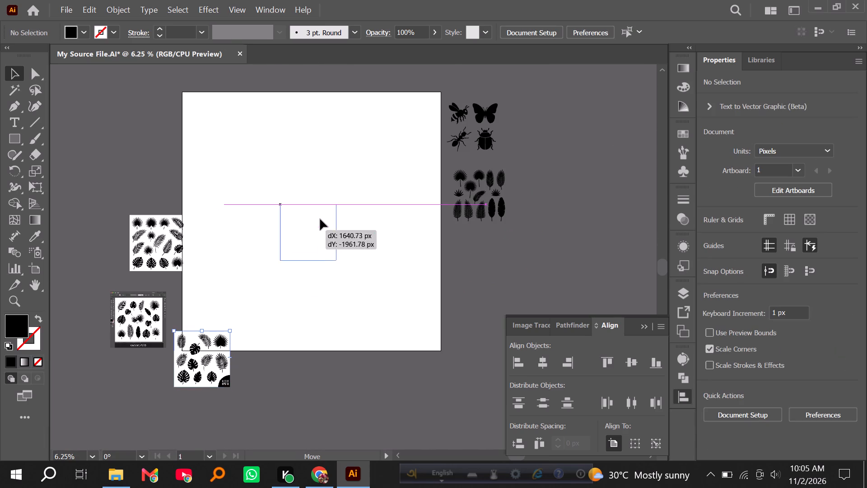
drag(320, 219, 330, 195)
alt+scroll(330, 195, up, 5)
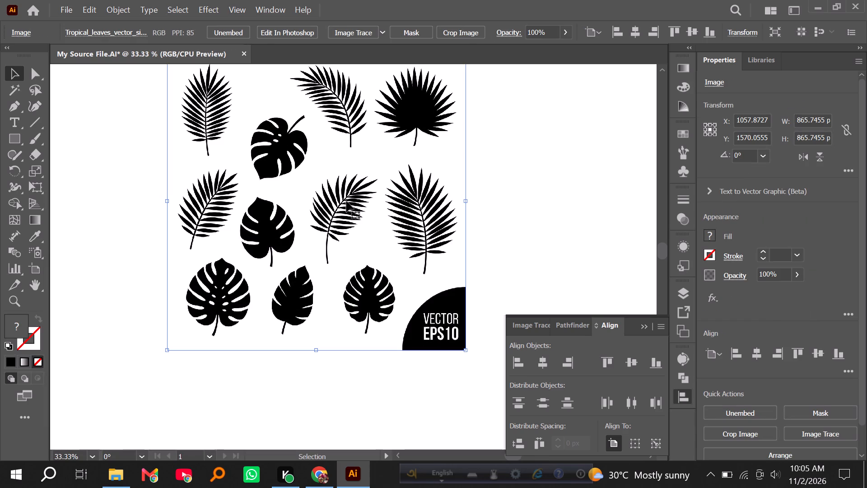
scroll(346, 201, up, 1)
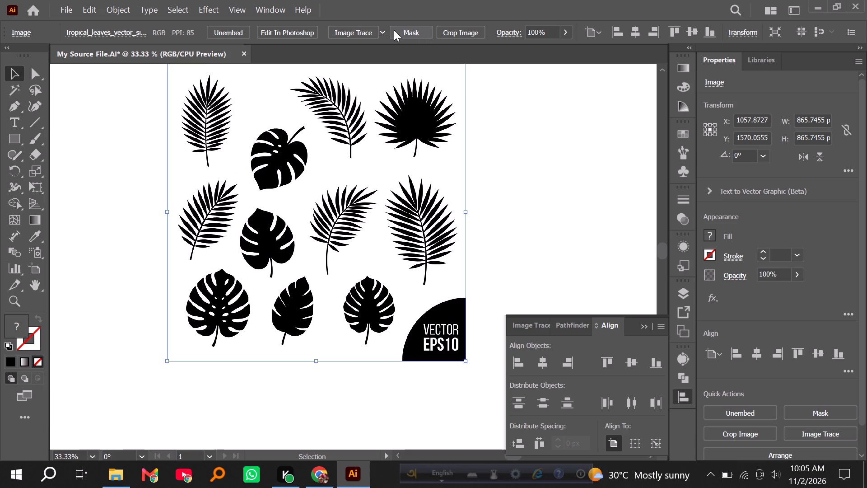
Trace the leaf image with the VECTOR EPS10 badge using the Sketched Art preset and expand the tracing into vector shapes.
click(384, 29)
click(410, 184)
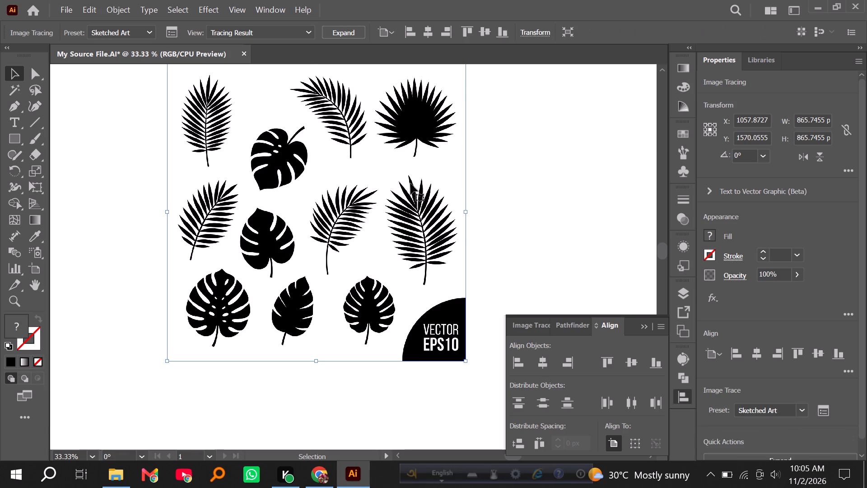
click(352, 33)
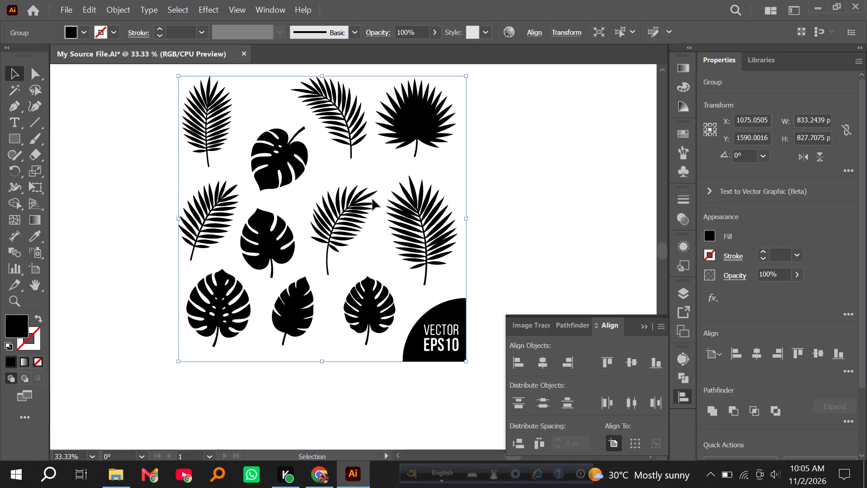
Ungroup the expanded tracing and delete the quarter-circle VECTOR EPS10 badge, including its lettering.
right_click(370, 196)
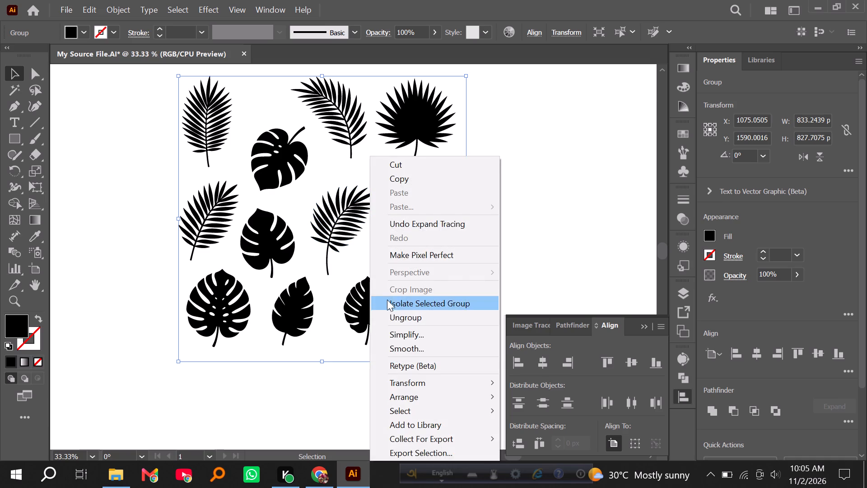
click(391, 313)
click(381, 385)
drag(409, 307, 465, 388)
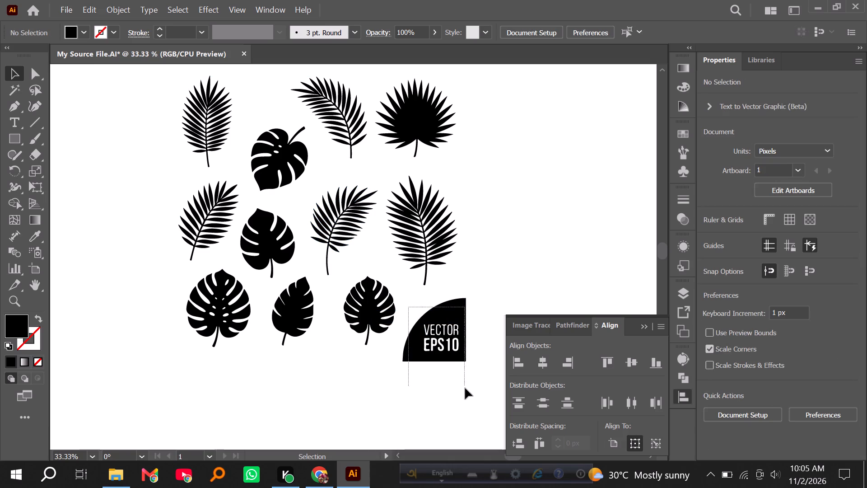
drag(465, 388, 476, 396)
key(Delete)
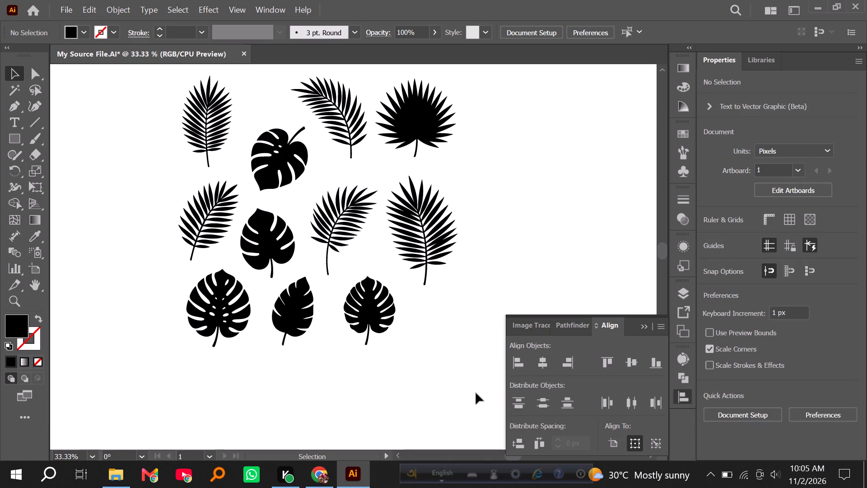
Group all the remaining traced palm and monstera leaves on the artboard.
alt+scroll(398, 313, down, 1)
drag(227, 122, 424, 329)
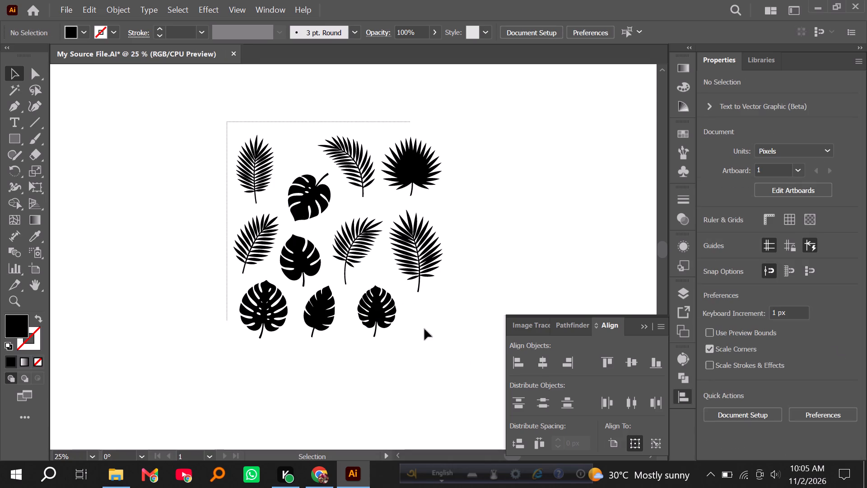
drag(424, 329, 433, 334)
key(ctrl+g)
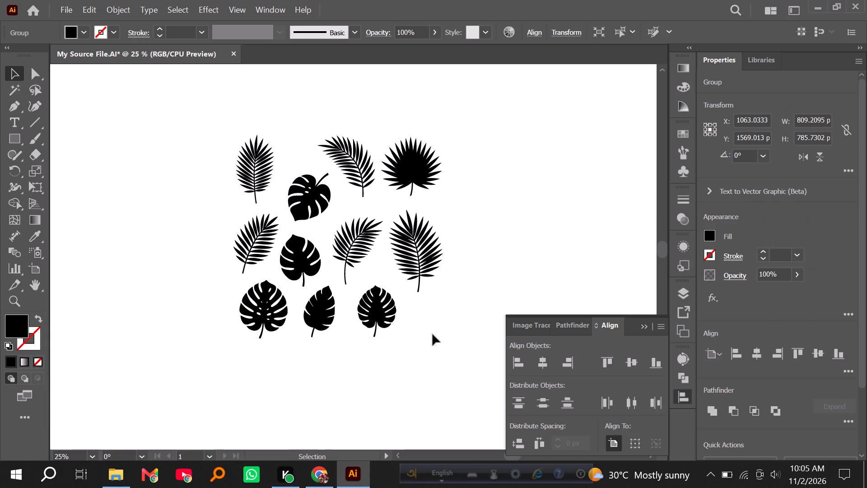
Move the new leaf group off the artboard to below the first traced leaf group and leave nothing selected.
alt+scroll(389, 269, down, 5)
alt+scroll(419, 285, up, 1)
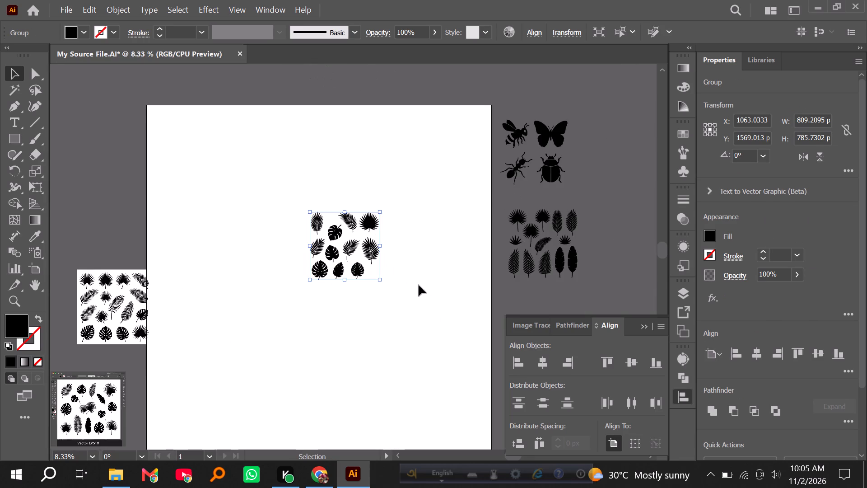
ctrl+scroll(416, 283, down, 7)
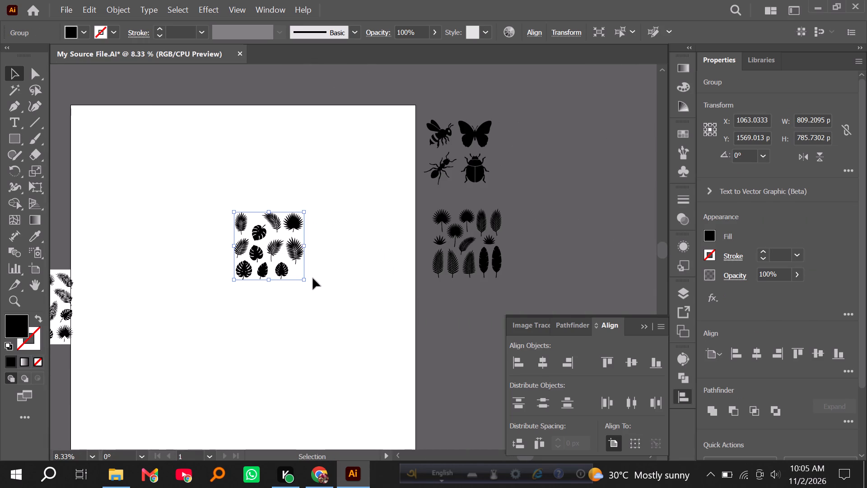
drag(277, 226, 472, 319)
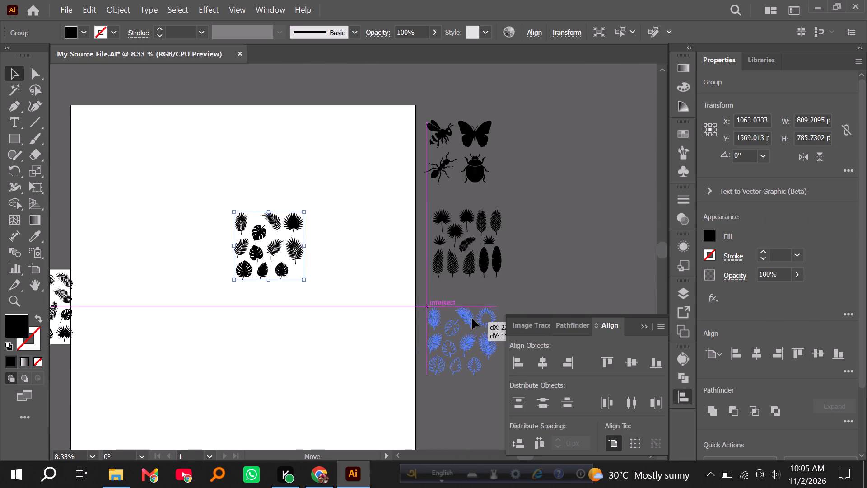
drag(472, 319, 472, 317)
click(465, 401)
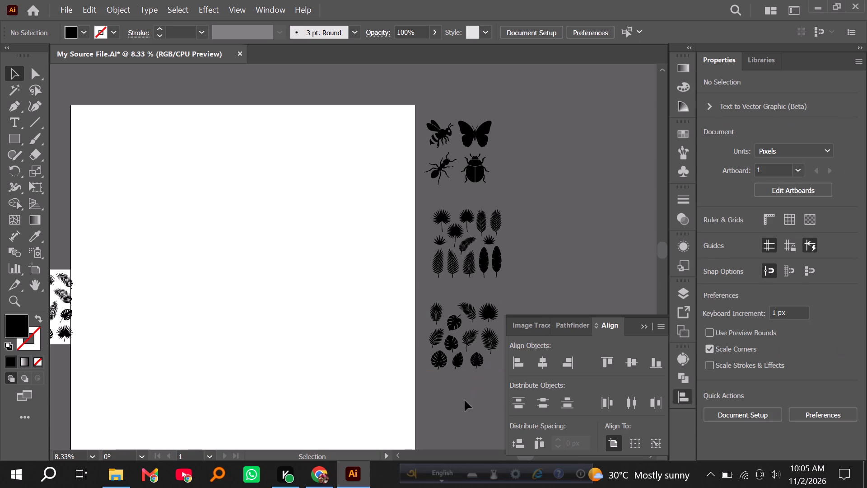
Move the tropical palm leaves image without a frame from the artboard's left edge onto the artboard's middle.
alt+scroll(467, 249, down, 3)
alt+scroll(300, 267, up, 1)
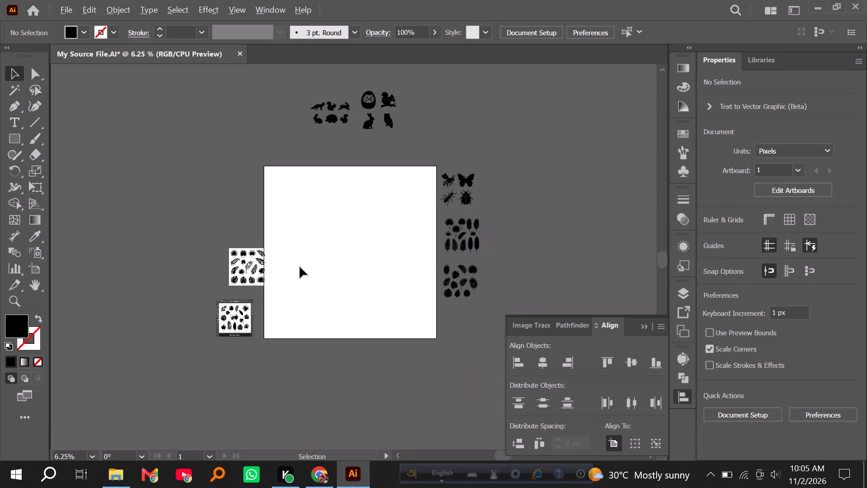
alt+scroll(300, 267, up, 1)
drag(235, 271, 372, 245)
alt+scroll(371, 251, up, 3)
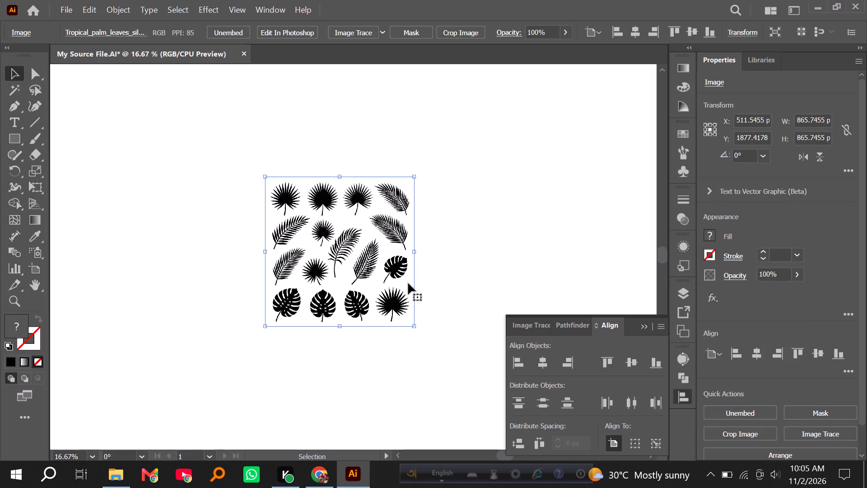
Compare the palm leaves image on the artboard with the two traced leaf groups beside the artboard.
scroll(406, 281, up, 2)
alt+scroll(312, 282, down, 4)
alt+scroll(443, 319, up, 1)
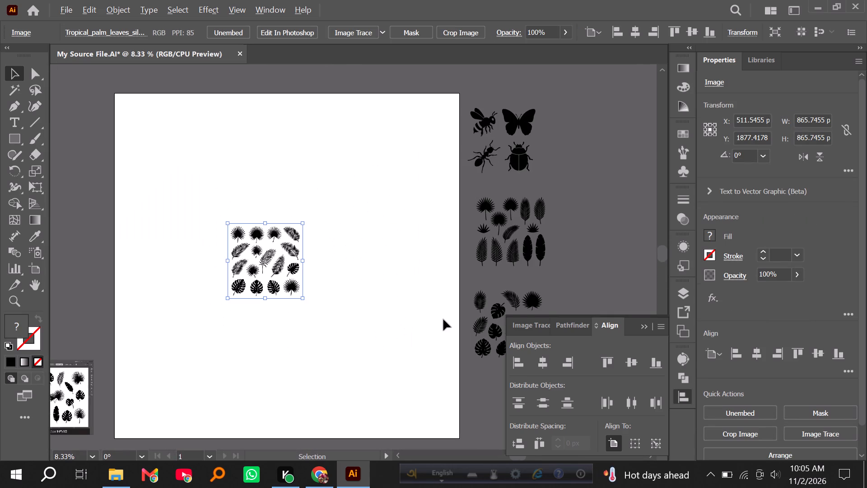
scroll(444, 320, down, 5)
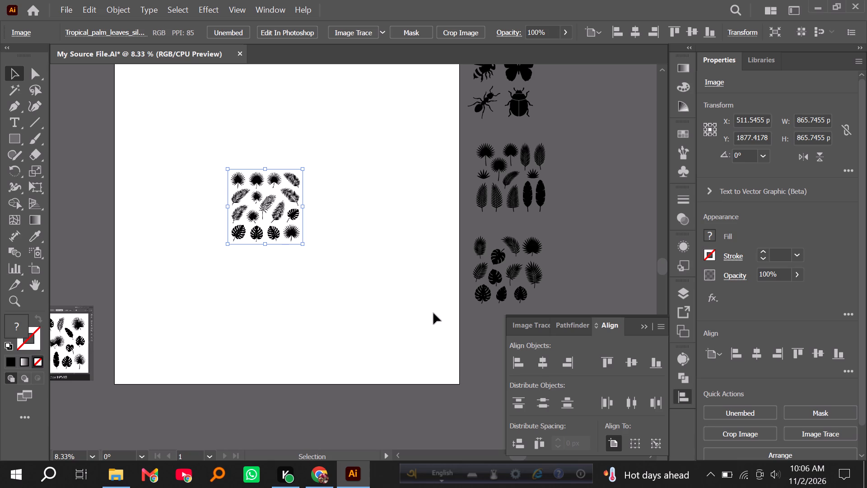
right_click(433, 313)
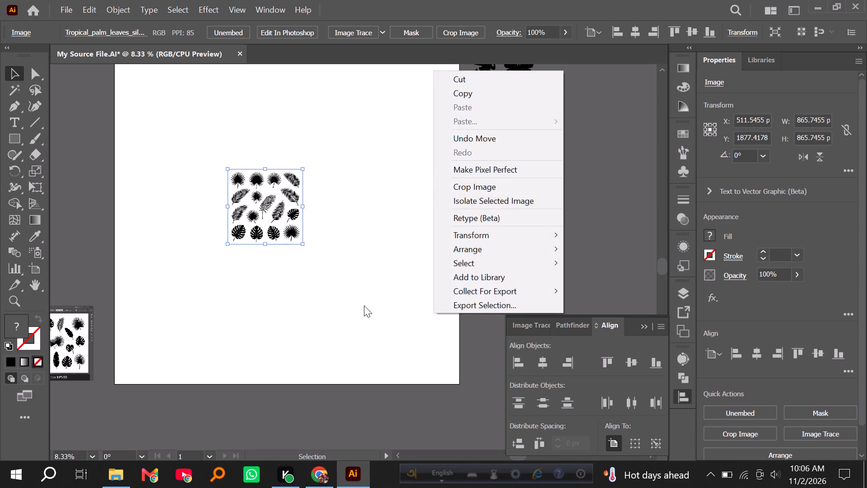
click(364, 305)
alt+scroll(347, 268, down, 1)
alt+scroll(429, 300, up, 2)
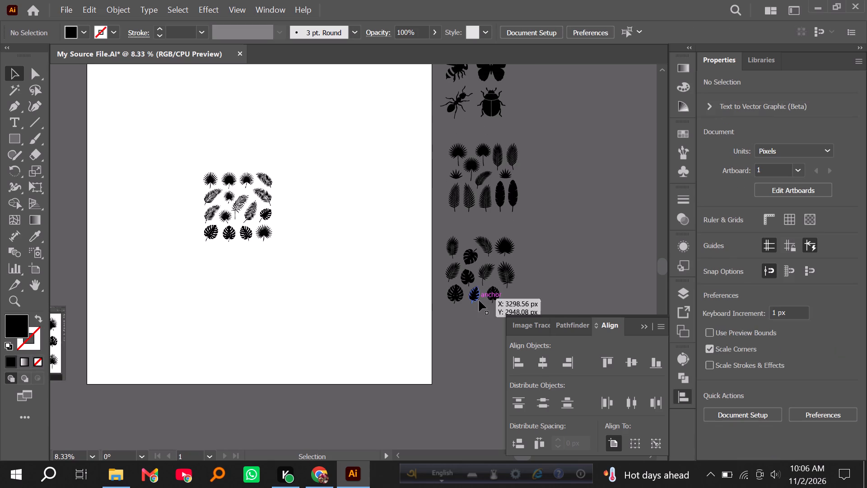
alt+scroll(479, 300, up, 1)
scroll(474, 300, down, 3)
alt+scroll(472, 298, up, 1)
scroll(471, 298, down, 1)
alt+scroll(471, 298, down, 1)
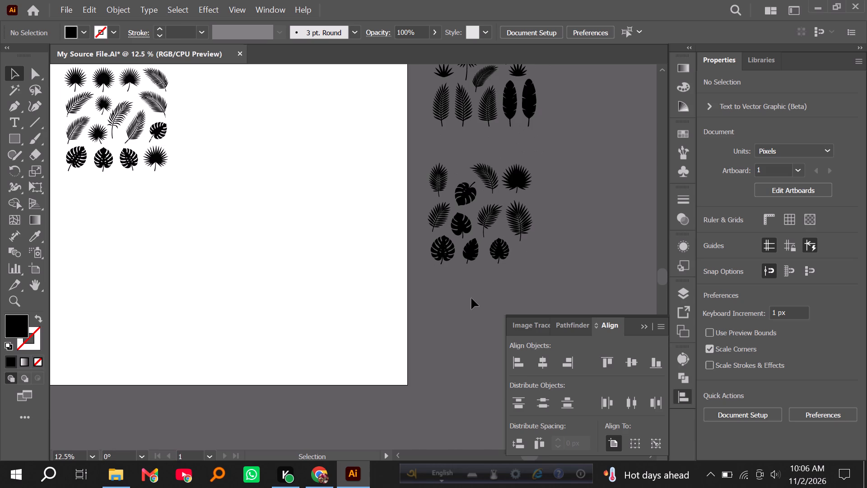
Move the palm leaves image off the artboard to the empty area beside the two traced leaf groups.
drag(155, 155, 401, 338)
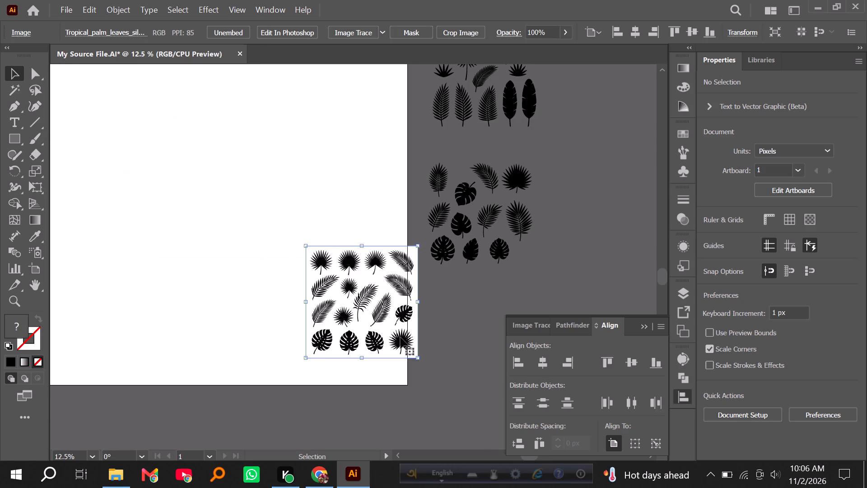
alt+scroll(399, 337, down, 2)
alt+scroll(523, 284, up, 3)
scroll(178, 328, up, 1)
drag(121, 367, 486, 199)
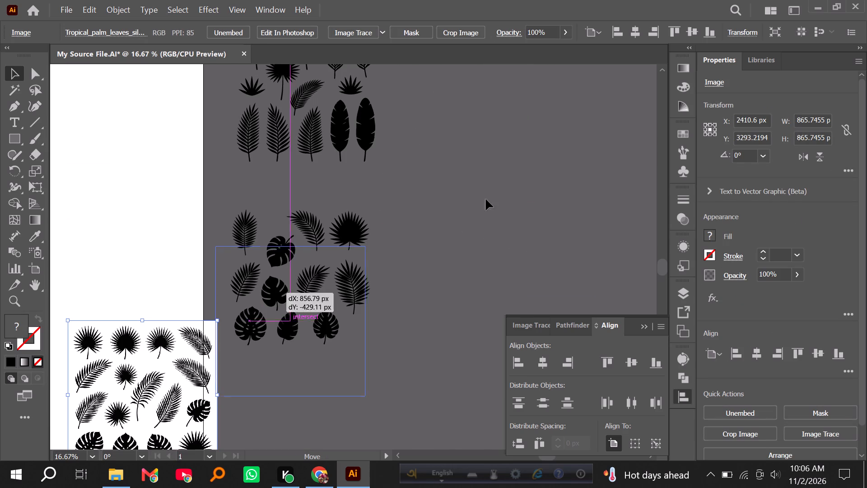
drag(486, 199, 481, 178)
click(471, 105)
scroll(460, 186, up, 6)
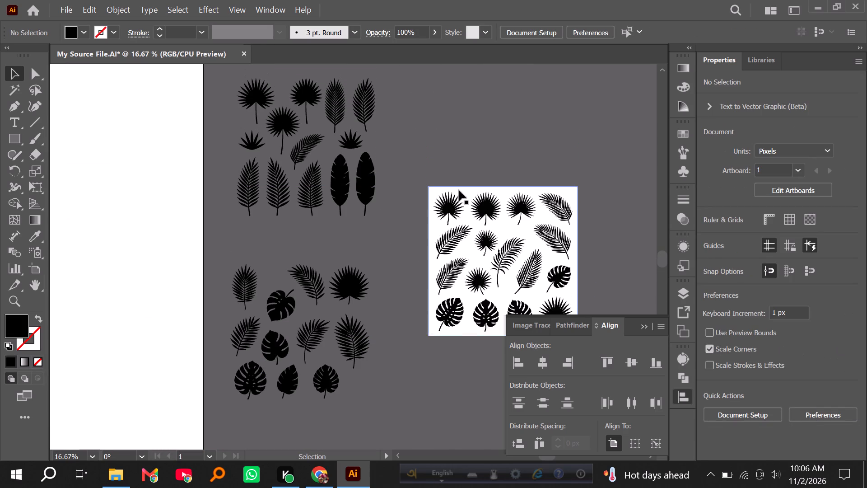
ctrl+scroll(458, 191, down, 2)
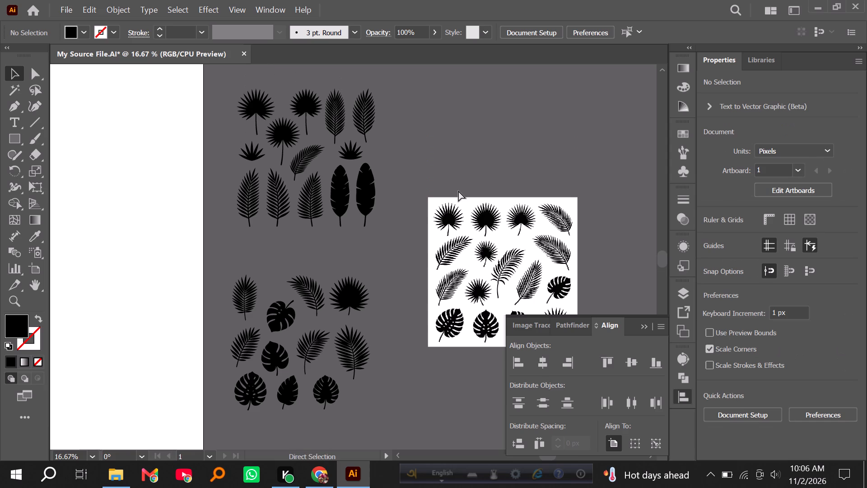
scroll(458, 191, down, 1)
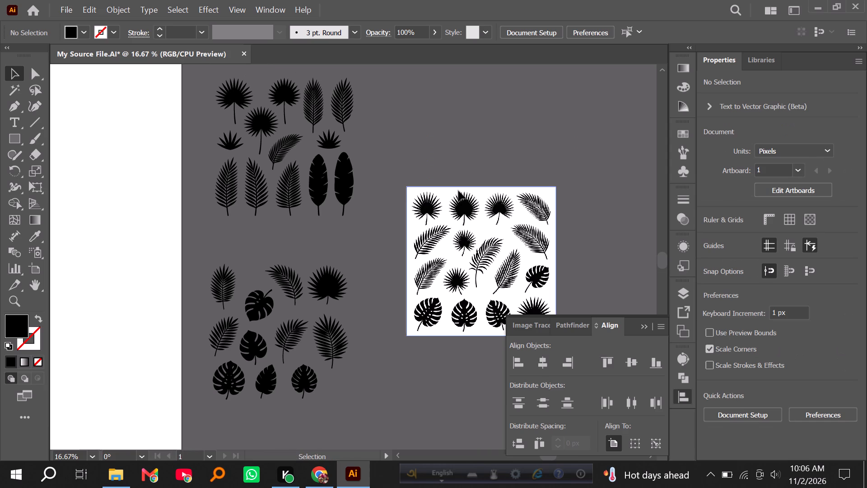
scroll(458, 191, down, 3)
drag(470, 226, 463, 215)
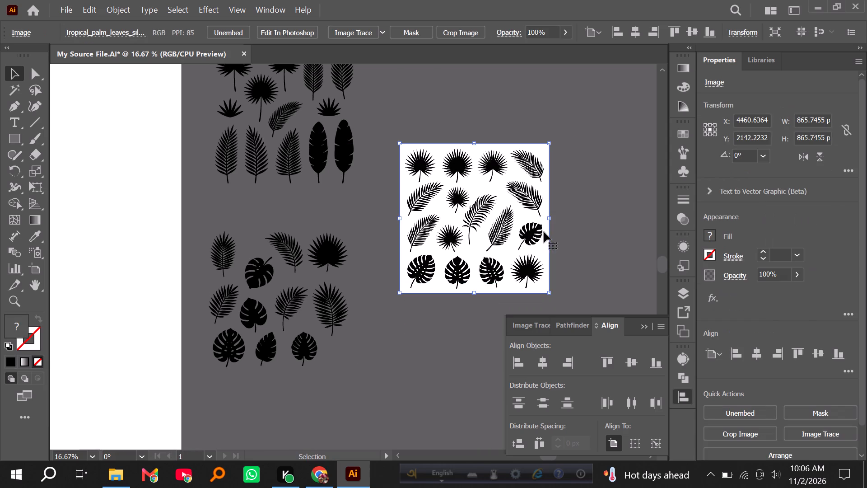
Examine the leaves in the palm leaves image up close and check them against the traced leaf groups for duplicates.
click(565, 233)
click(530, 225)
alt+scroll(588, 227, up, 3)
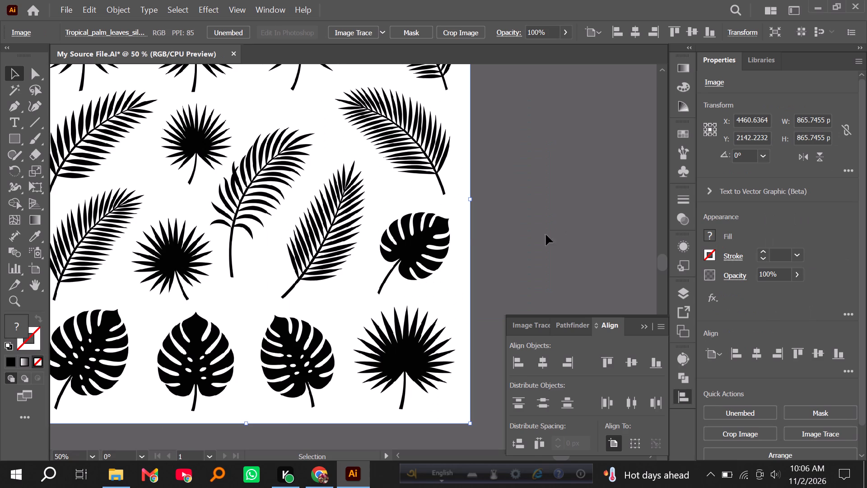
alt+scroll(467, 240, down, 4)
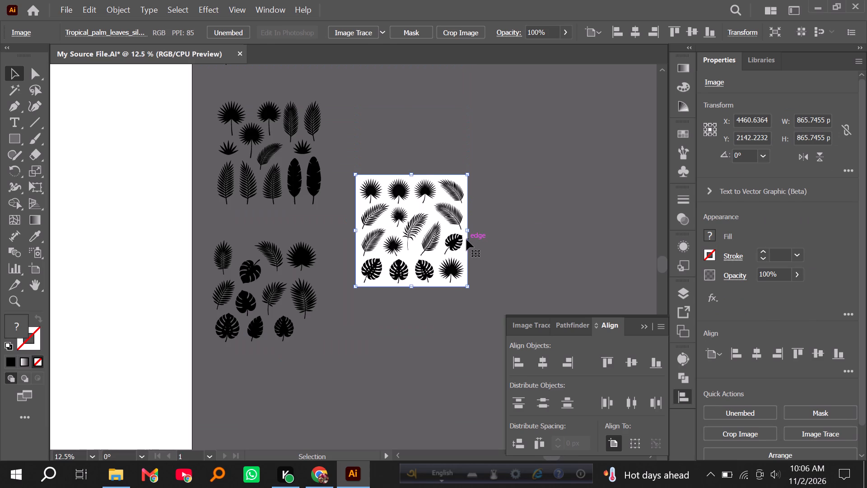
alt+scroll(347, 285, up, 1)
scroll(347, 286, up, 3)
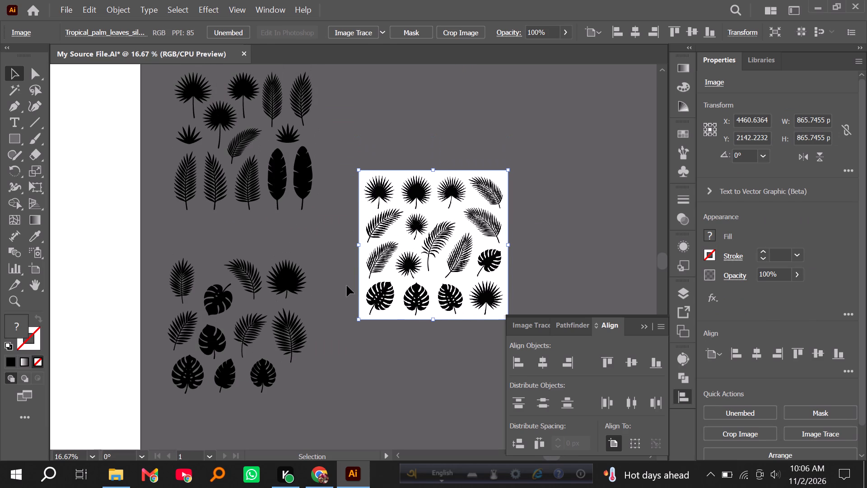
scroll(347, 286, up, 1)
alt+scroll(224, 107, up, 1)
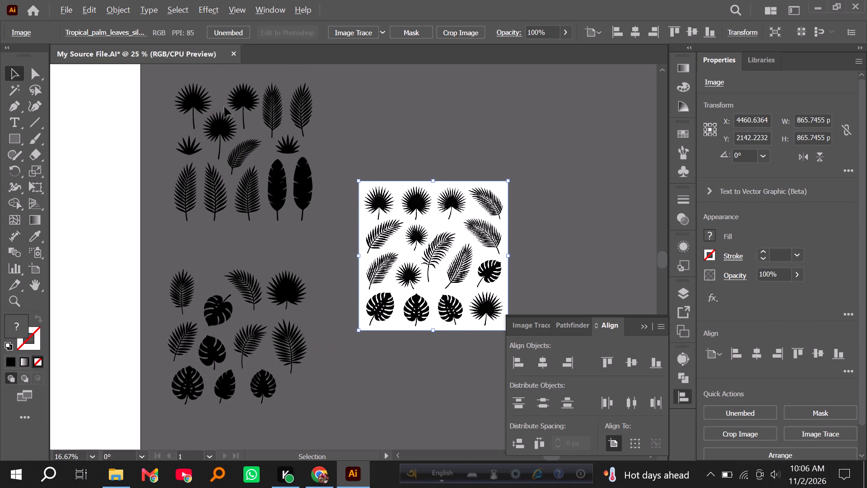
alt+scroll(224, 107, up, 3)
scroll(241, 185, up, 3)
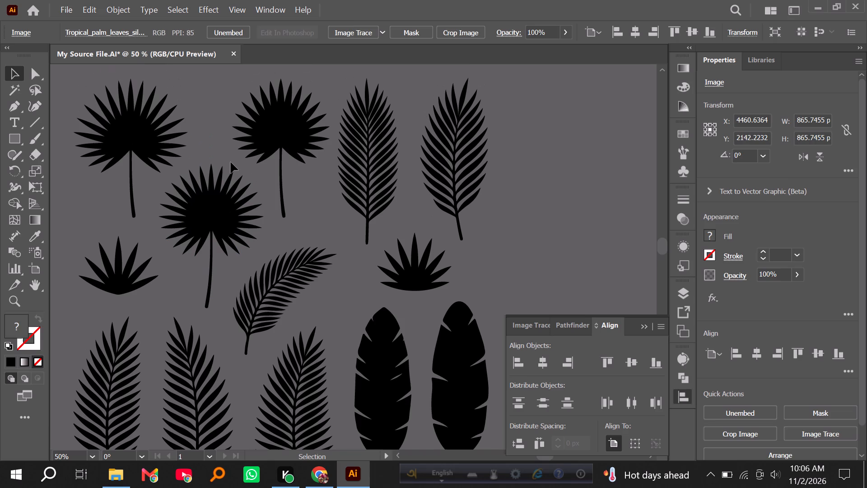
click(231, 162)
click(229, 199)
alt+scroll(229, 199, down, 2)
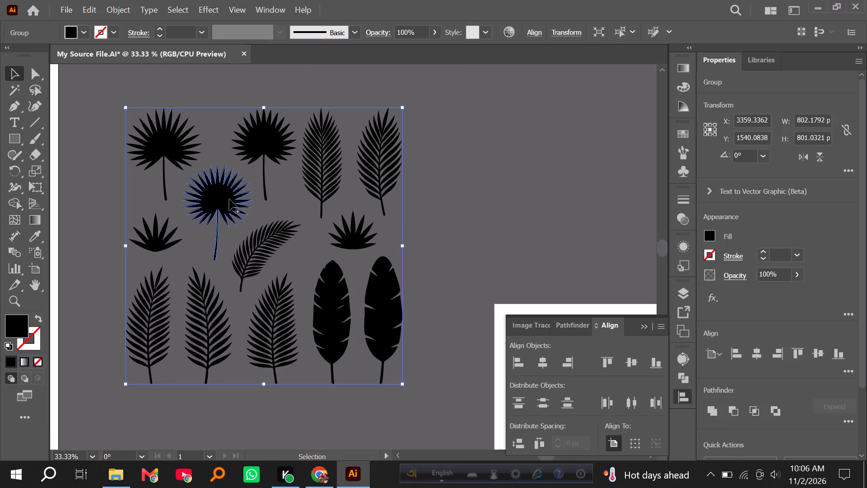
alt+scroll(229, 199, down, 3)
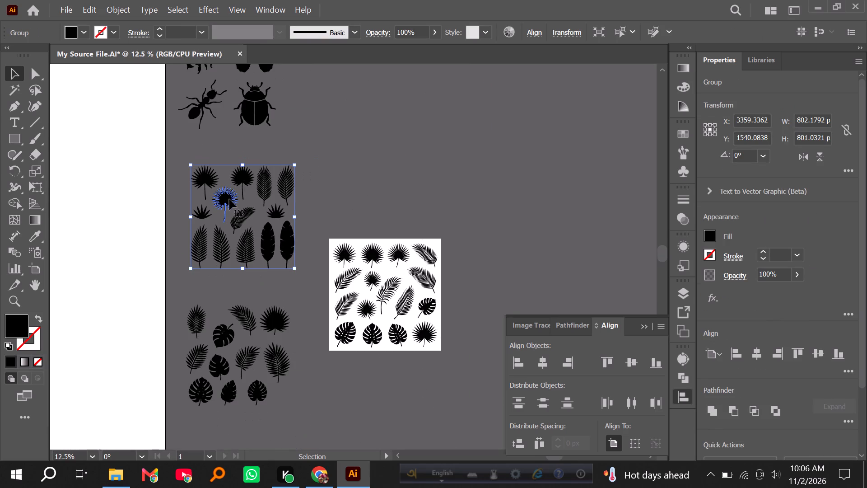
Delete the palm leaves image beside the traced leaf groups.
drag(378, 318, 377, 313)
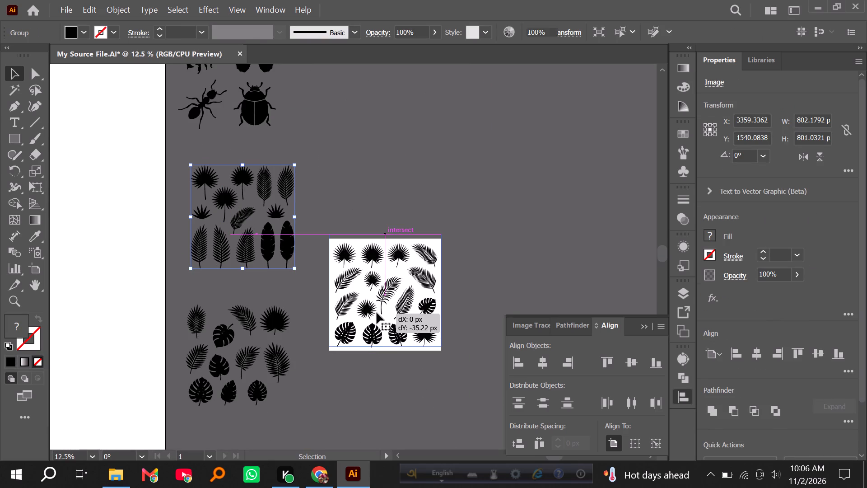
key(Delete)
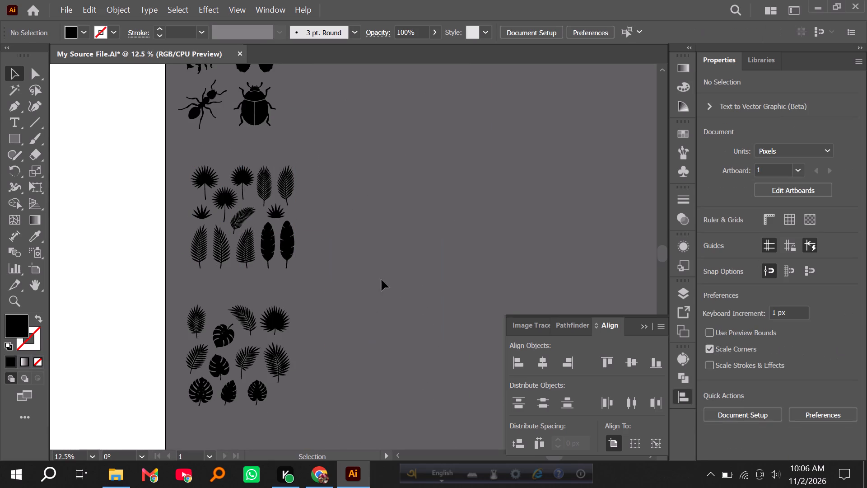
Move the remaining leaf image with the dark frame from beside the artboard's lower left corner onto the artboard's middle.
alt+scroll(417, 197, down, 4)
alt+scroll(392, 264, down, 3)
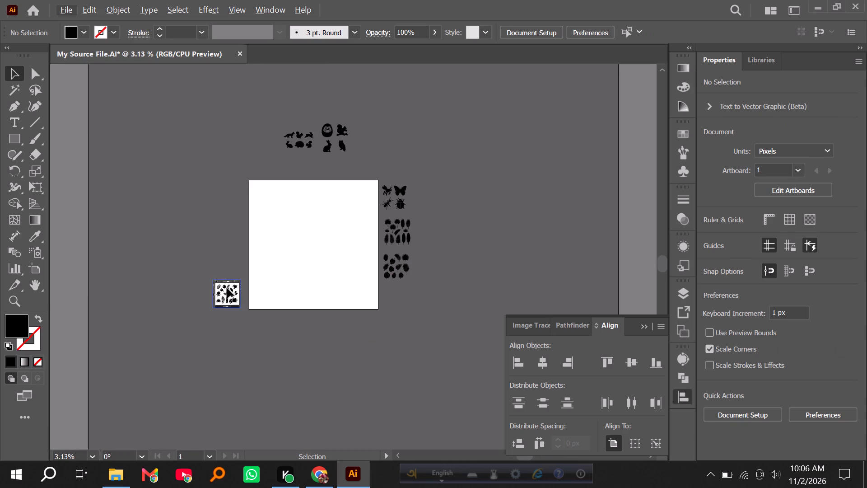
drag(227, 291, 340, 248)
alt+scroll(343, 263, up, 4)
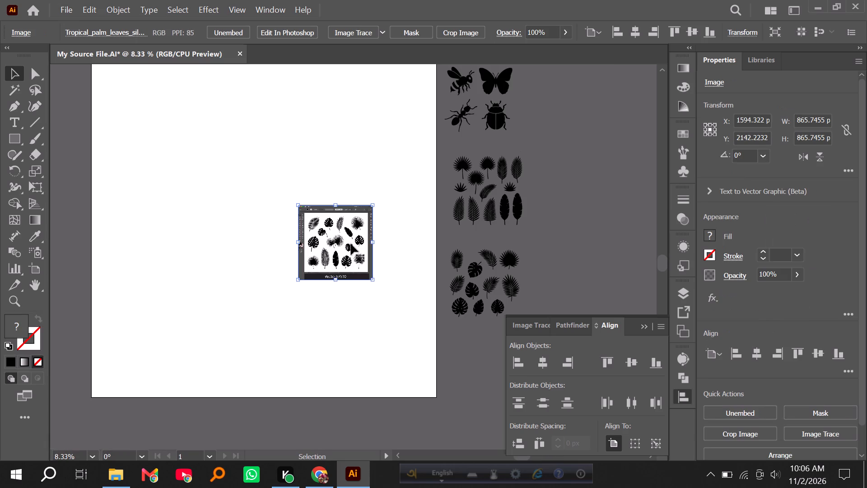
Inspect the leaf image with the dark frame on the artboard and delete it.
alt+scroll(349, 247, up, 5)
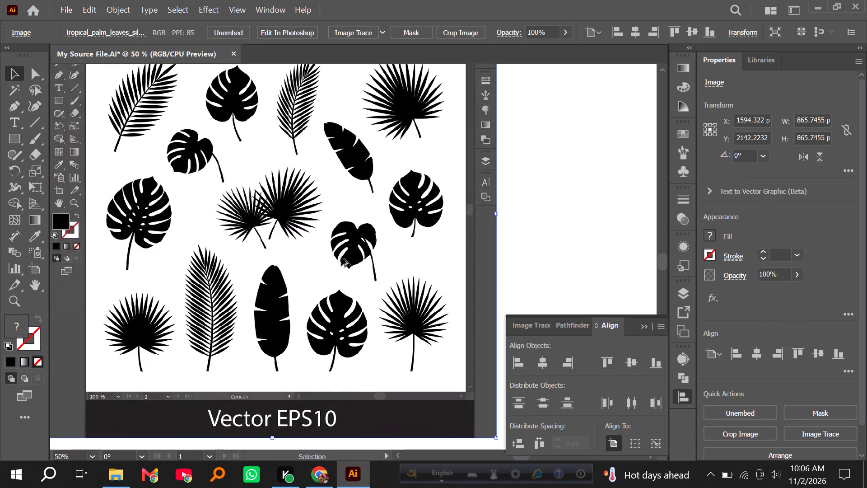
alt+scroll(341, 258, down, 1)
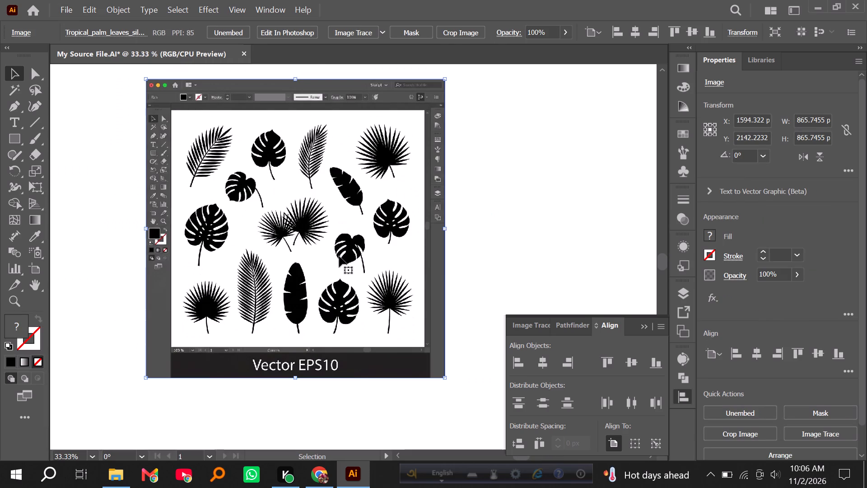
key(Delete)
Look over the two traced leaf groups beside the artboard.
alt+scroll(312, 222, down, 4)
scroll(312, 264, down, 1)
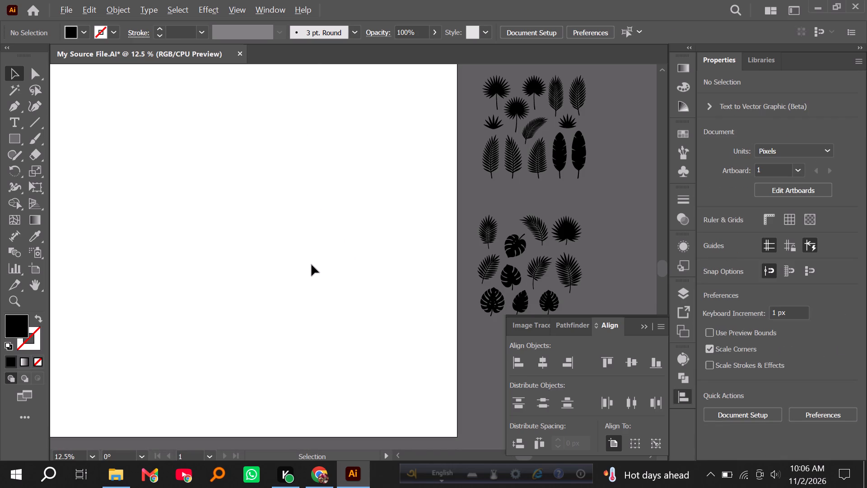
alt+scroll(329, 264, down, 2)
alt+scroll(466, 260, up, 2)
scroll(440, 253, up, 4)
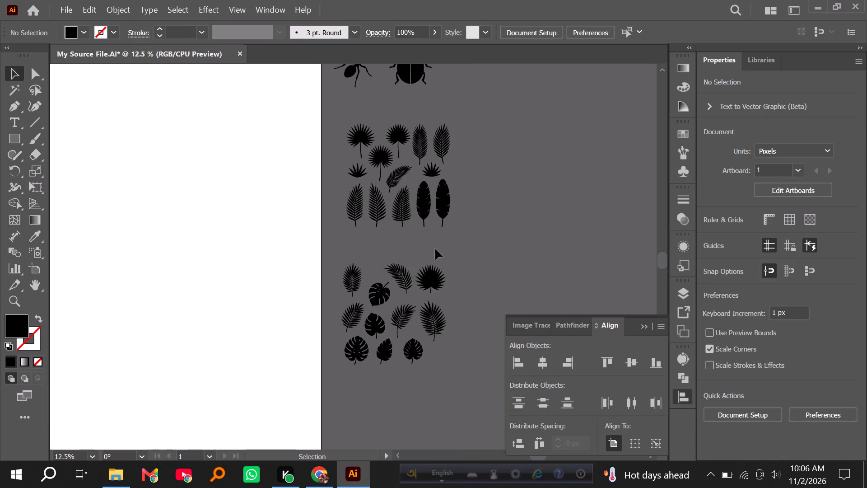
click(428, 197)
click(503, 219)
scroll(220, 226, up, 5)
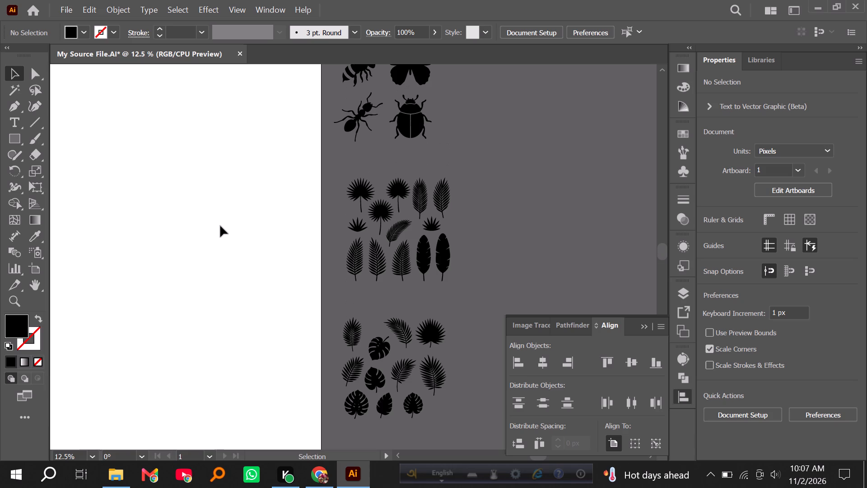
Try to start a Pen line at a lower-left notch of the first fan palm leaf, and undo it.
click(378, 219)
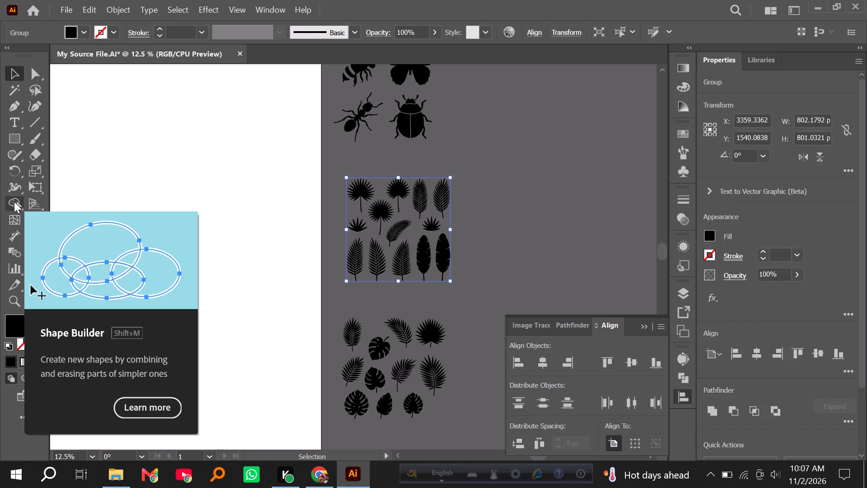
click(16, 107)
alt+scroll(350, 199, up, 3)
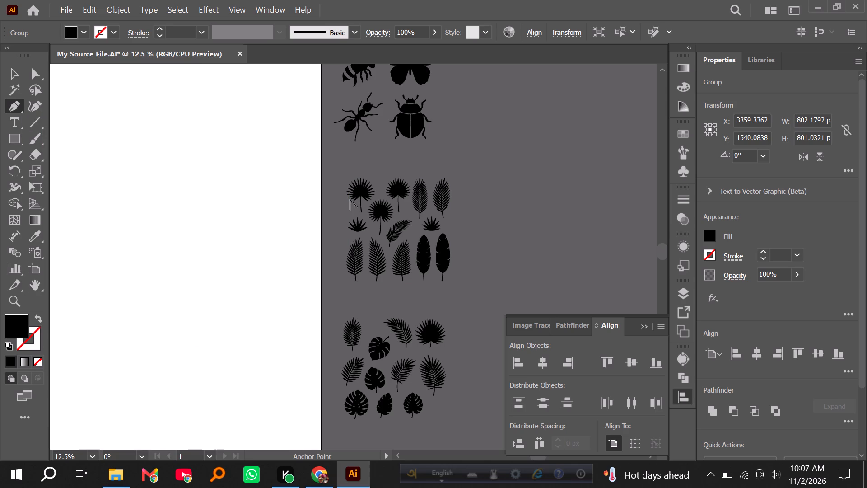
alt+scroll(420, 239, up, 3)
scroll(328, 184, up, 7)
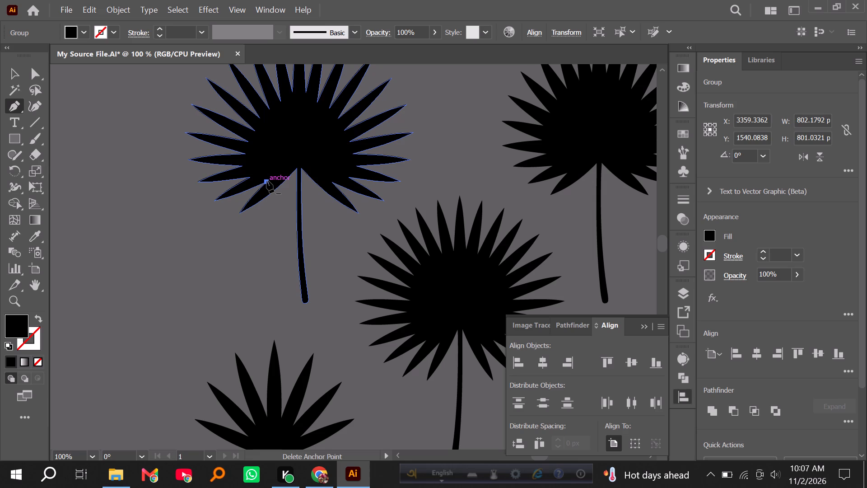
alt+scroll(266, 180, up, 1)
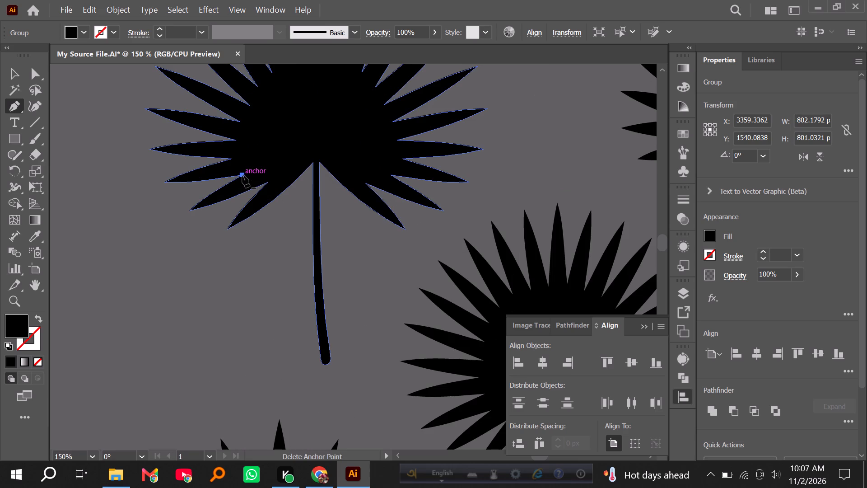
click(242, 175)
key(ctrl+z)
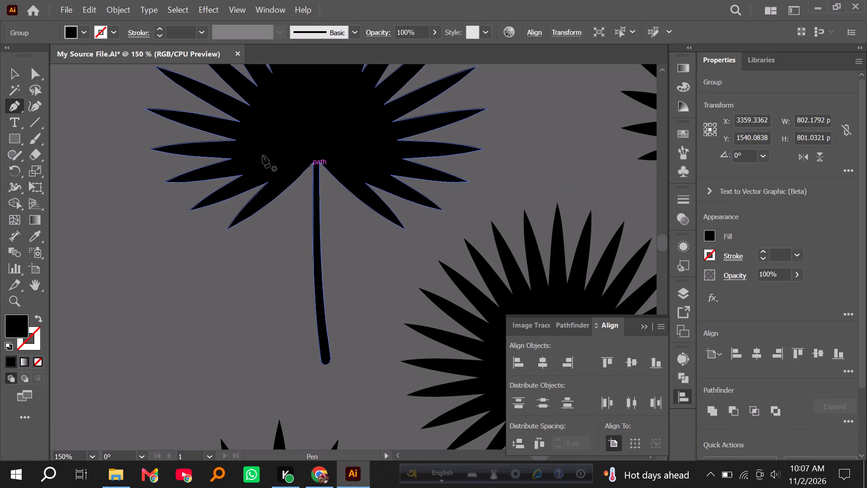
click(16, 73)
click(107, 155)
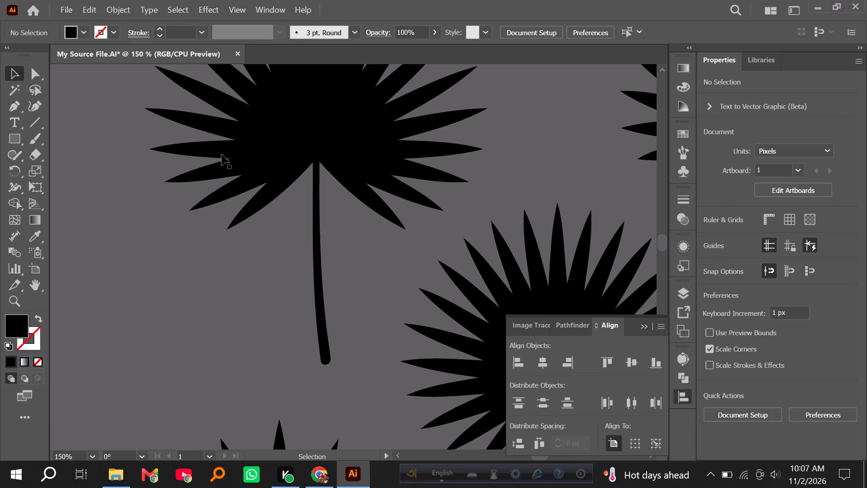
Examine the fan palm leaves at the top of the first traced leaf group up close.
click(275, 155)
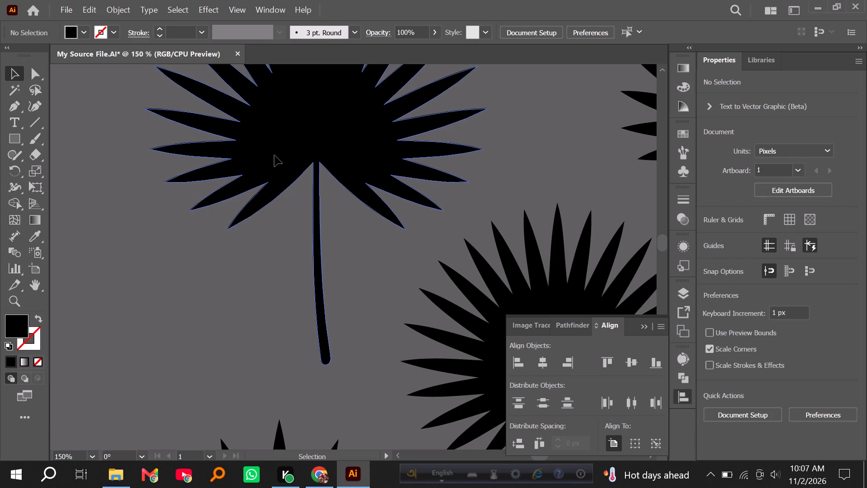
drag(275, 155, 276, 163)
alt+scroll(220, 168, down, 2)
click(379, 172)
alt+scroll(363, 171, down, 2)
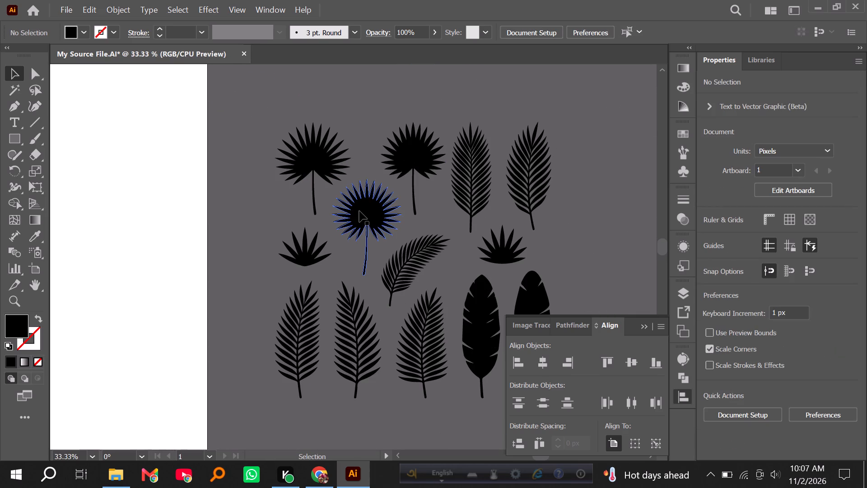
click(359, 211)
click(270, 204)
alt+scroll(314, 151, up, 3)
scroll(313, 156, up, 3)
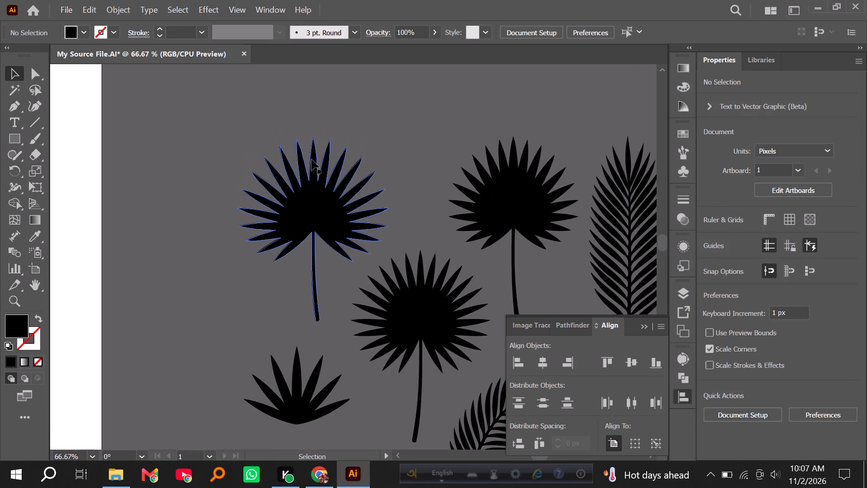
alt+scroll(303, 215, up, 2)
ctrl+scroll(308, 210, down, 2)
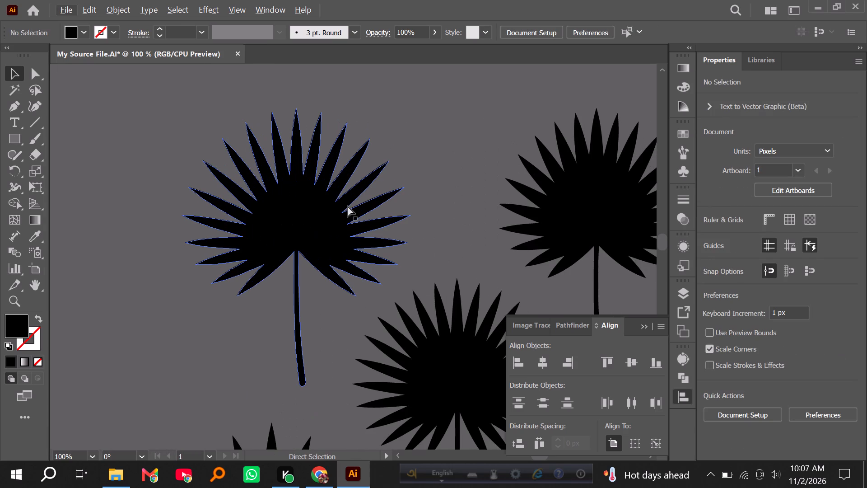
click(429, 196)
scroll(349, 210, down, 2)
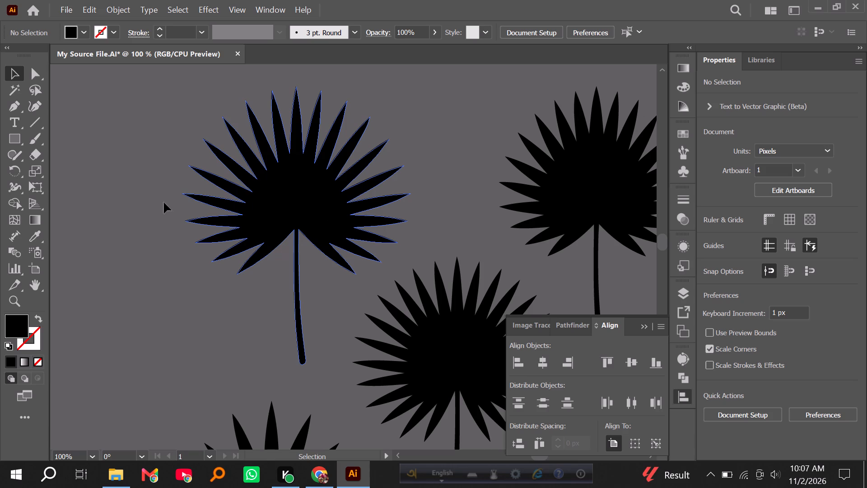
Draw an unfilled V-shaped Pen path with a 1 pt black stroke from the first fan leaf's lower-left notch through the stem top to a left-side notch.
click(121, 135)
click(15, 103)
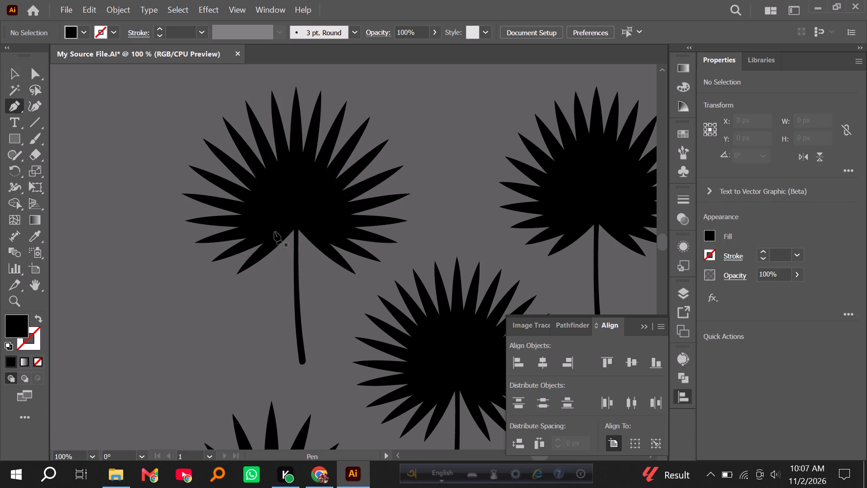
alt+scroll(273, 235, up, 2)
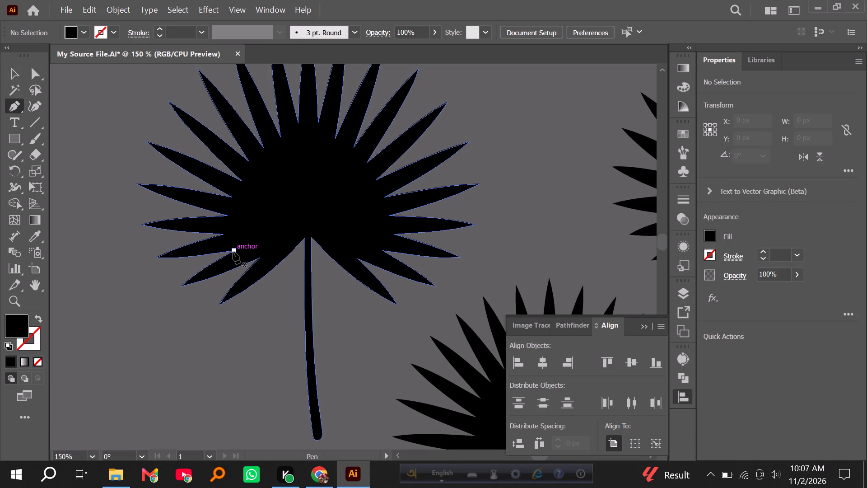
click(234, 249)
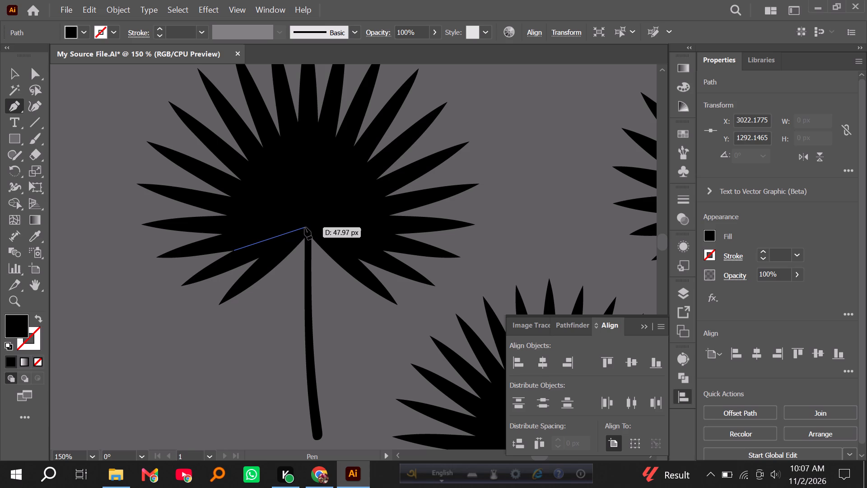
alt+scroll(307, 221, up, 2)
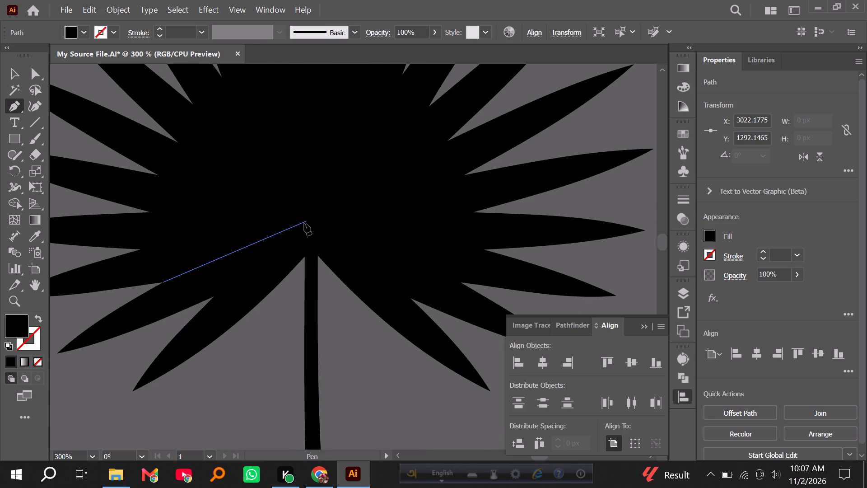
click(306, 256)
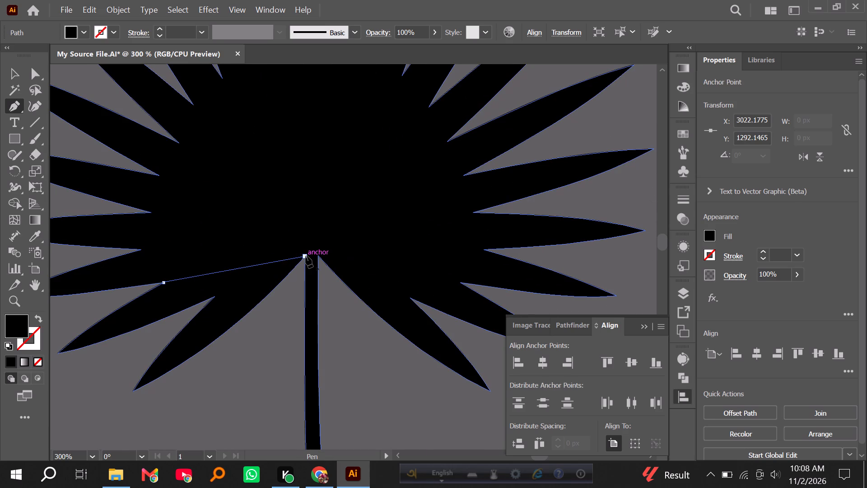
click(39, 318)
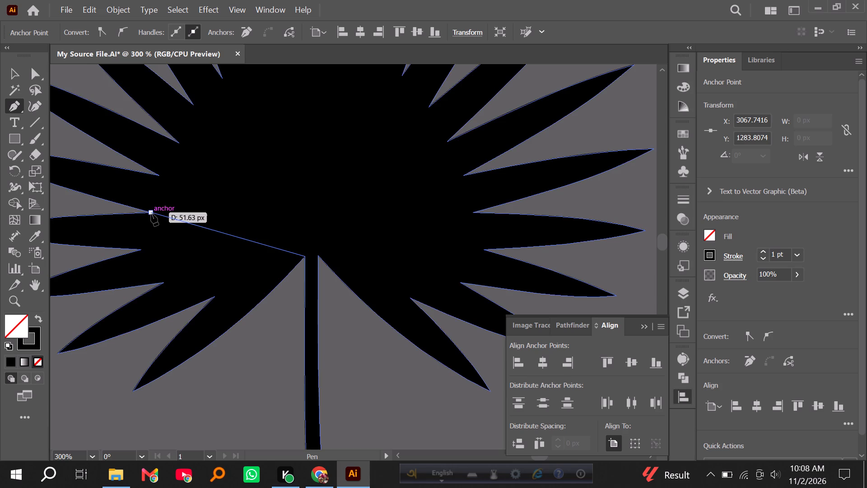
click(150, 212)
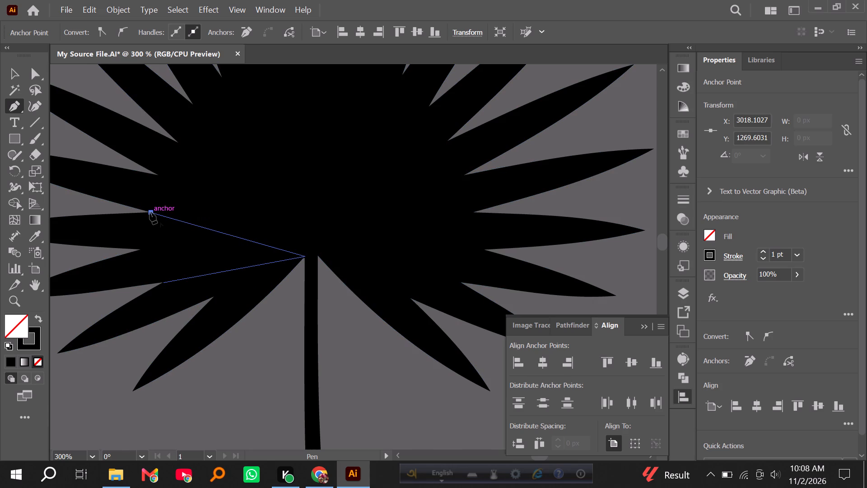
click(16, 76)
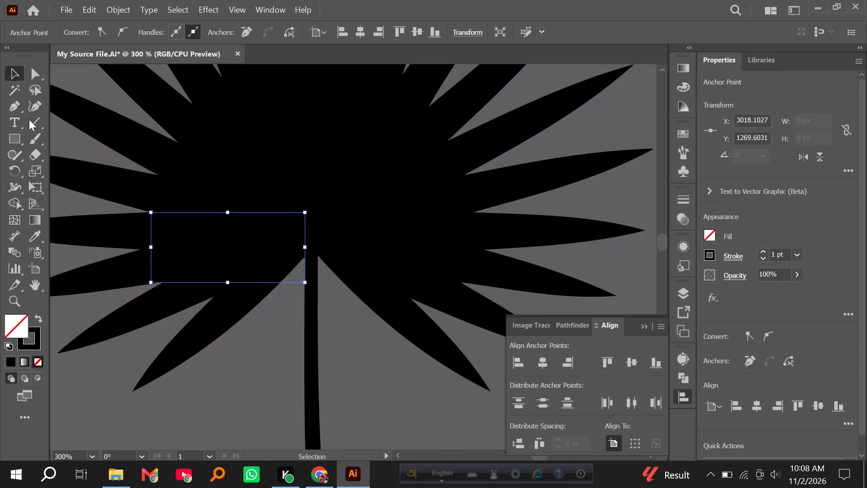
click(62, 139)
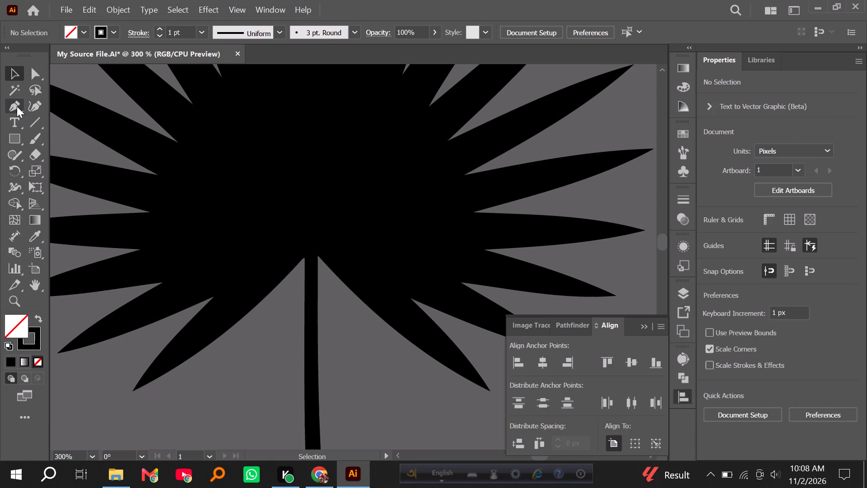
Draw a second V-shaped Pen path joining two upper-left notches through the stem top, with segments about 55 px and 63 px long.
click(15, 105)
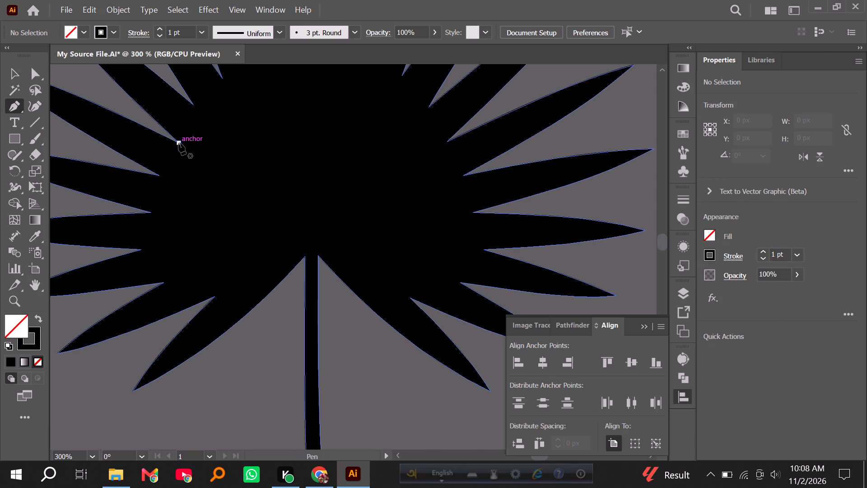
click(179, 143)
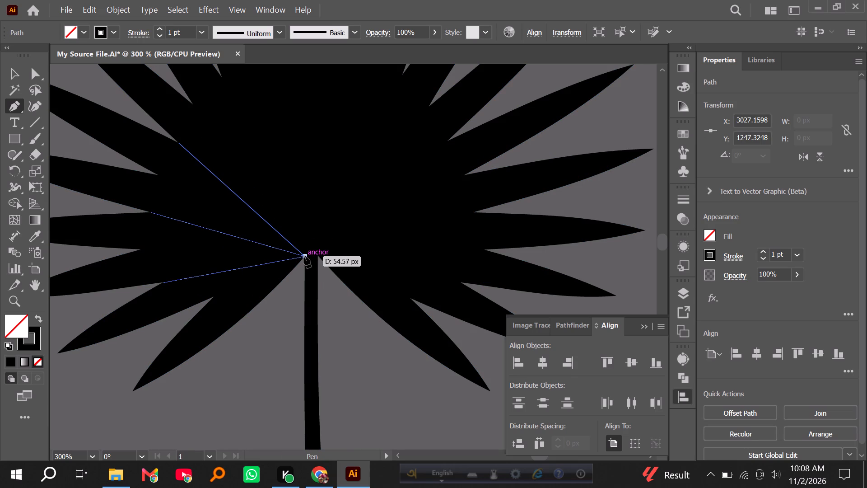
click(305, 257)
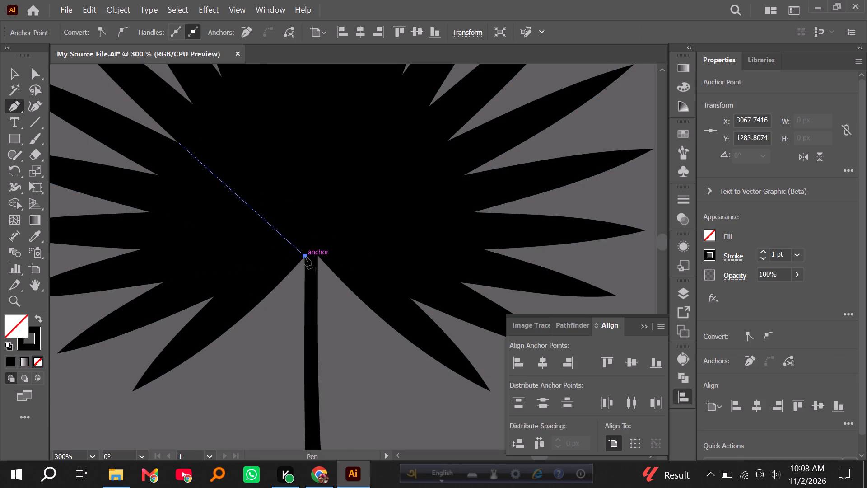
scroll(267, 172, up, 2)
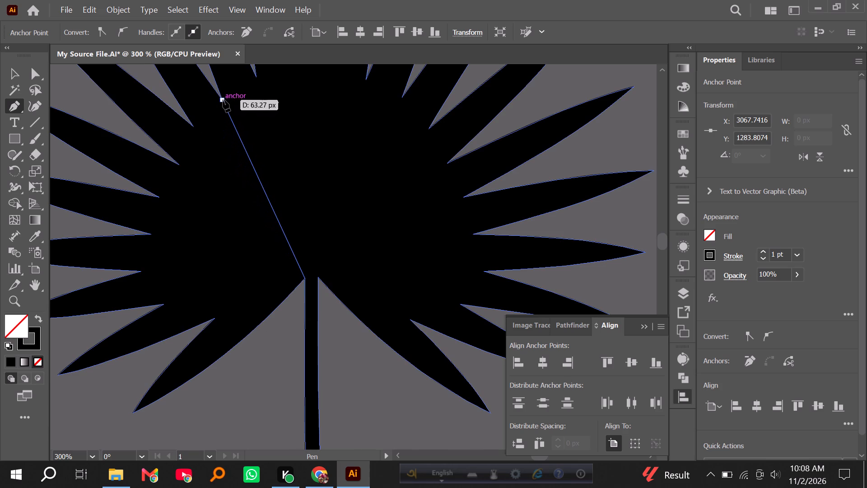
click(222, 100)
scroll(217, 119, up, 2)
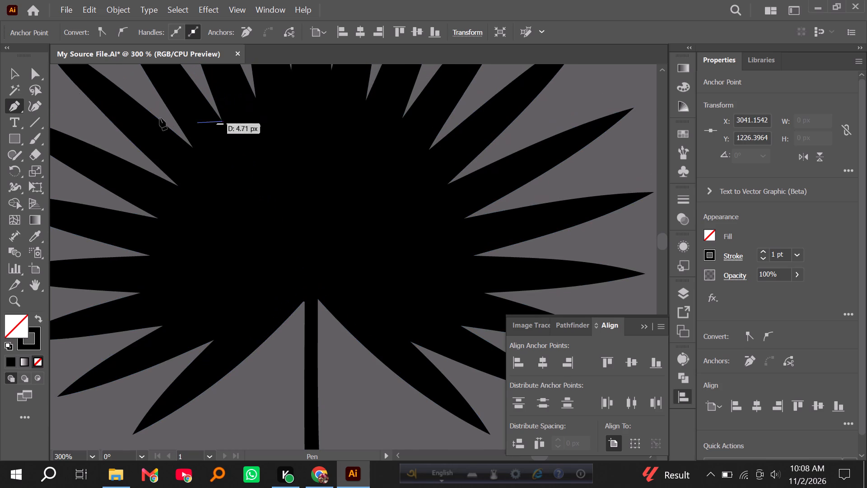
click(13, 72)
click(51, 96)
Draw an unfilled V-shaped Pen path from a top notch through the stem top to an upper-right notch, with segments about 74 px and 66 px.
click(14, 107)
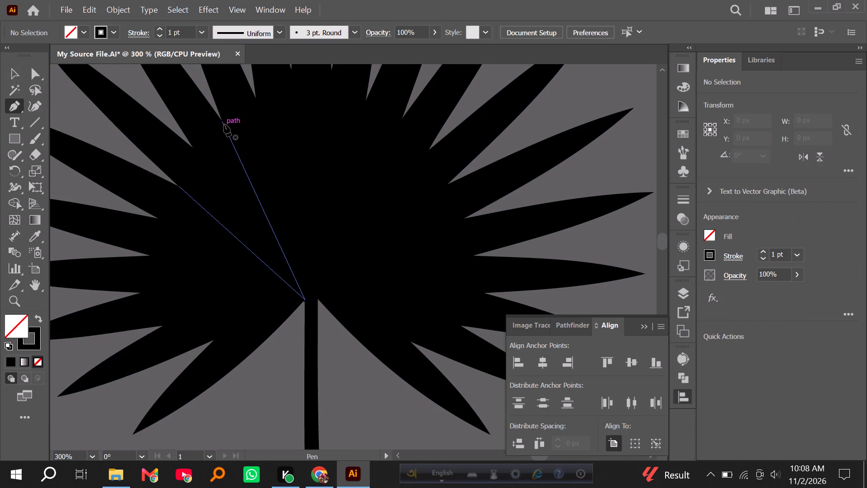
scroll(224, 126, up, 1)
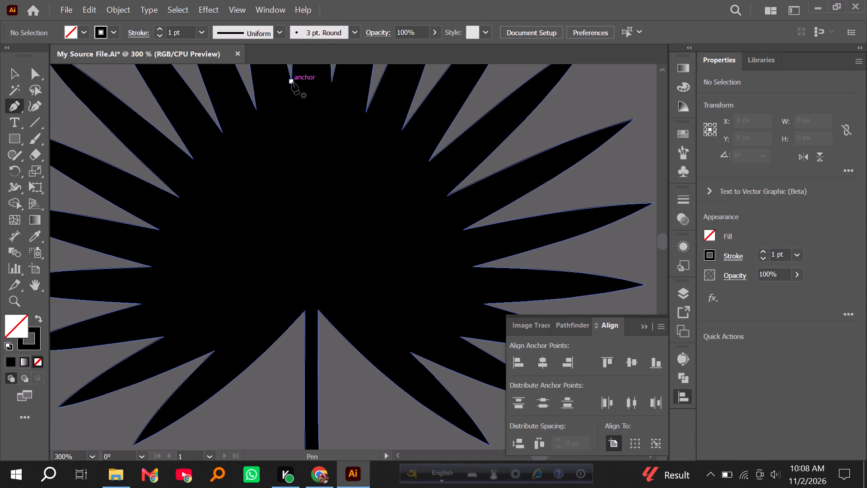
click(291, 82)
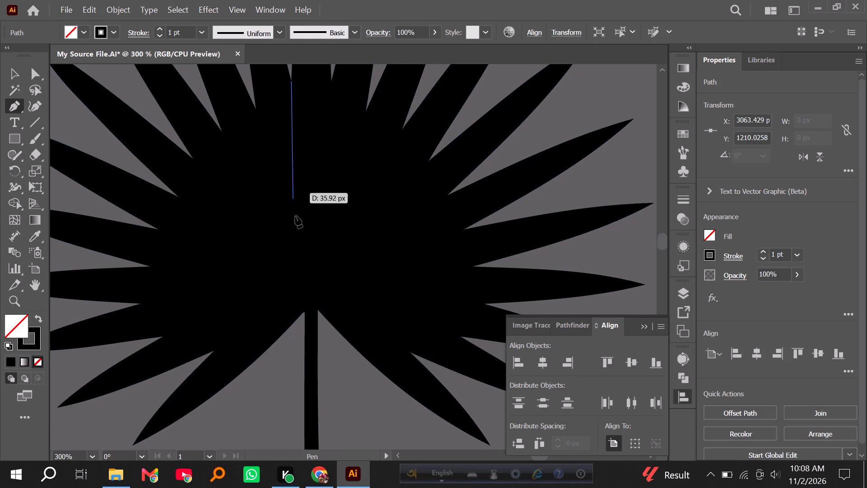
click(304, 310)
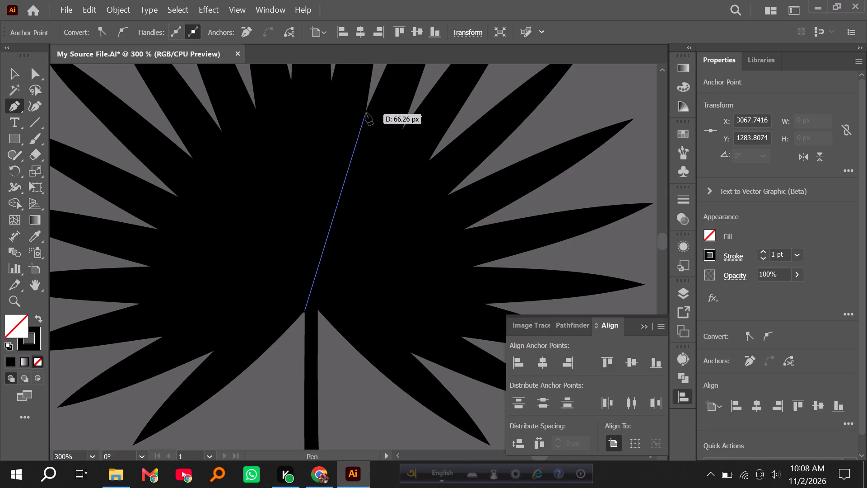
click(365, 112)
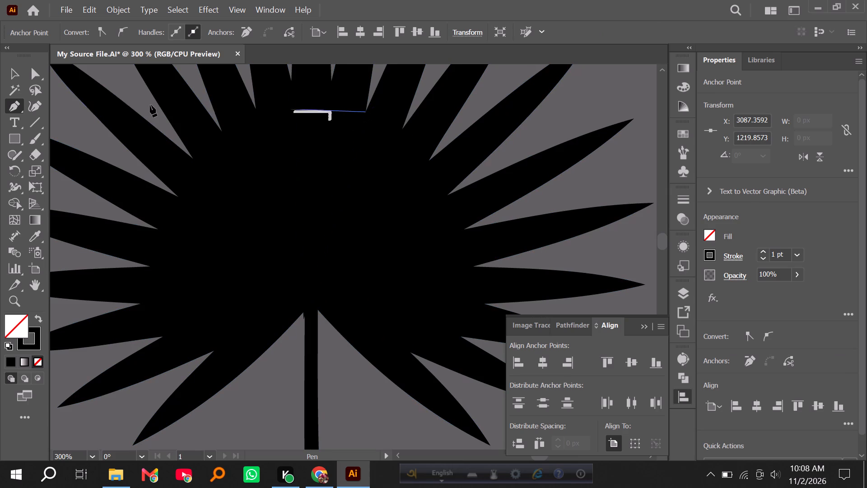
click(15, 72)
click(57, 109)
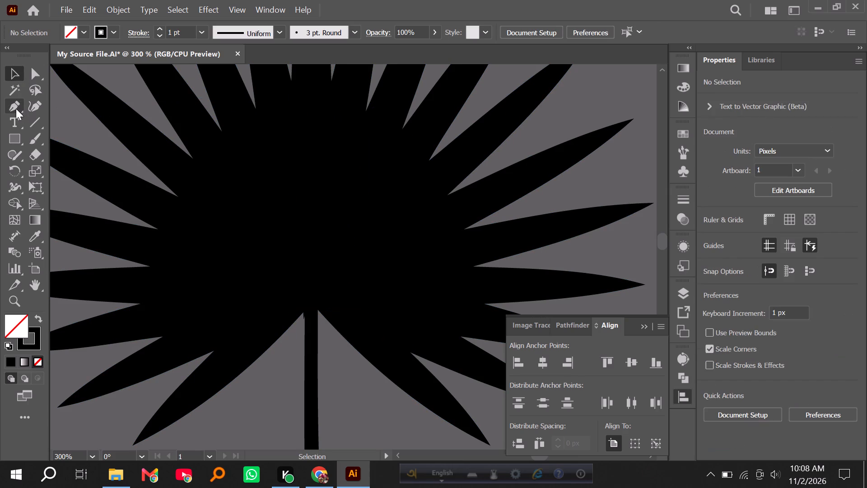
Examine the corner where the Pen lines meet the top of the first fan leaf's stem up close.
click(16, 108)
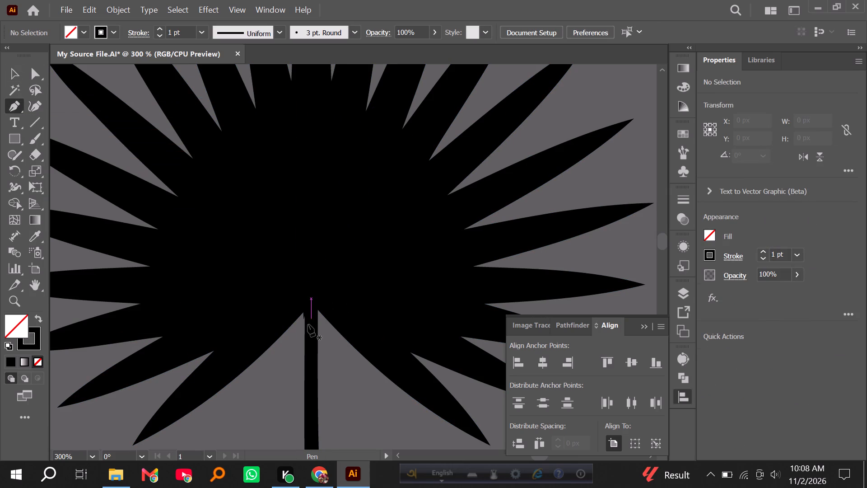
alt+scroll(305, 332, up, 5)
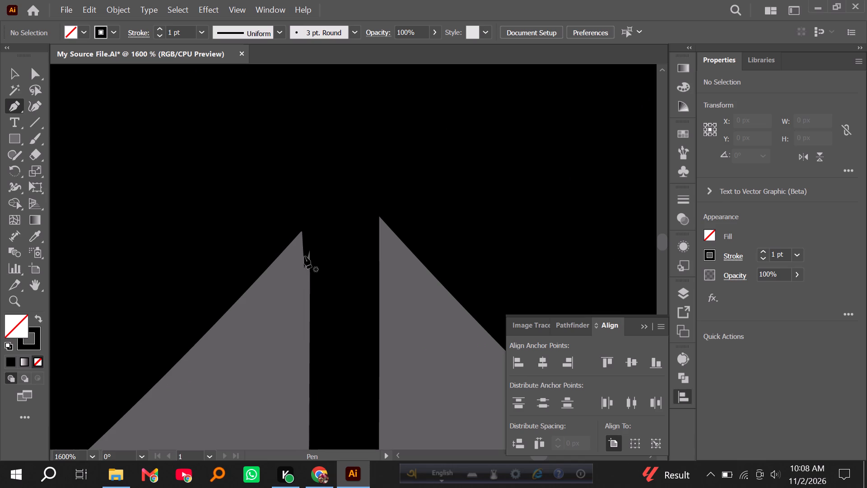
alt+scroll(305, 254, down, 4)
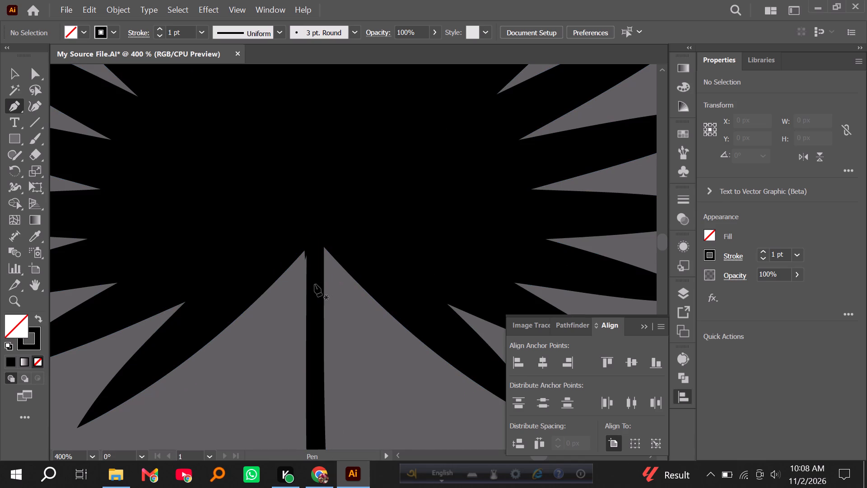
click(16, 74)
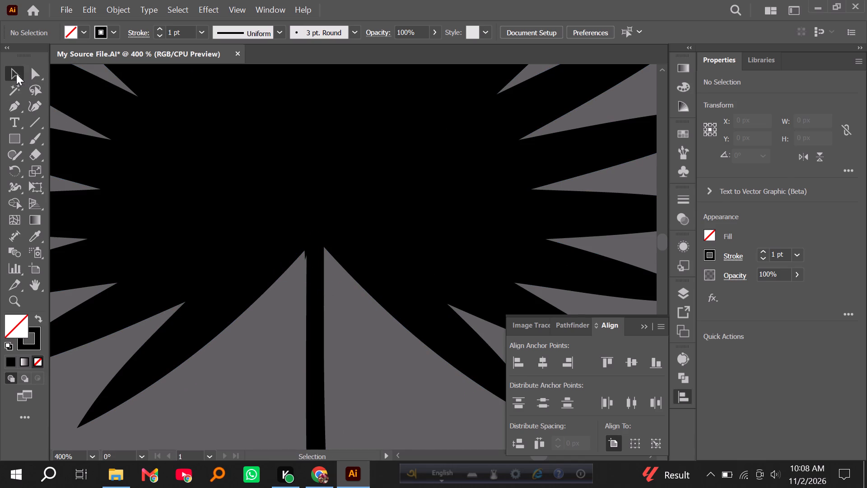
click(285, 295)
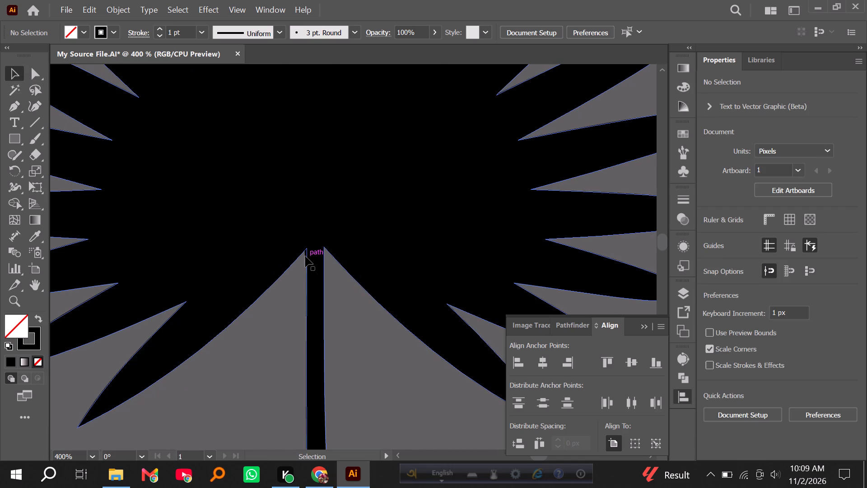
alt+scroll(305, 256, up, 4)
click(313, 268)
click(305, 238)
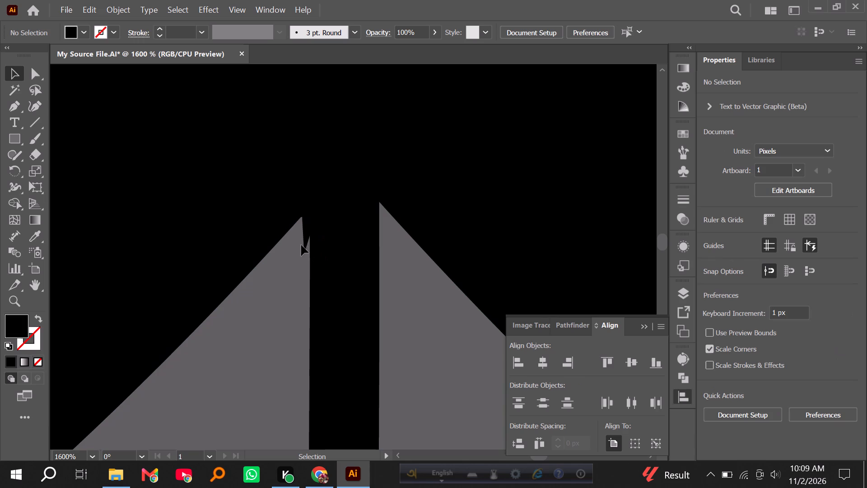
drag(306, 237, 296, 244)
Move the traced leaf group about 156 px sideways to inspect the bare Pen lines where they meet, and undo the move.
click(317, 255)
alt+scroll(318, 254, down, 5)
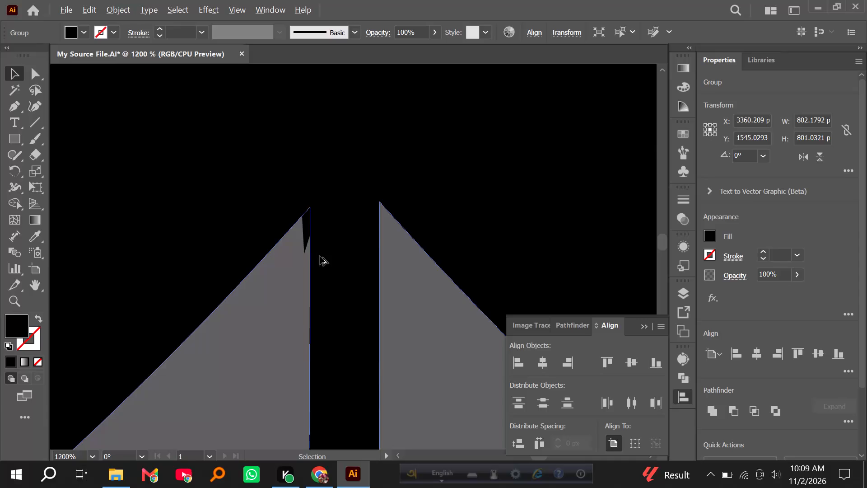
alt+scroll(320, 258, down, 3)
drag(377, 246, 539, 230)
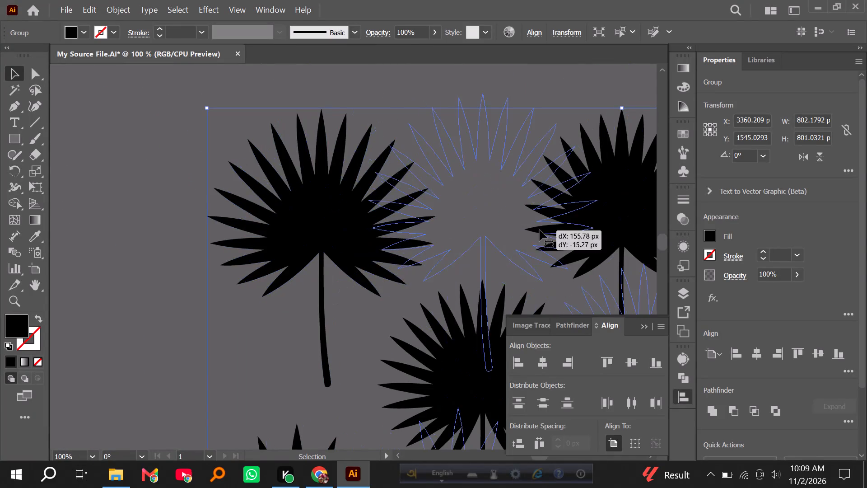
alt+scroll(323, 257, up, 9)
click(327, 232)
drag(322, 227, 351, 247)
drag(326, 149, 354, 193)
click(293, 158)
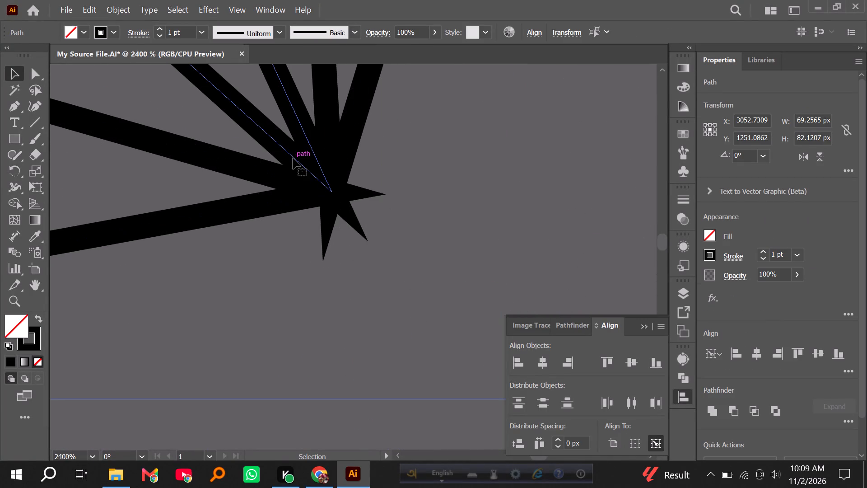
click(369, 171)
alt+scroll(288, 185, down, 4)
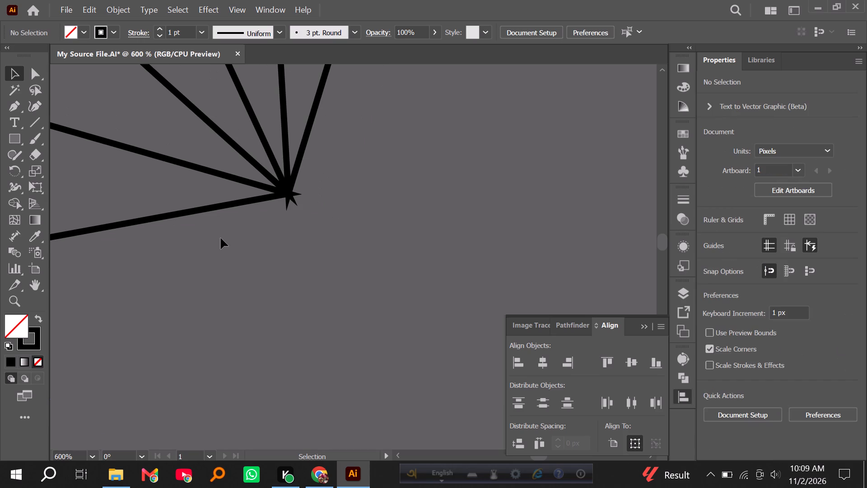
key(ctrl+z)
Draw a V-shaped Pen path with black fill and no stroke, joining two right-side notches of the first fan leaf through the stem top's right corner.
alt+scroll(244, 253, down, 4)
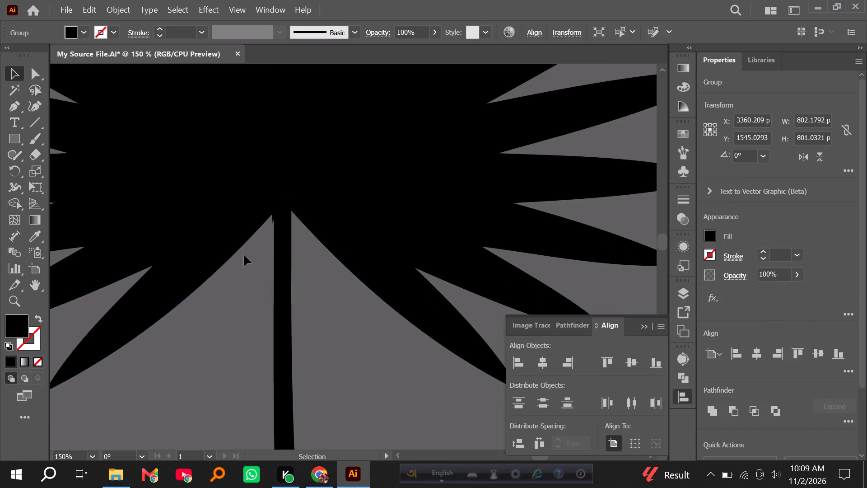
scroll(244, 255, up, 2)
click(451, 206)
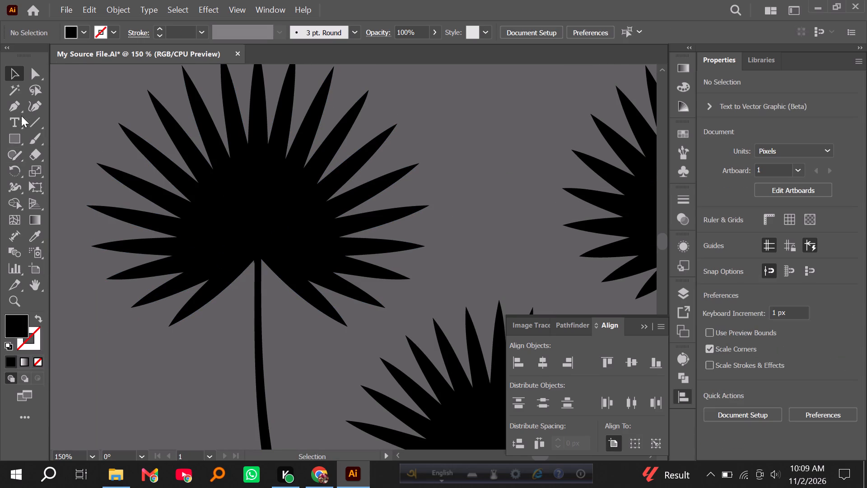
click(12, 104)
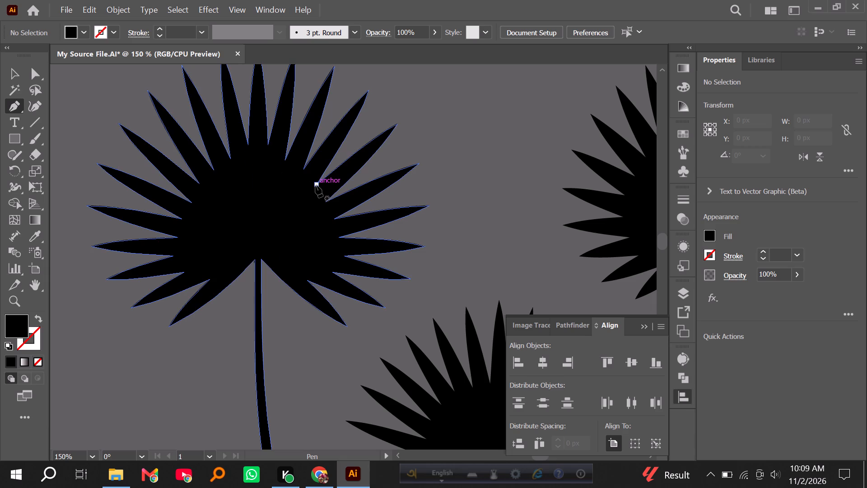
click(316, 184)
alt+scroll(316, 185, up, 2)
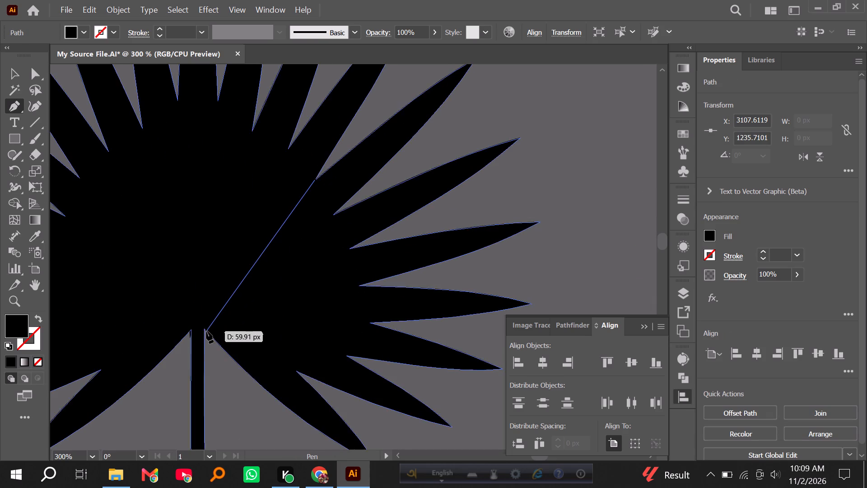
click(204, 328)
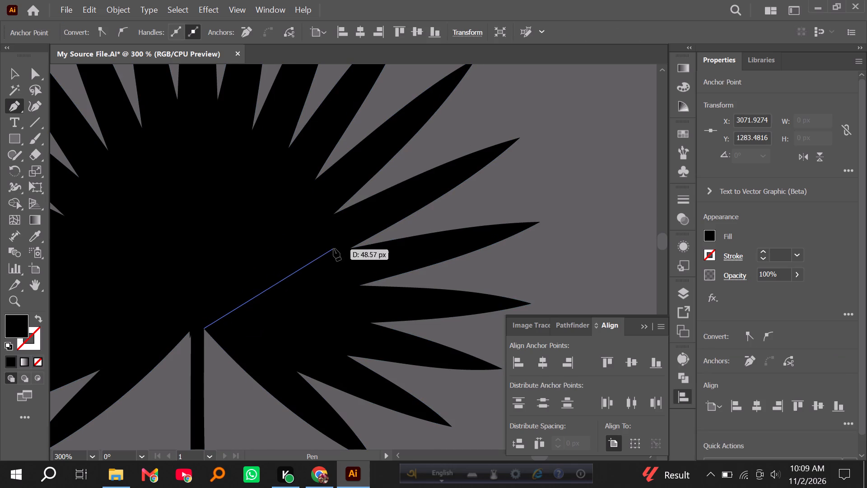
click(349, 248)
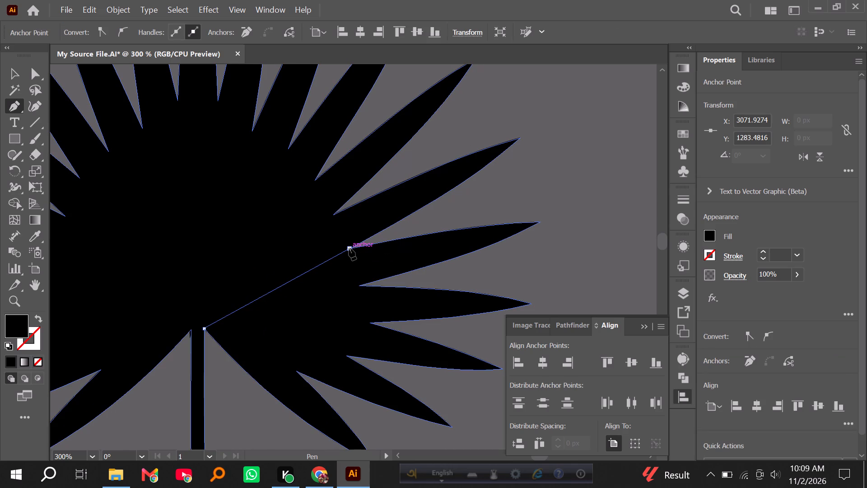
click(17, 73)
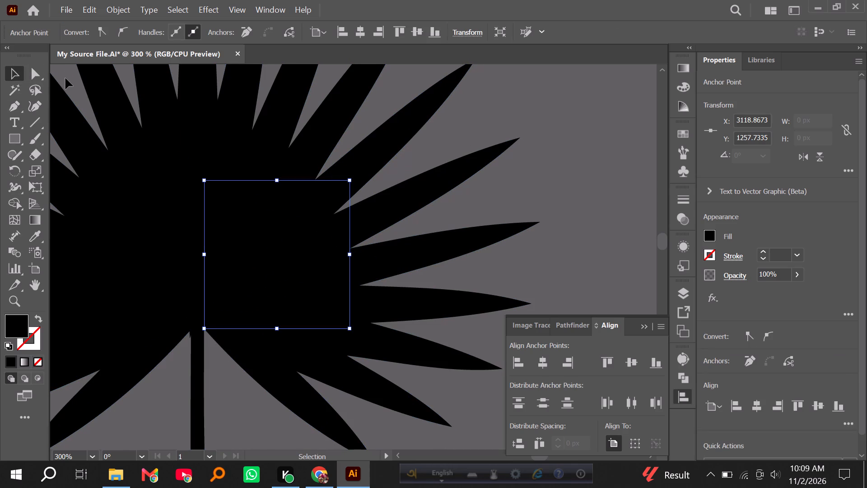
click(66, 79)
Draw another V-shaped Pen path from a lower right-side notch through the stem top's right corner to the lower-right notch, segments about 53 px and 33 px.
click(10, 105)
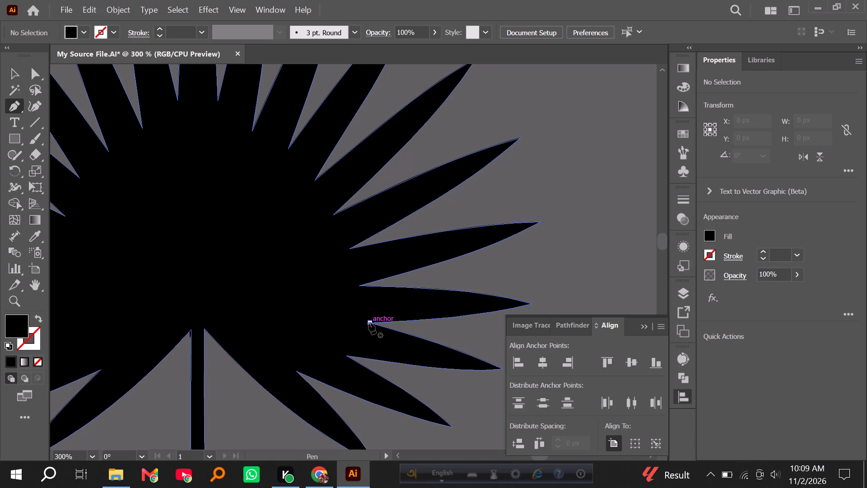
click(369, 322)
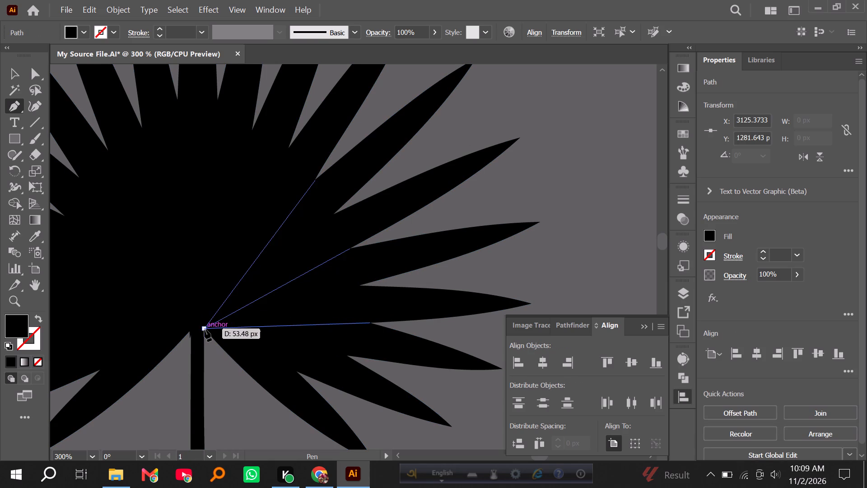
click(204, 328)
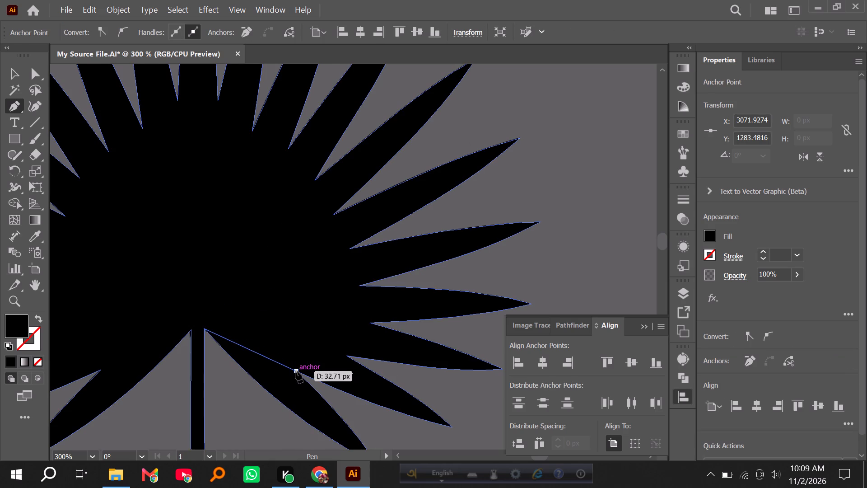
click(296, 371)
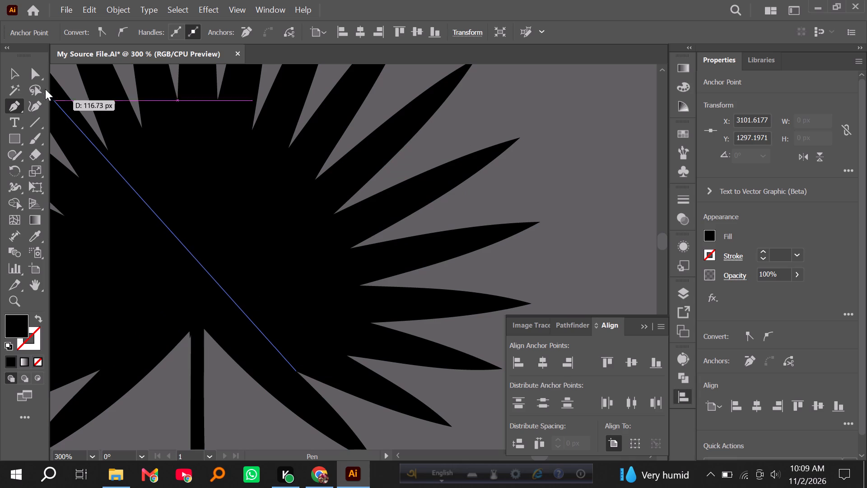
click(12, 74)
click(576, 129)
Ungroup the traced fan leaf group and clear the selection.
alt+scroll(442, 159, down, 1)
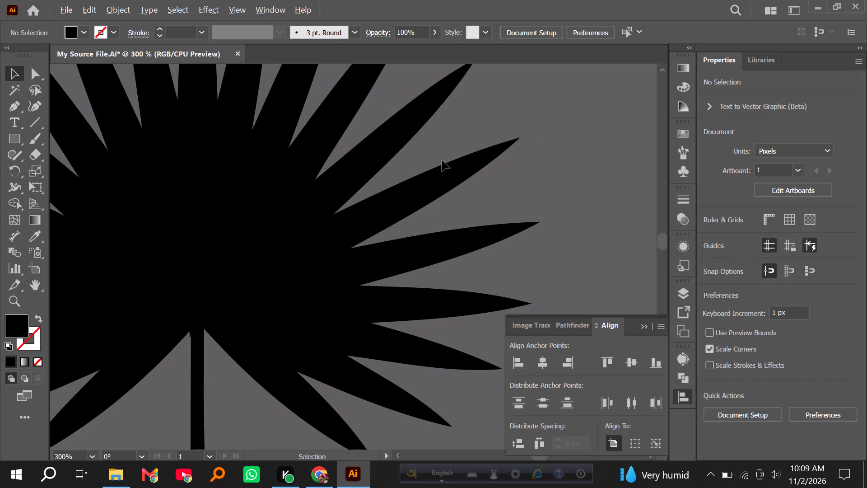
alt+scroll(442, 160, down, 2)
alt+scroll(168, 156, down, 2)
click(215, 169)
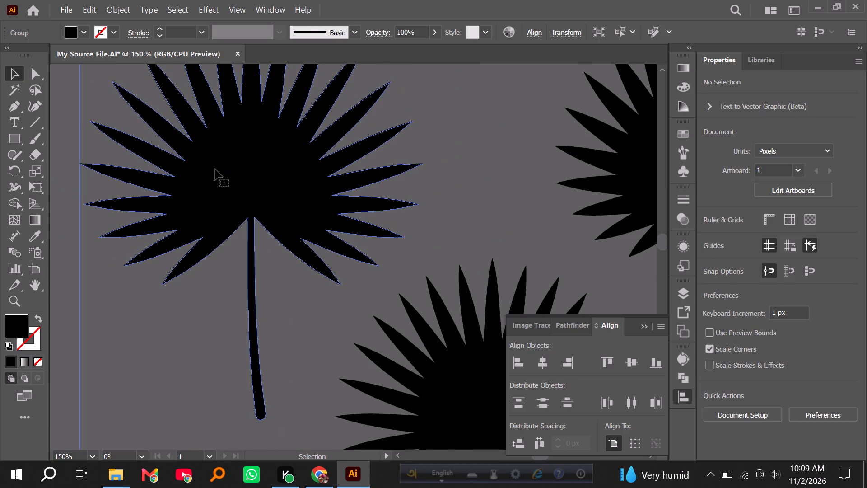
right_click(344, 206)
click(375, 316)
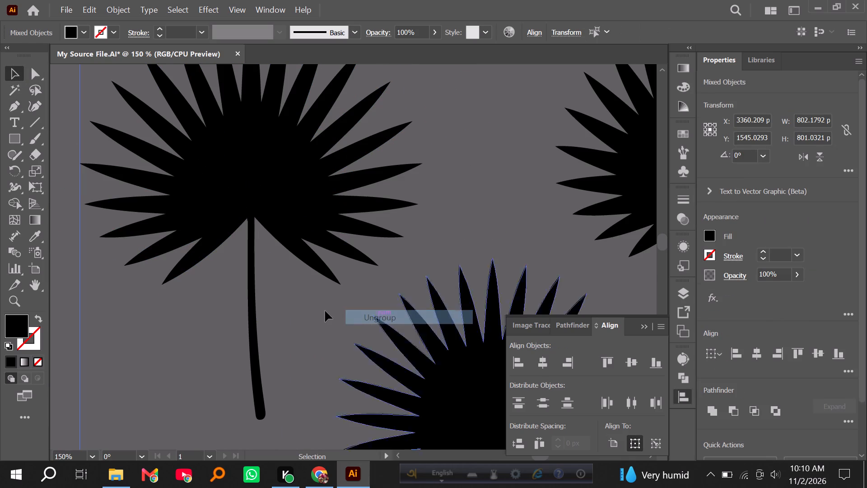
click(321, 310)
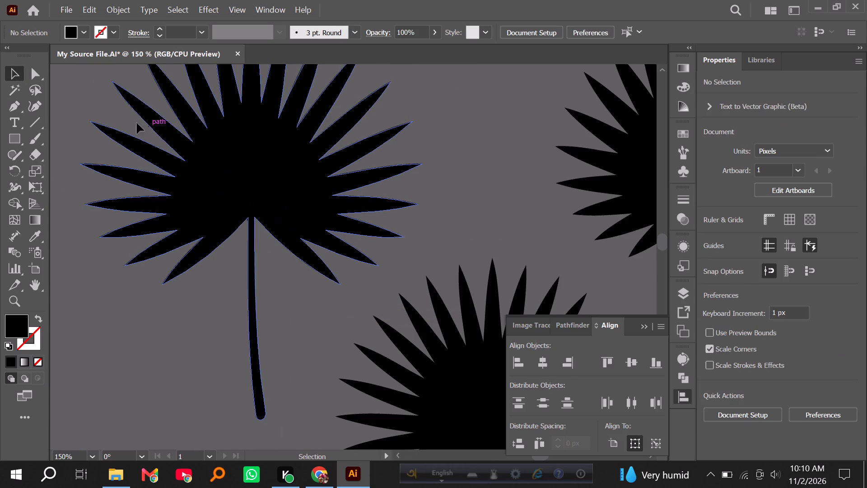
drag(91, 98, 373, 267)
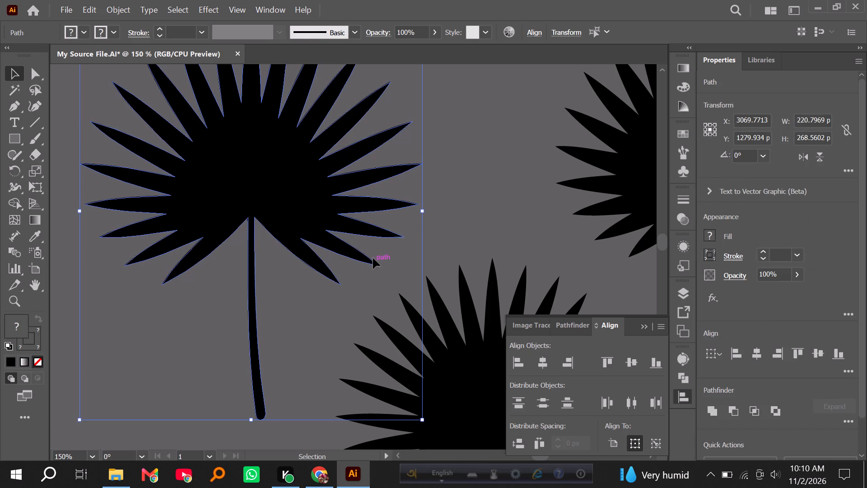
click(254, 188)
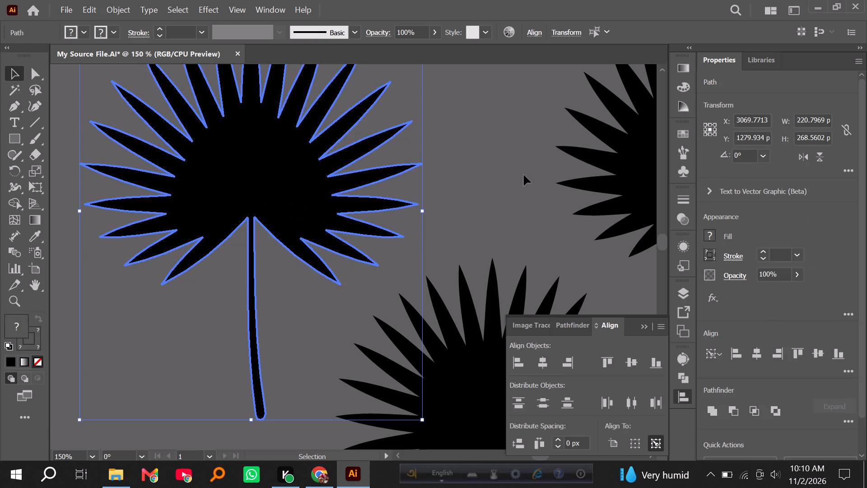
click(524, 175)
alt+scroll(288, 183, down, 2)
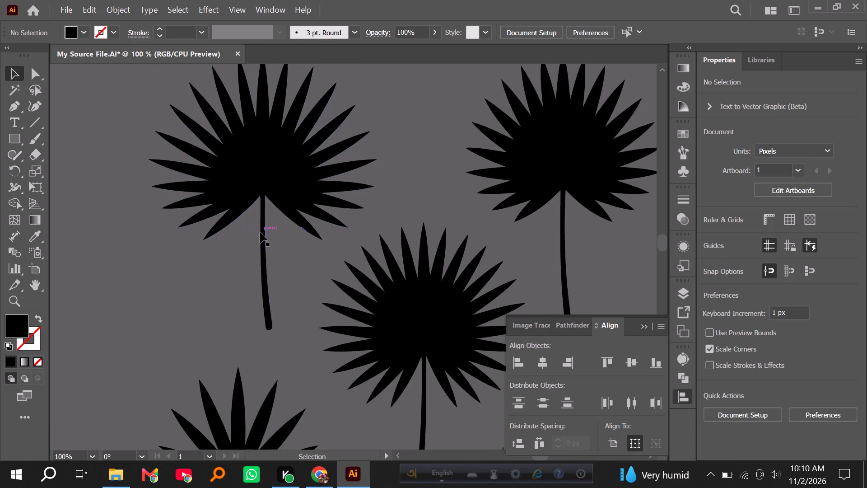
Send the first fan leaf's traced silhouette to the back, behind the Pen-drawn paths, and clear the selection.
click(262, 234)
right_click(262, 234)
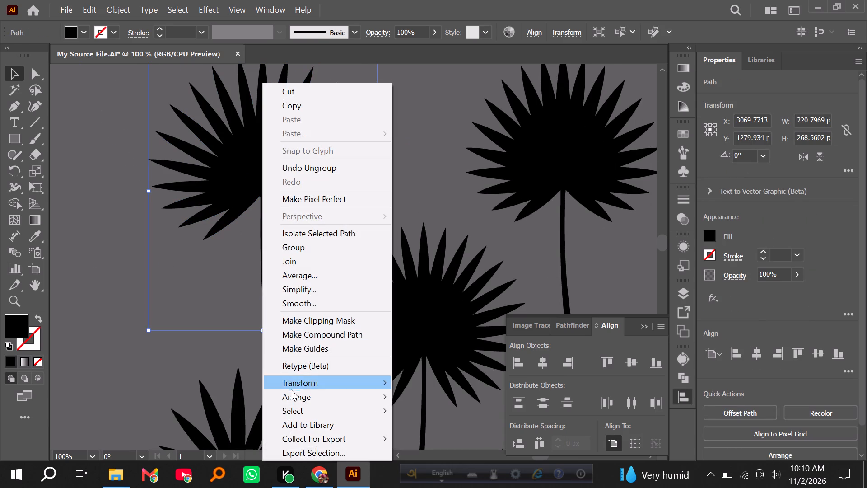
click(429, 435)
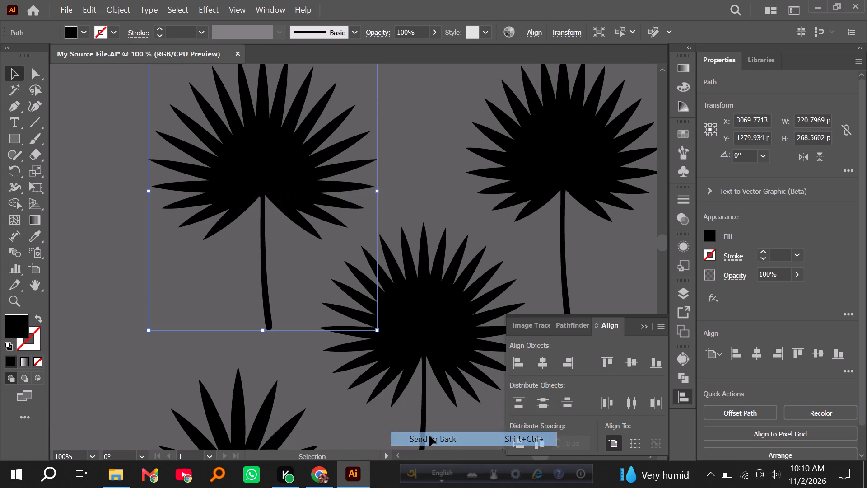
click(274, 169)
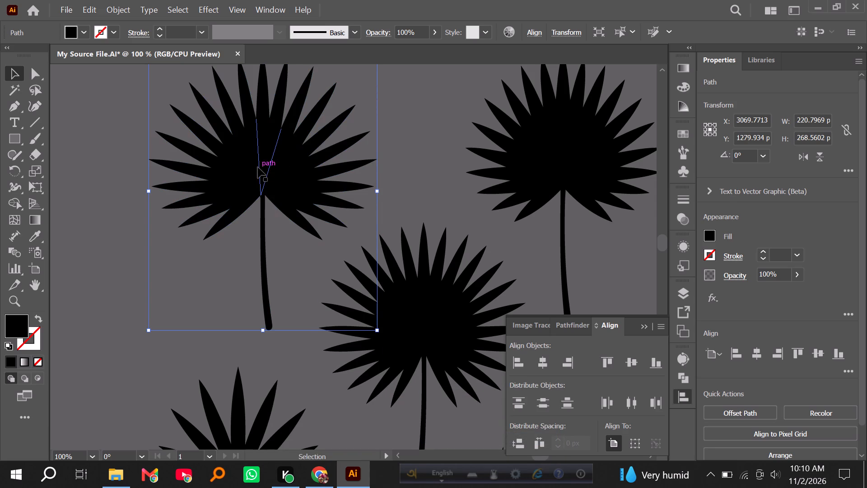
scroll(258, 167, up, 4)
click(116, 157)
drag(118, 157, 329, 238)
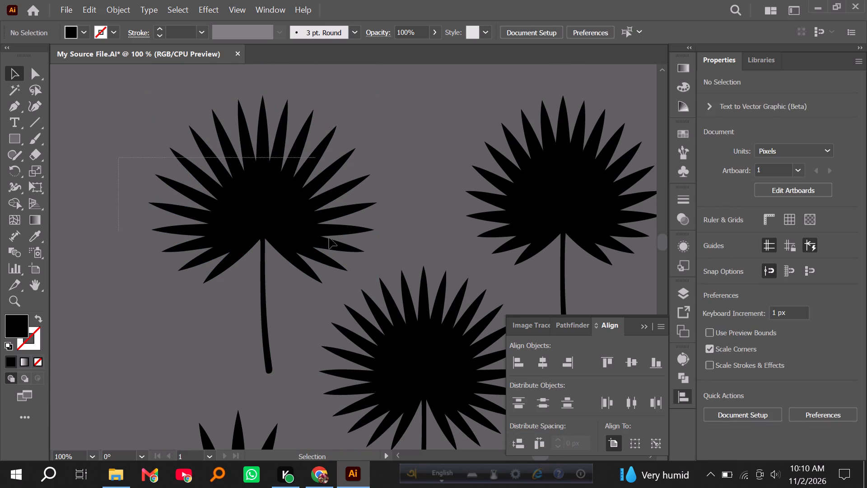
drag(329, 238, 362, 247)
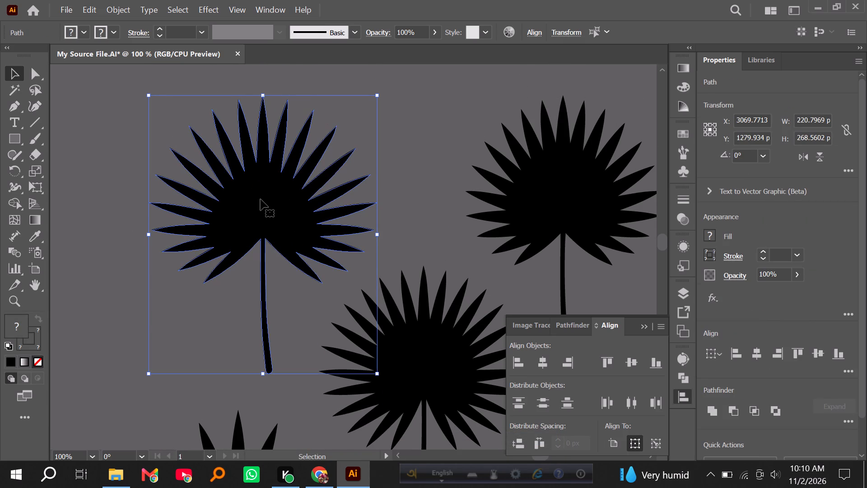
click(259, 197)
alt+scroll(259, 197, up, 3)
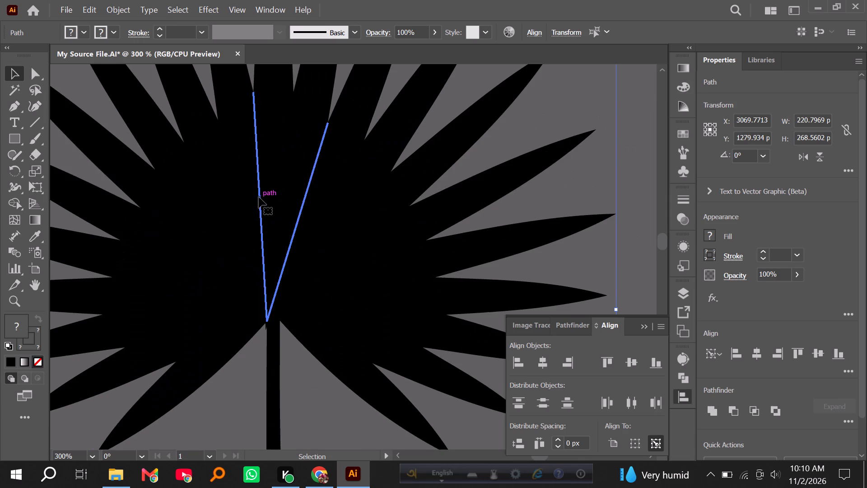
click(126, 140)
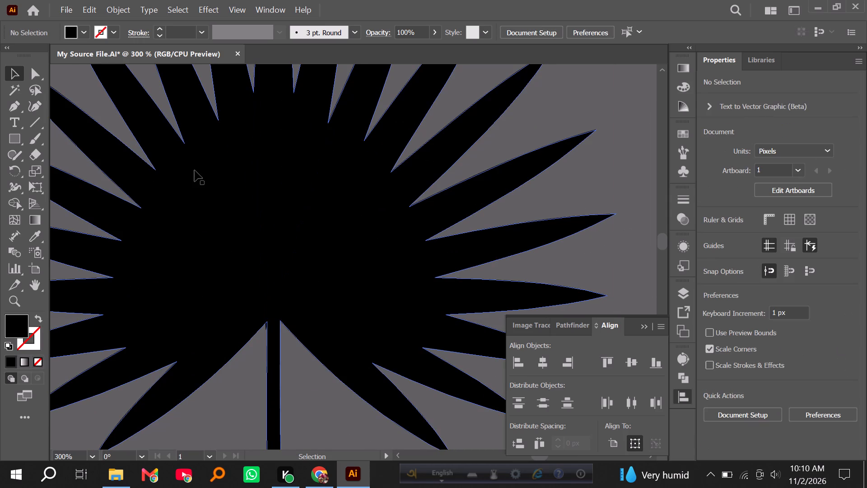
Select only the Pen-drawn V paths on the first fan leaf, set their stroke weight to 1 pt and fill them white.
alt+scroll(270, 219, down, 3)
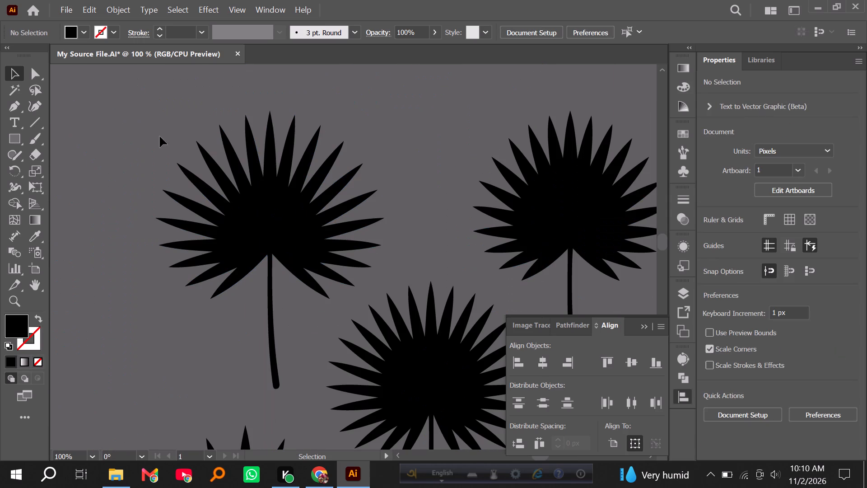
drag(150, 126, 364, 301)
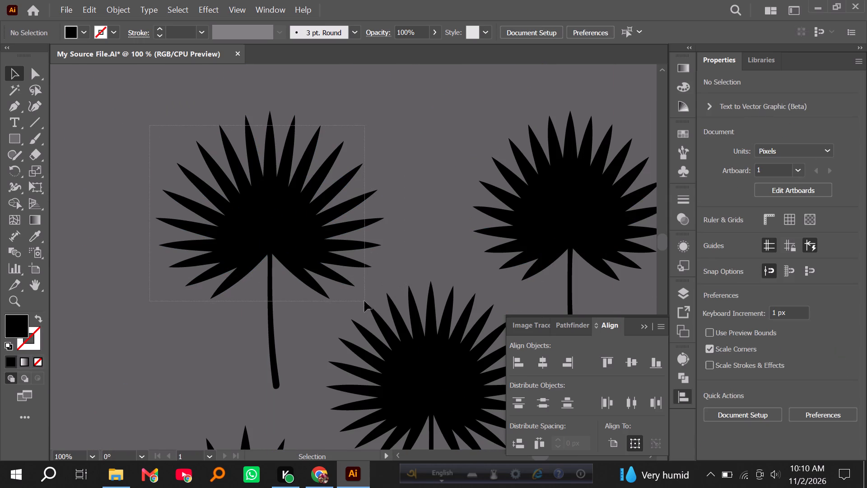
drag(364, 301, 360, 296)
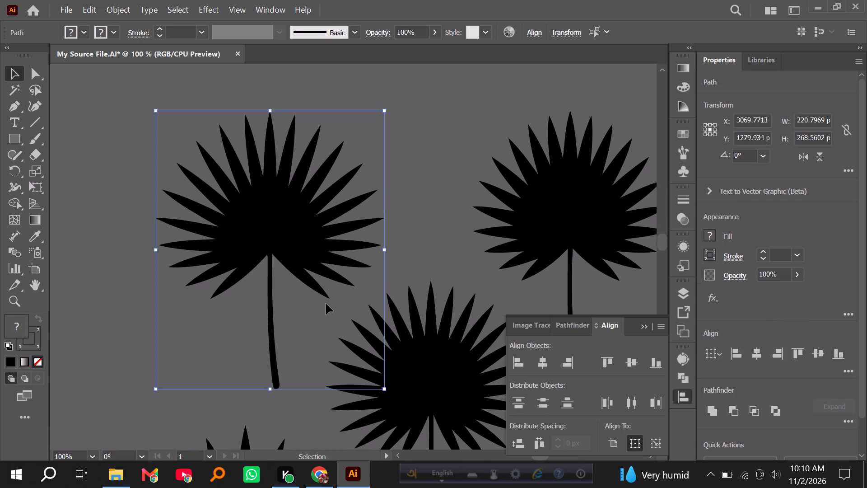
shift+click(270, 319)
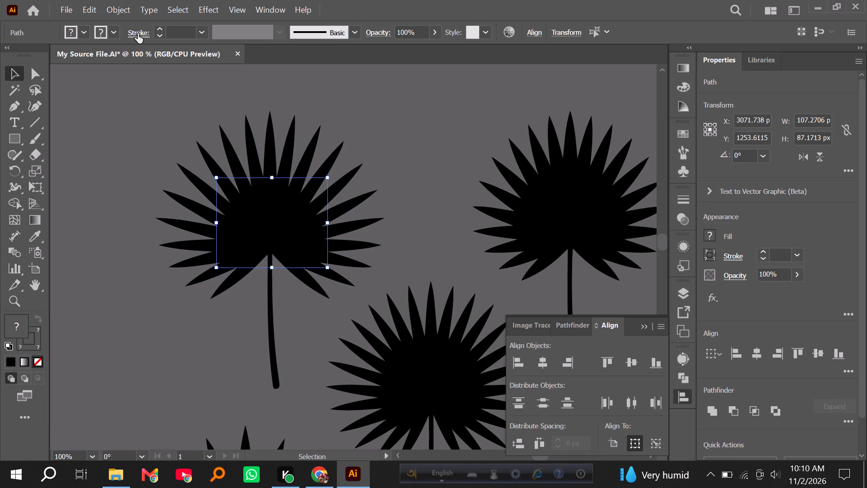
click(159, 28)
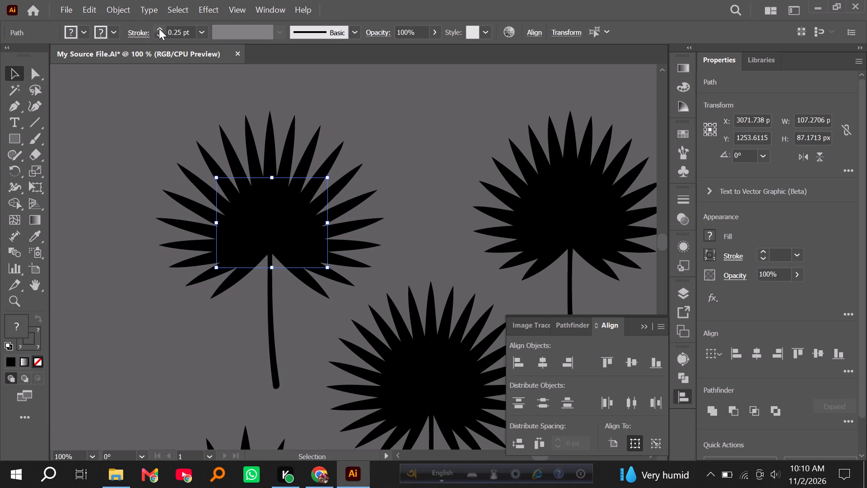
click(159, 28)
click(159, 28)
click(88, 31)
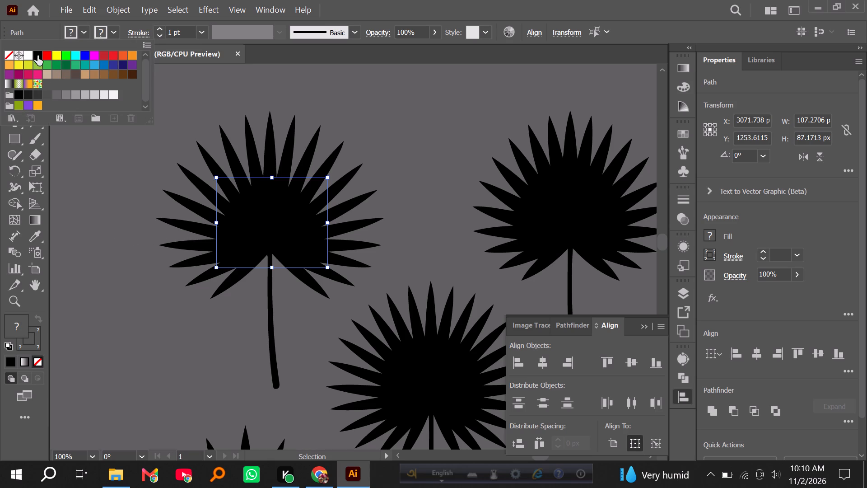
click(28, 55)
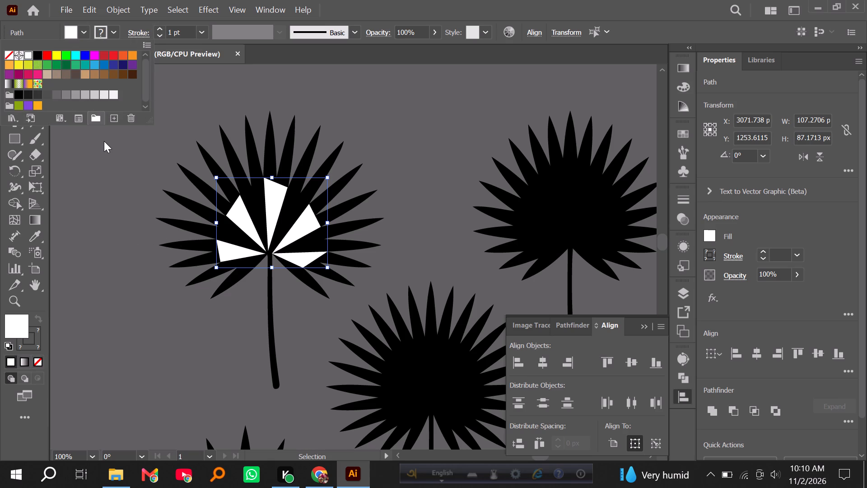
click(104, 141)
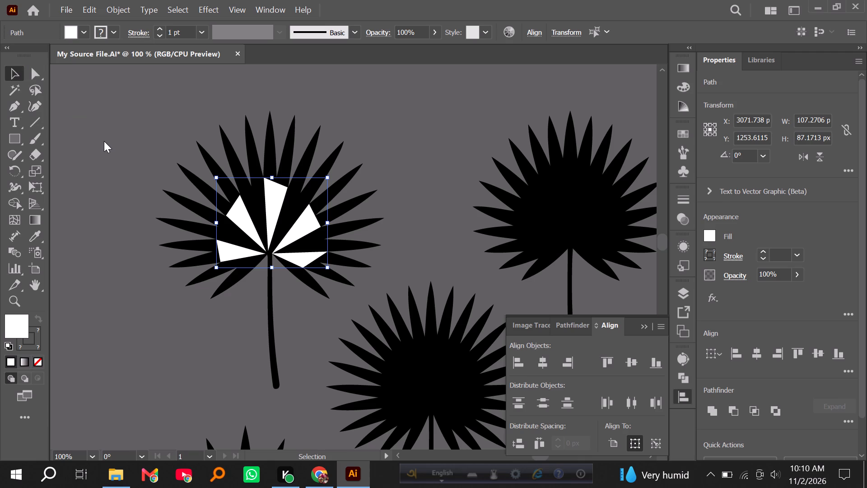
Reduce the stroke weight of the white V paths to 0 pt and clear the selection.
double_click(160, 37)
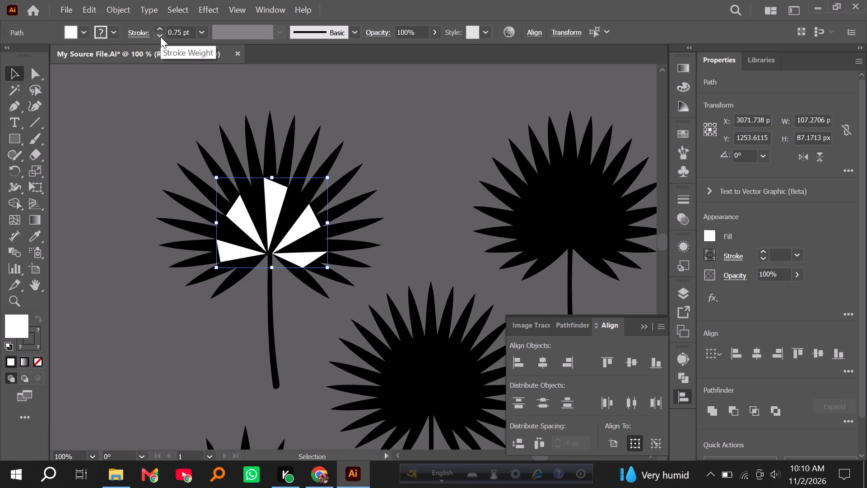
triple_click(158, 36)
triple_click(158, 36)
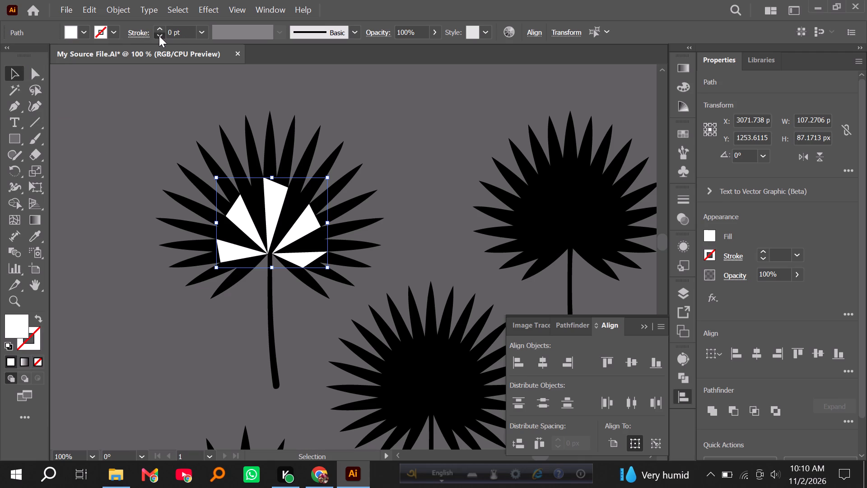
triple_click(159, 36)
triple_click(159, 36)
double_click(159, 36)
click(149, 89)
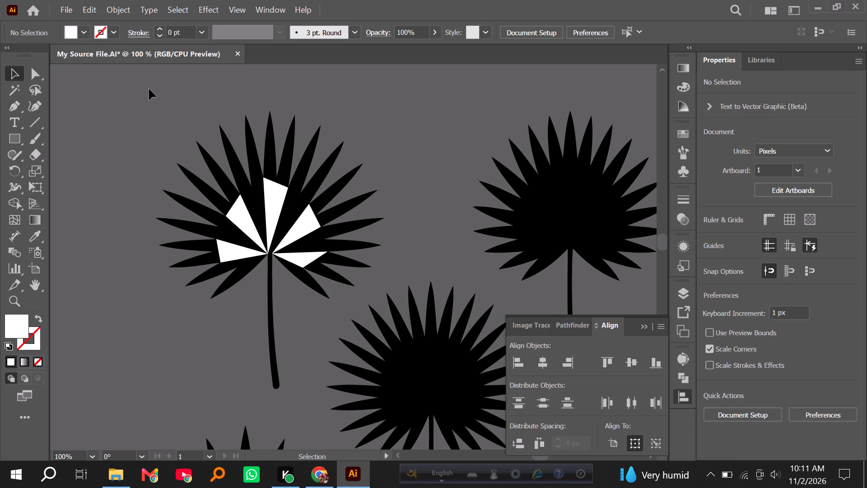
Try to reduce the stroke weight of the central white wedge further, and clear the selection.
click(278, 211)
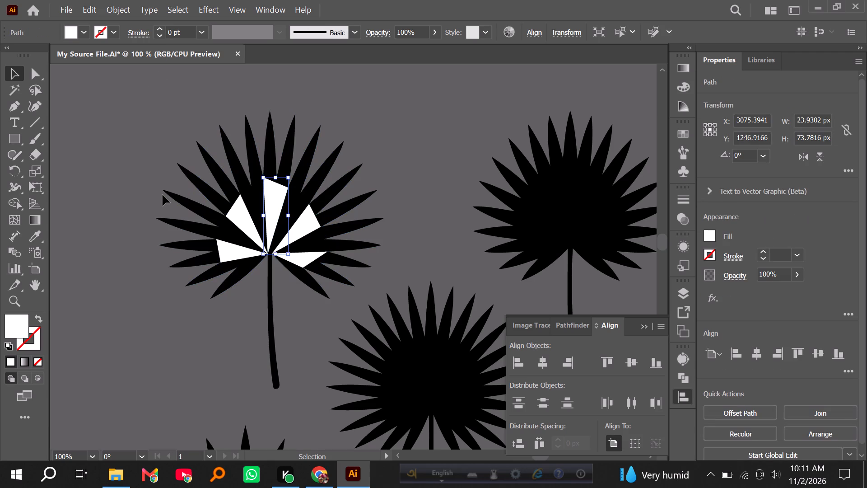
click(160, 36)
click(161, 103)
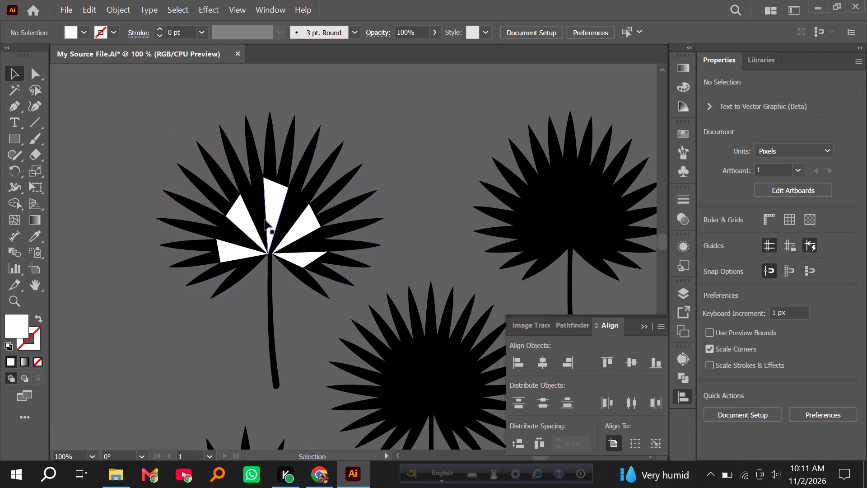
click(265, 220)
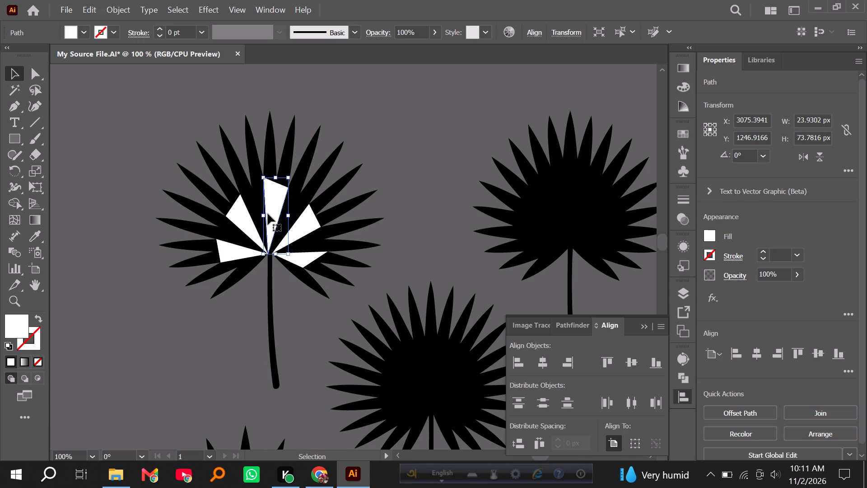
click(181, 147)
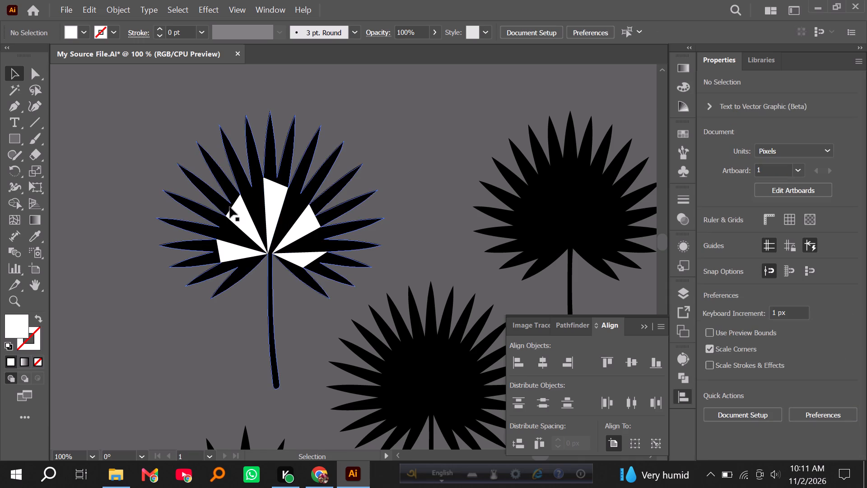
Select the V paths without the leaf silhouette and swap fill and stroke, giving them a white 1 pt stroke and no fill.
drag(162, 154, 332, 286)
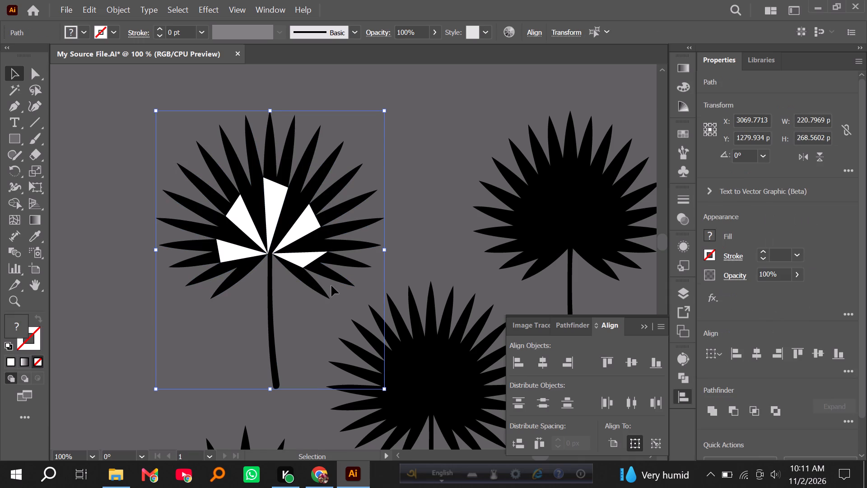
shift+click(270, 303)
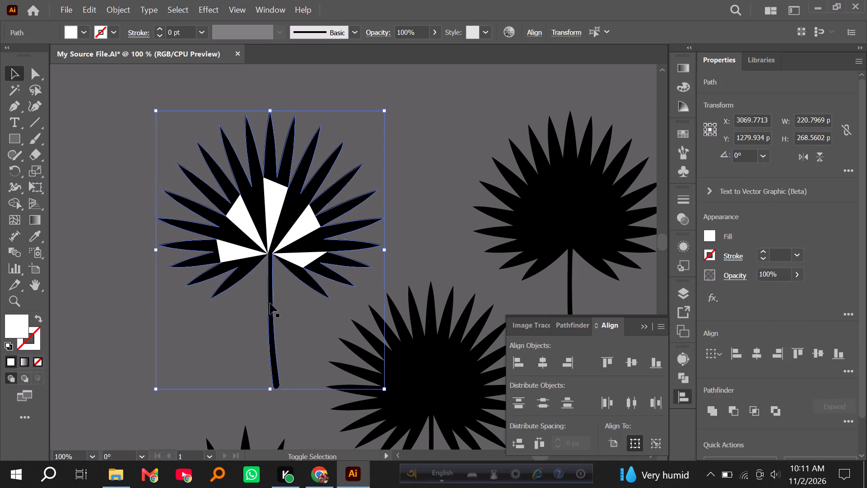
click(38, 315)
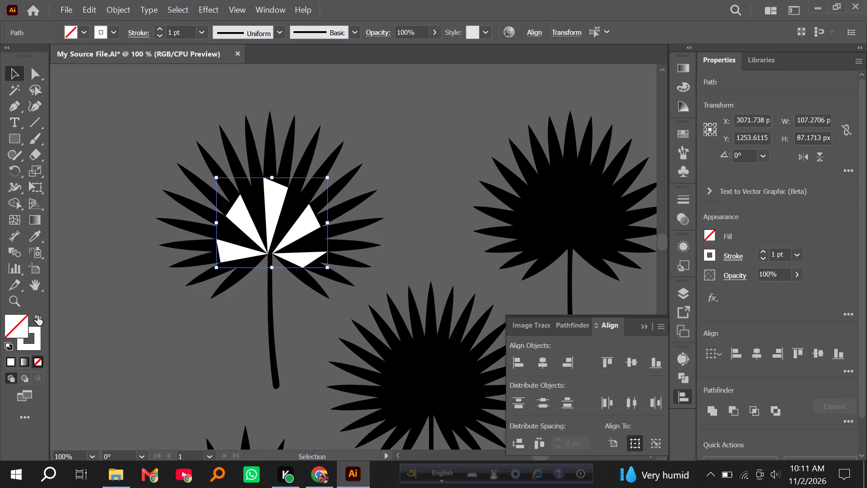
alt+scroll(245, 270, up, 3)
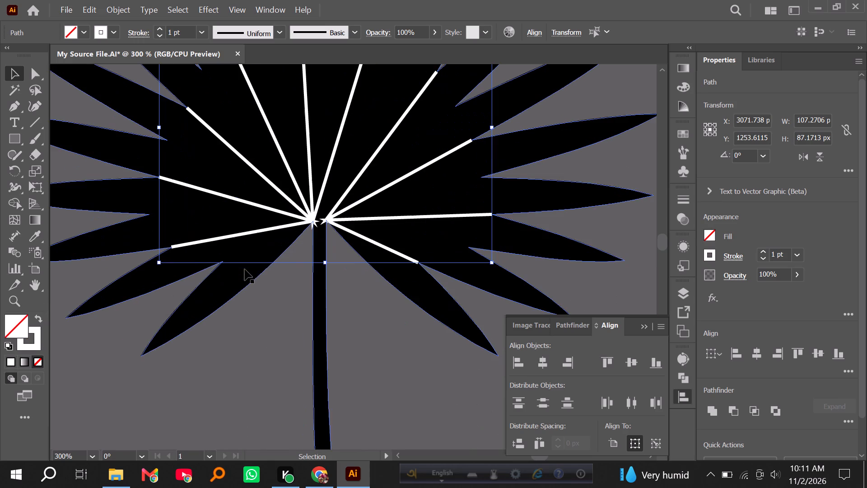
alt+scroll(190, 296, down, 2)
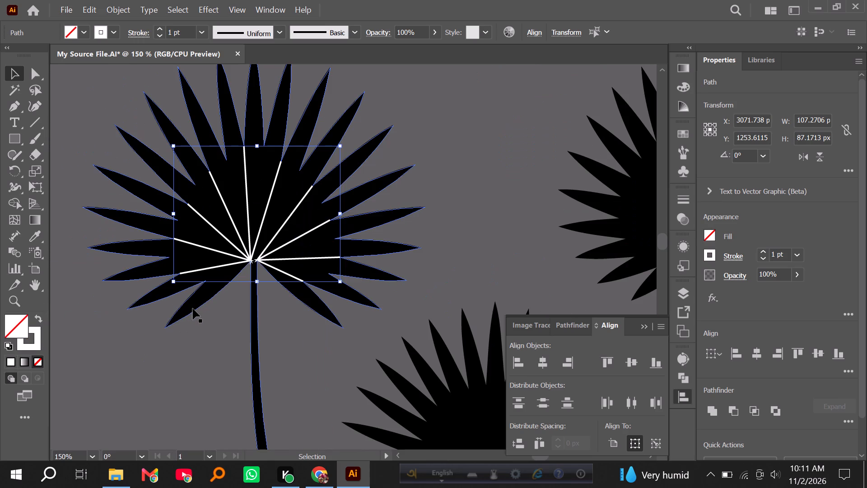
alt+scroll(208, 306, down, 1)
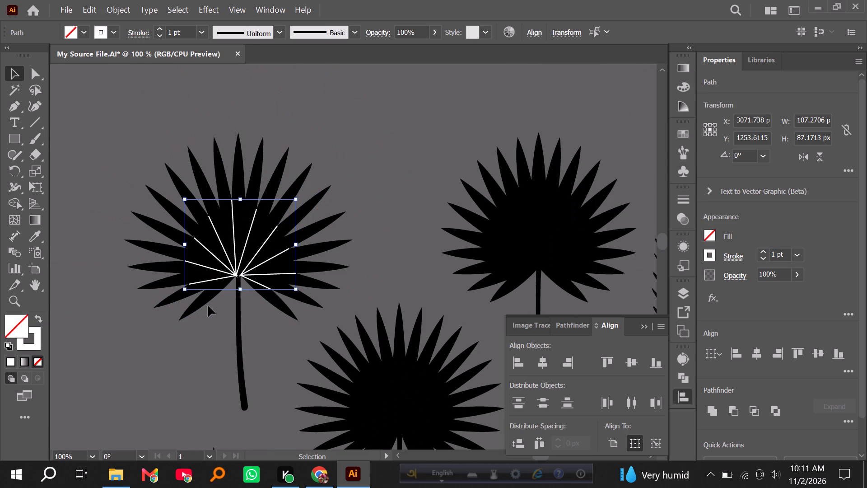
click(117, 206)
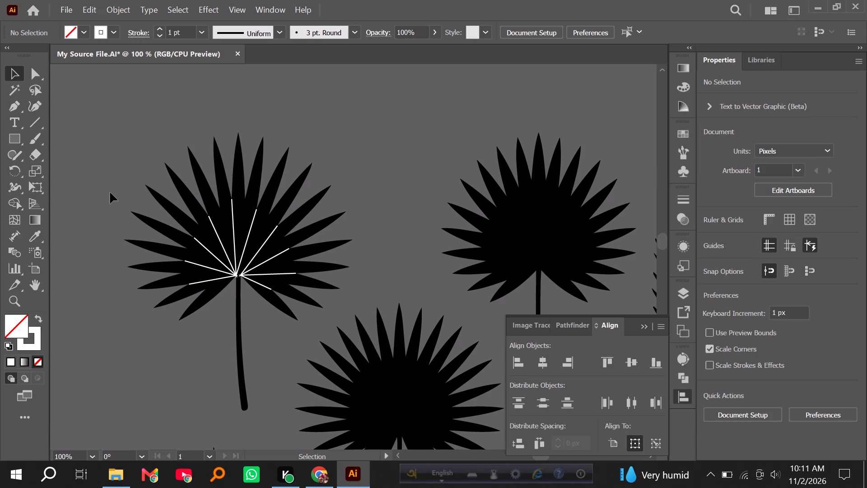
Examine up close how the white lines meet at the top of the first leaf's stem.
alt+scroll(221, 271, up, 3)
alt+scroll(295, 306, up, 4)
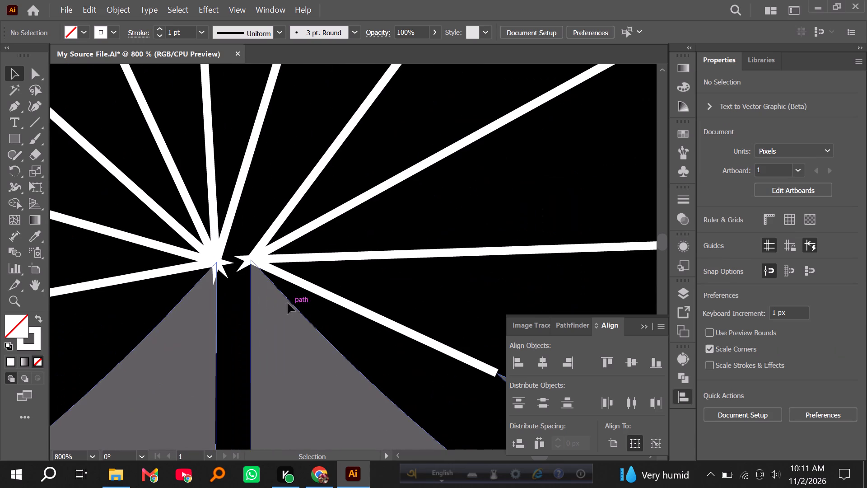
click(215, 269)
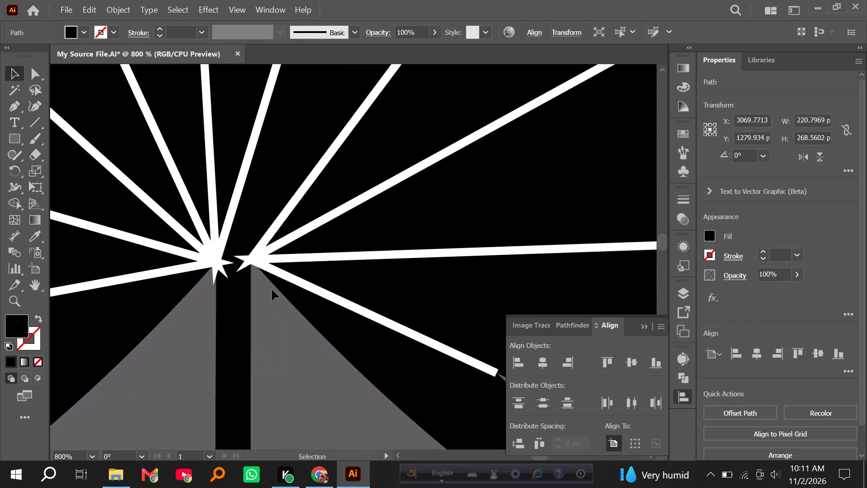
click(272, 290)
alt+scroll(271, 253, down, 5)
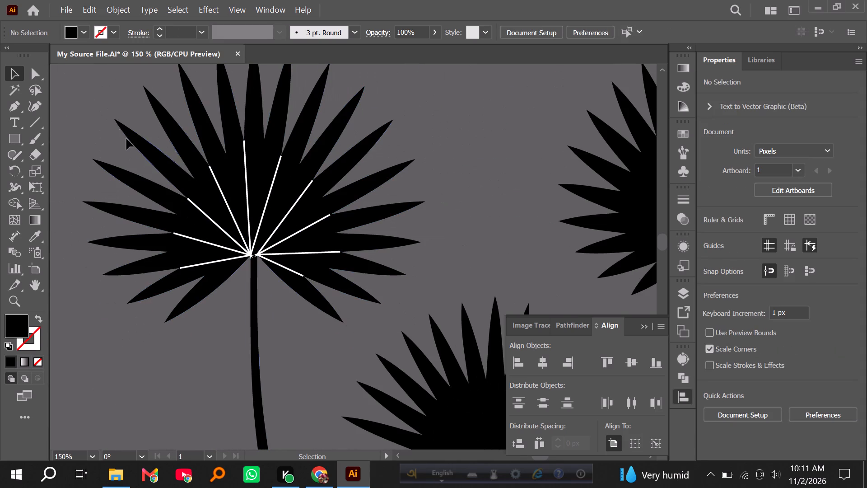
Select the white lines on the first fan palm leaf without its silhouette and expand their strokes into filled shapes.
drag(110, 122, 333, 284)
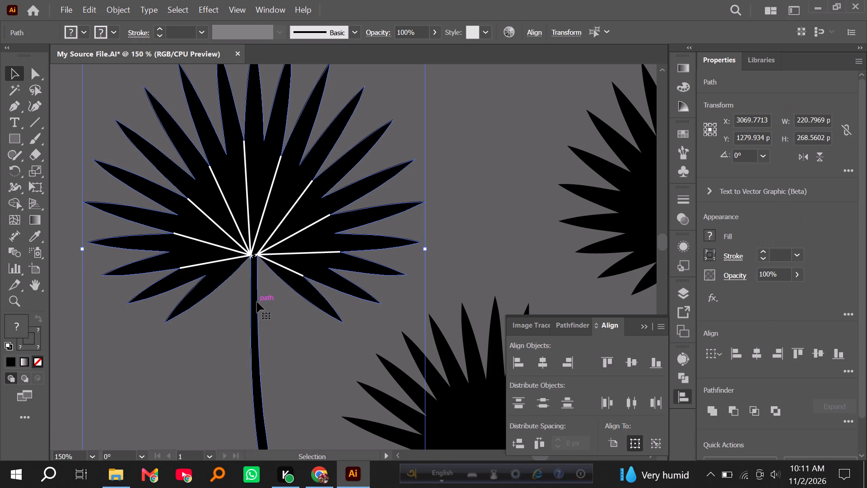
shift+click(255, 301)
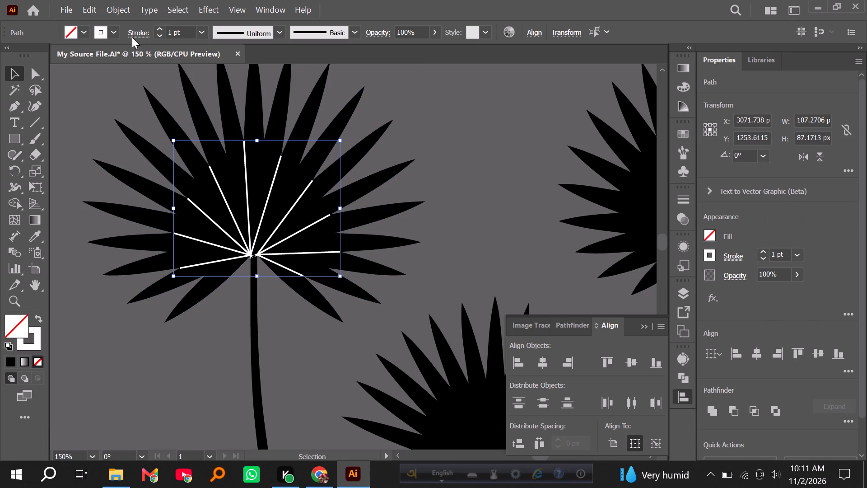
click(121, 10)
click(174, 177)
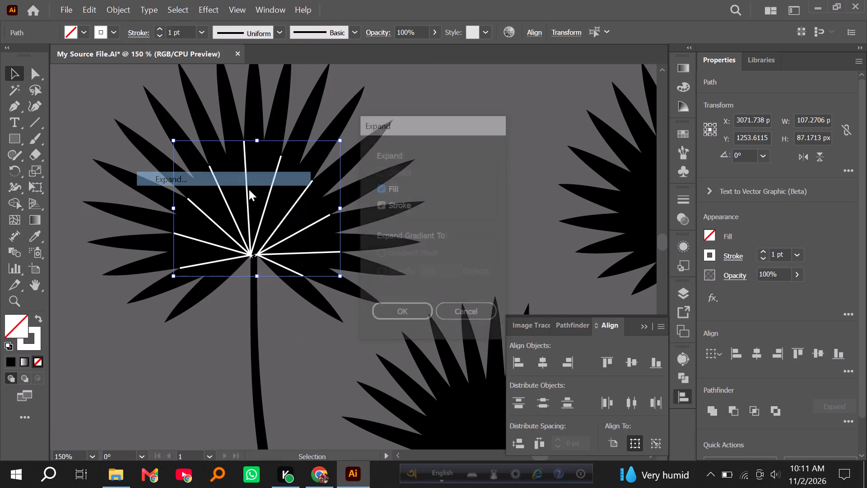
click(400, 313)
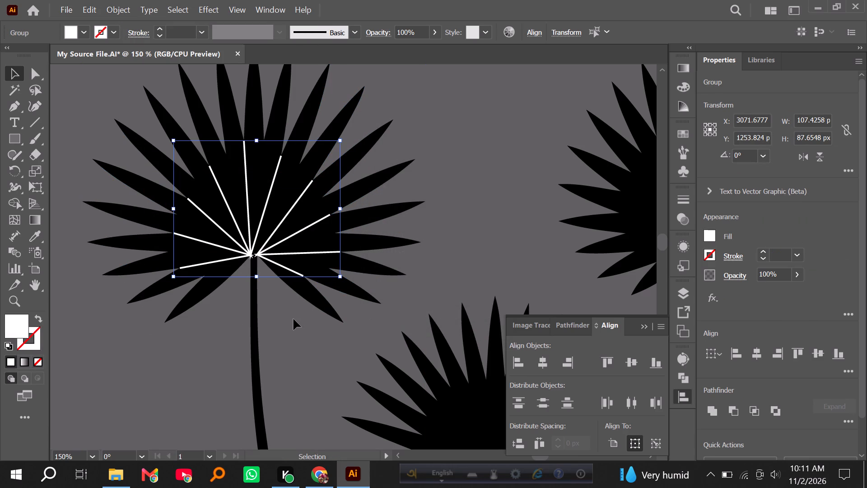
Unite the expanded white lines with Pathfinder and clear the selection.
alt+scroll(251, 256, up, 3)
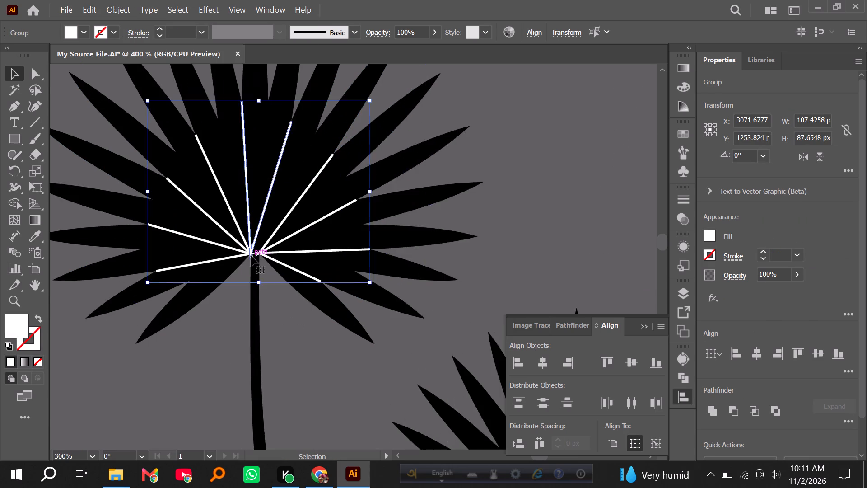
alt+scroll(293, 310, down, 3)
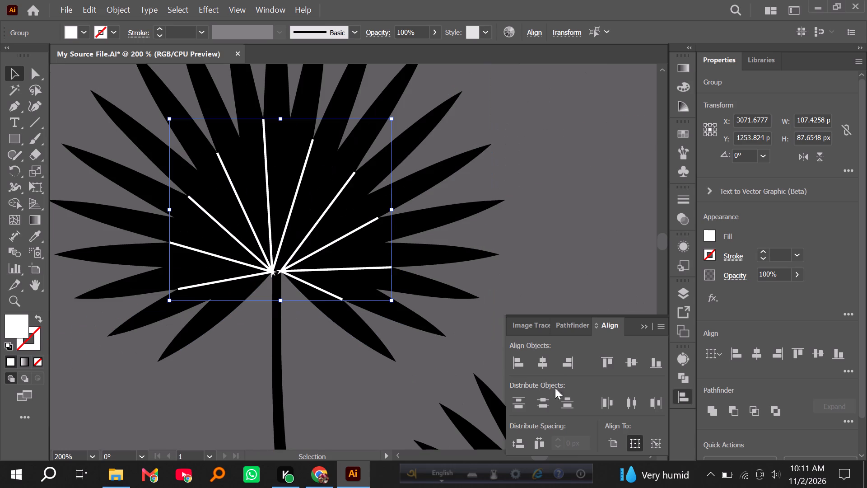
click(678, 376)
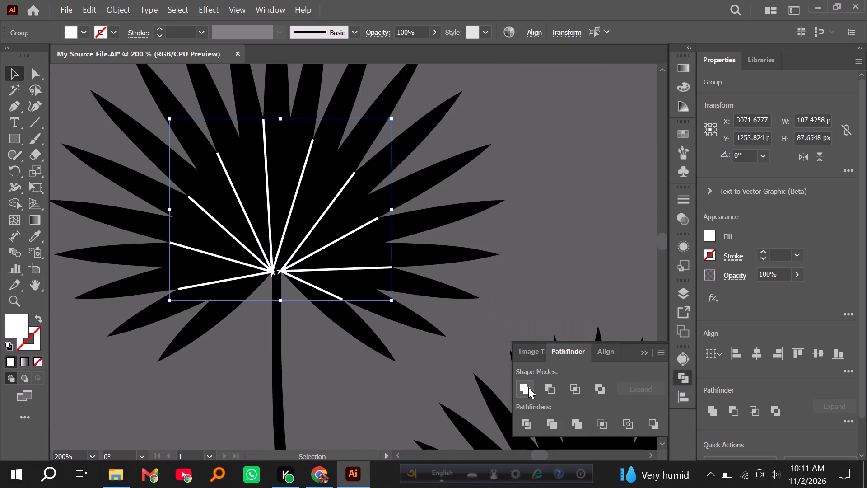
click(527, 387)
click(346, 362)
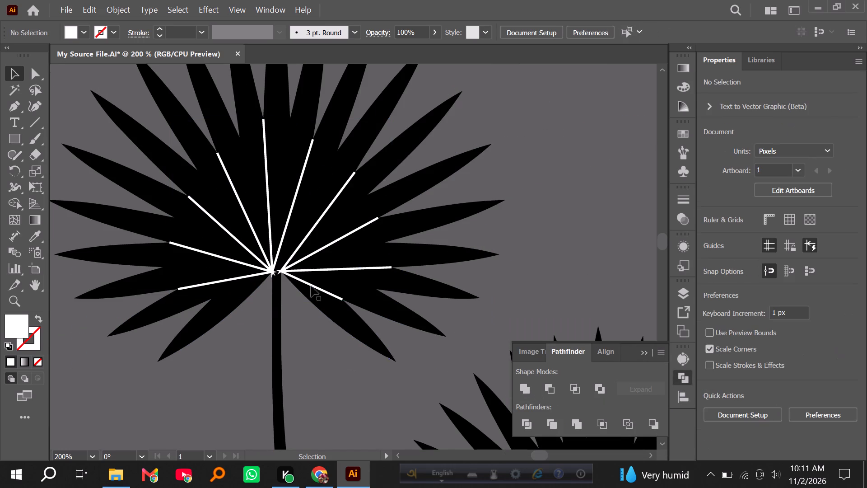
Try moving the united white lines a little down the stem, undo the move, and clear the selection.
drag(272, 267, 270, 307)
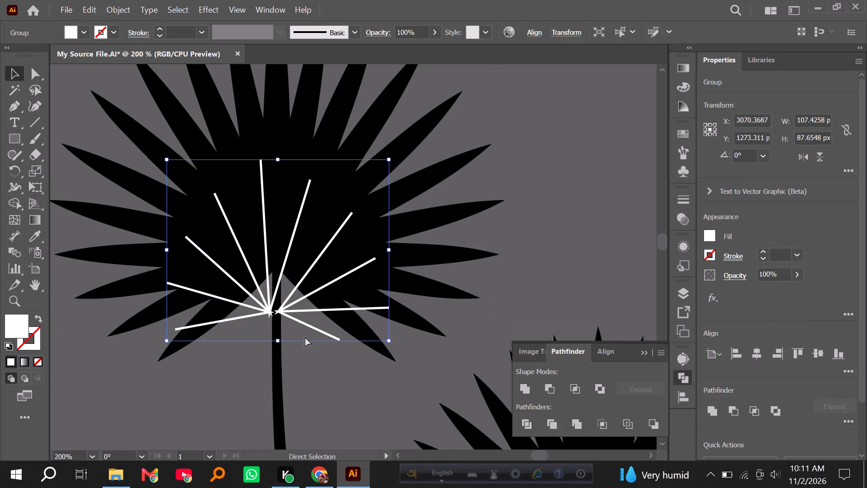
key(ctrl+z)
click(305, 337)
Group the first fan palm leaf silhouette together with its white lines.
alt+scroll(280, 313, down, 3)
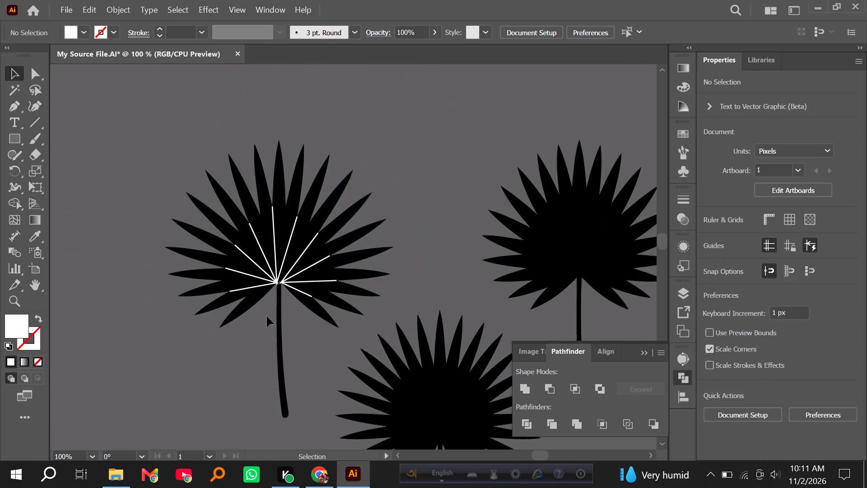
alt+scroll(267, 316, down, 3)
scroll(266, 317, down, 4)
alt+scroll(360, 328, up, 1)
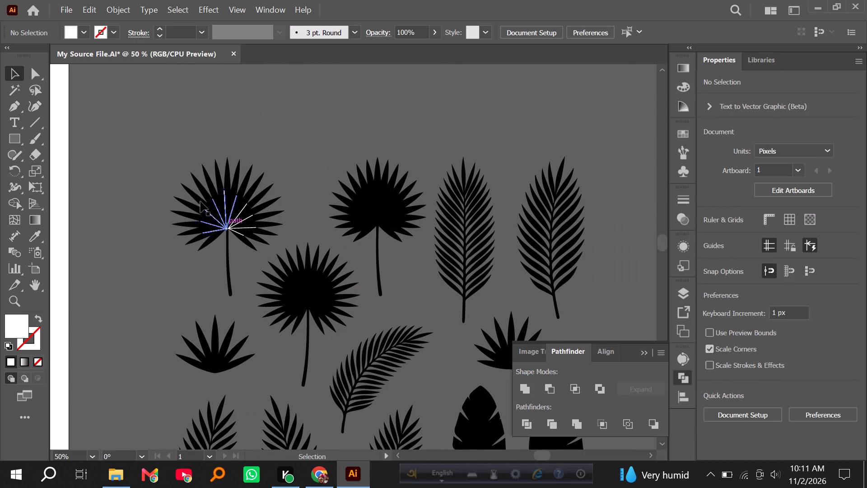
drag(156, 156, 260, 262)
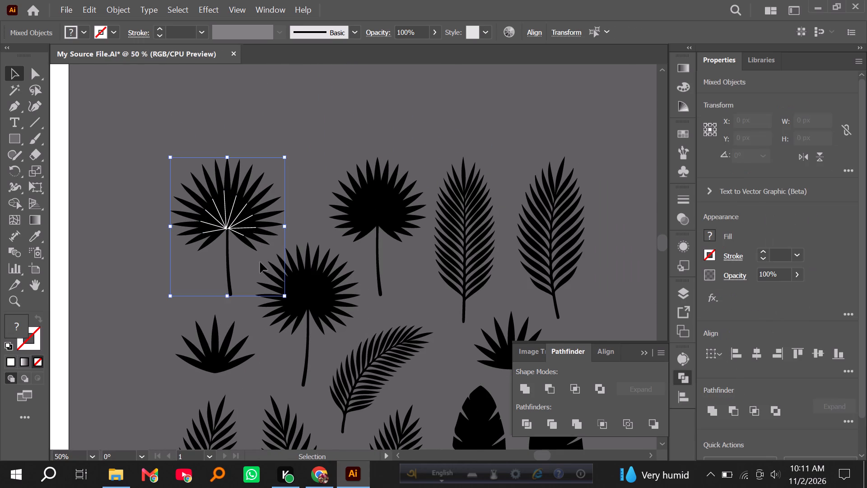
key(ctrl+g)
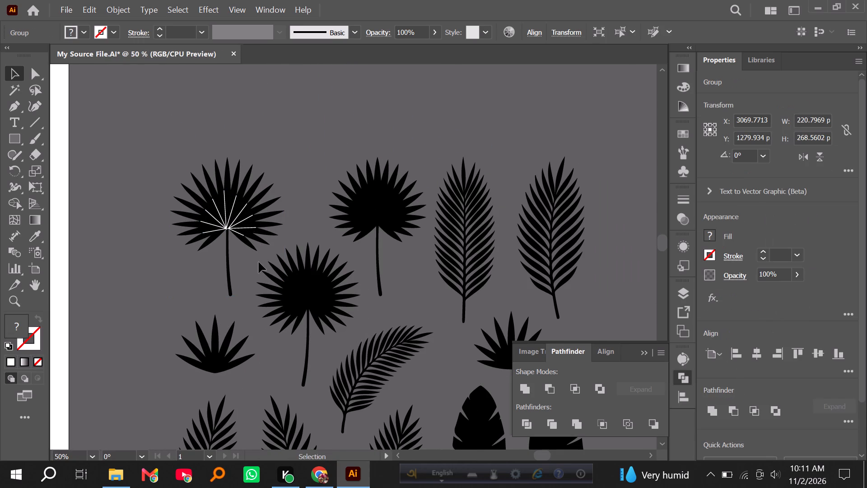
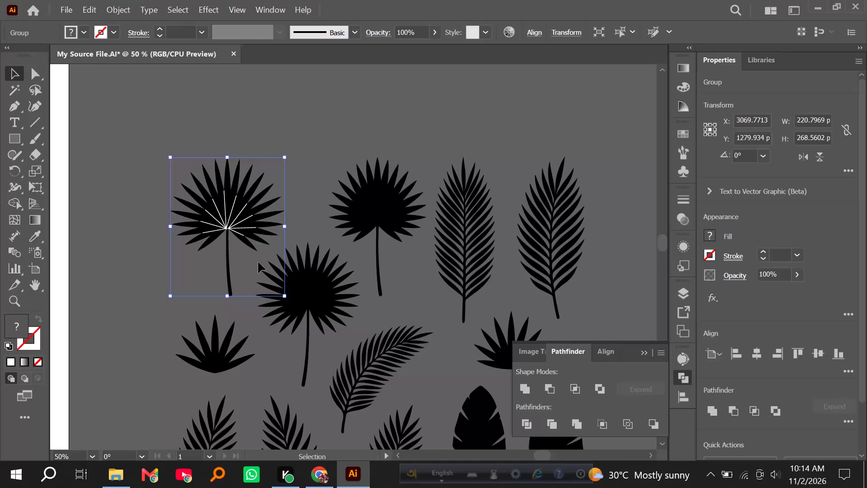
Draw a circle about 78 px in diameter over the centre of the second fan palm leaf, with a white 1 pt outline and no fill.
click(314, 169)
scroll(318, 248, down, 2)
scroll(320, 265, up, 2)
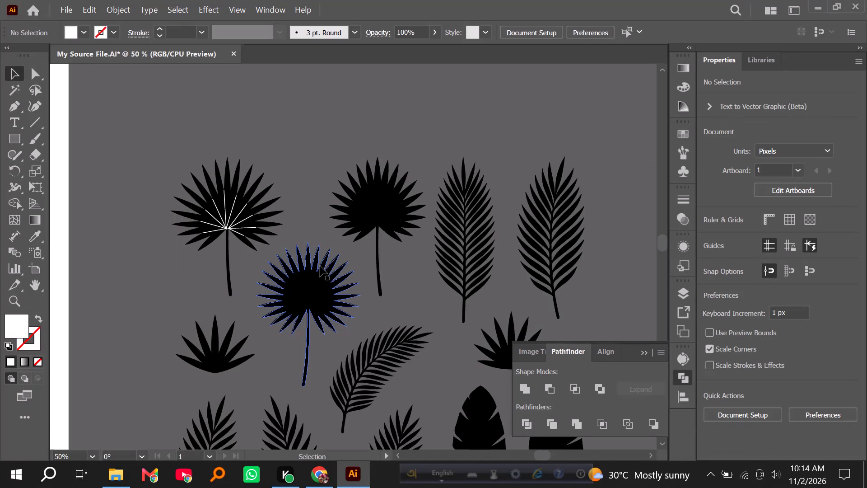
scroll(320, 266, down, 2)
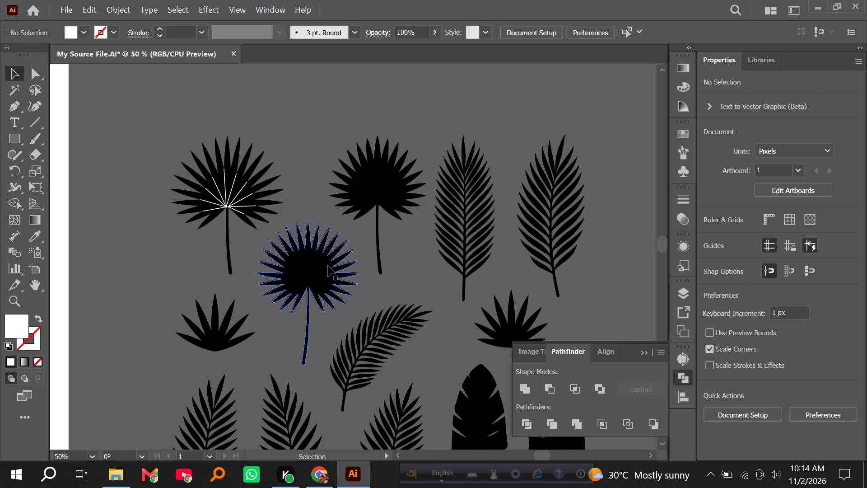
scroll(331, 269, down, 6)
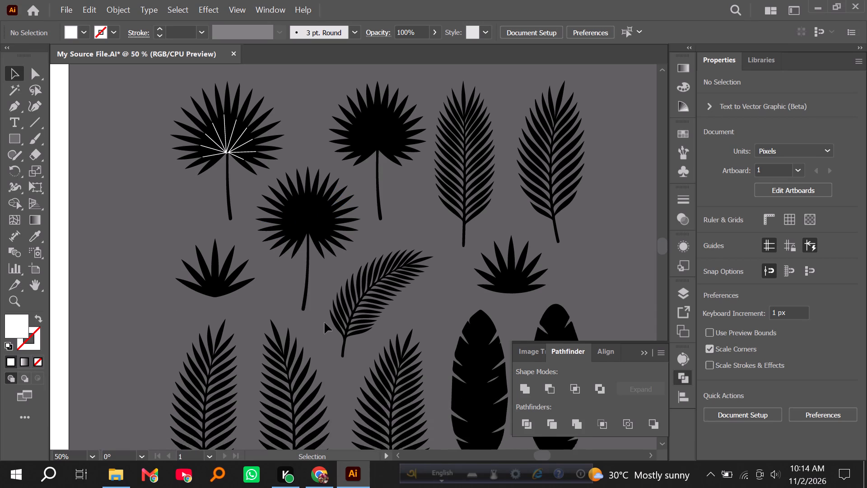
alt+scroll(316, 239, up, 2)
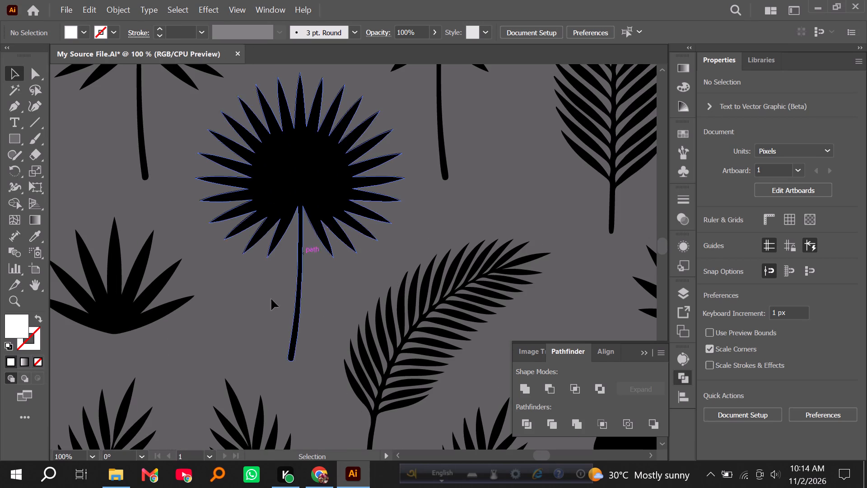
scroll(272, 401, up, 3)
scroll(271, 361, up, 9)
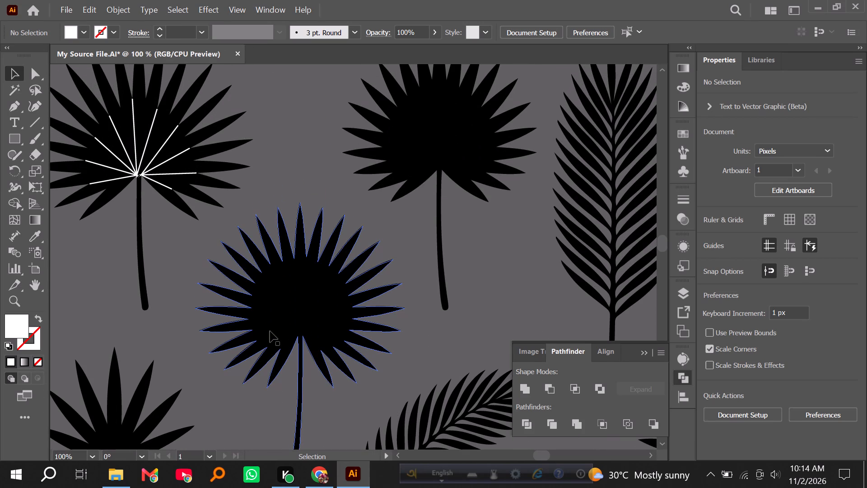
scroll(267, 328, up, 2)
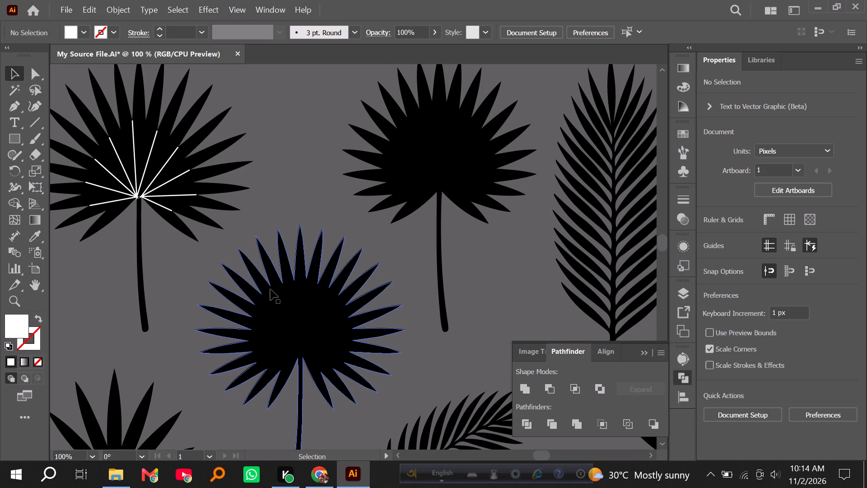
right_click(17, 139)
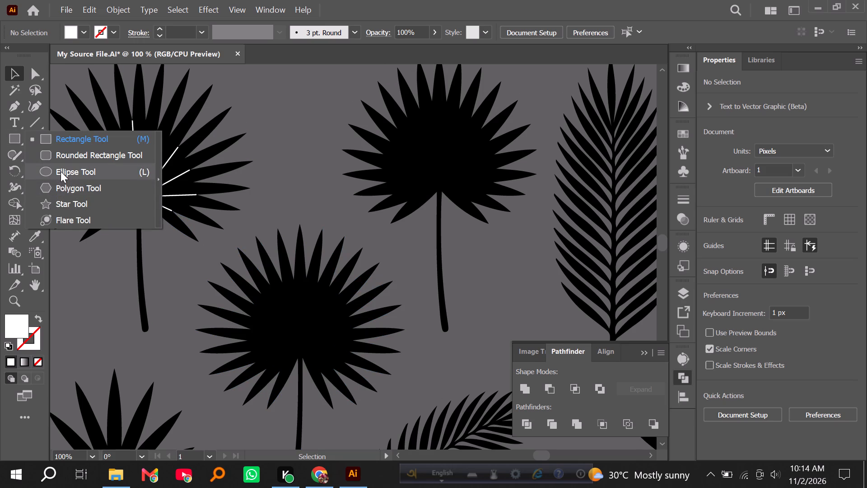
click(61, 171)
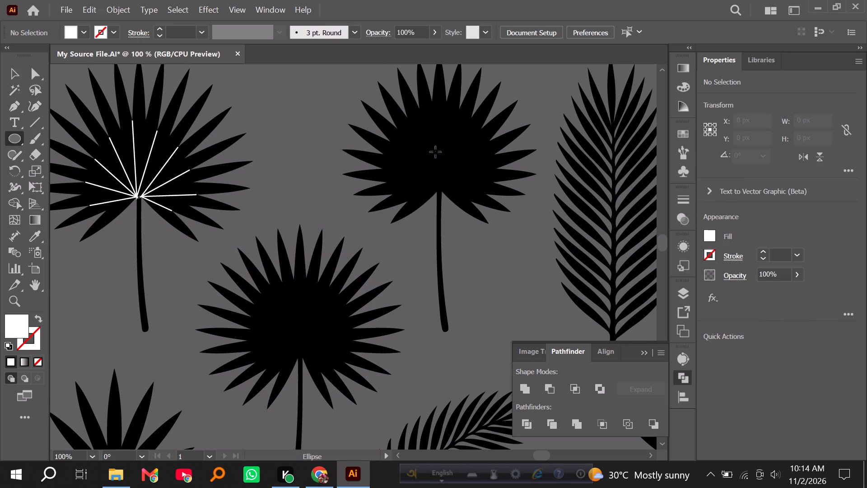
alt+shift+drag(434, 146, 466, 183)
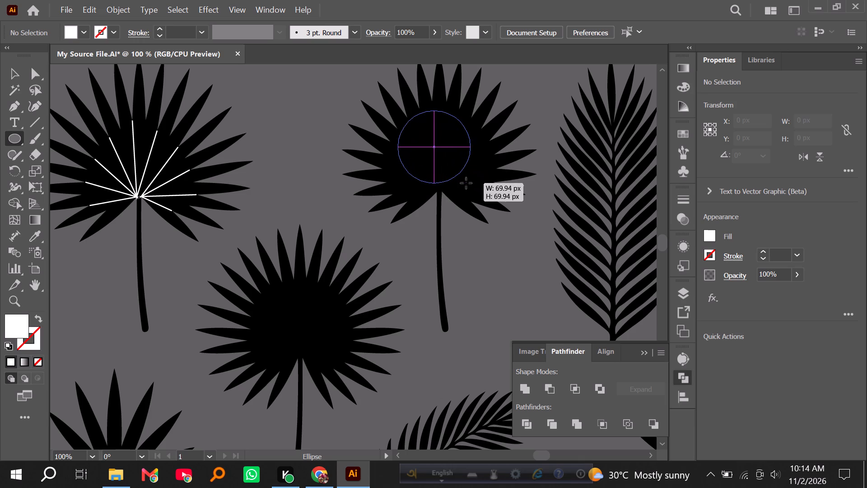
alt+shift+drag(466, 183, 470, 185)
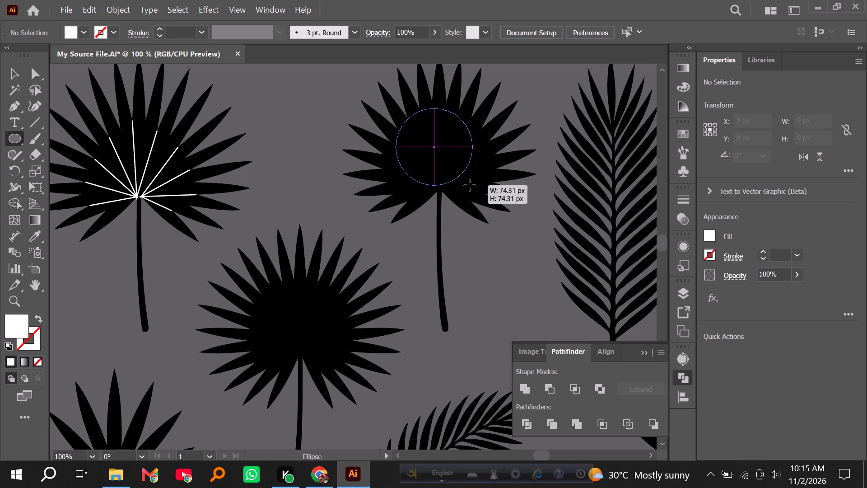
alt+shift+drag(470, 185, 473, 188)
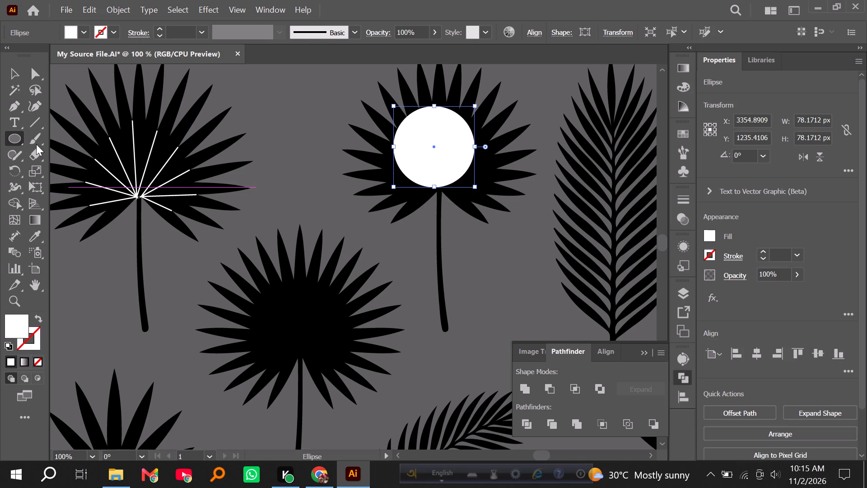
click(36, 319)
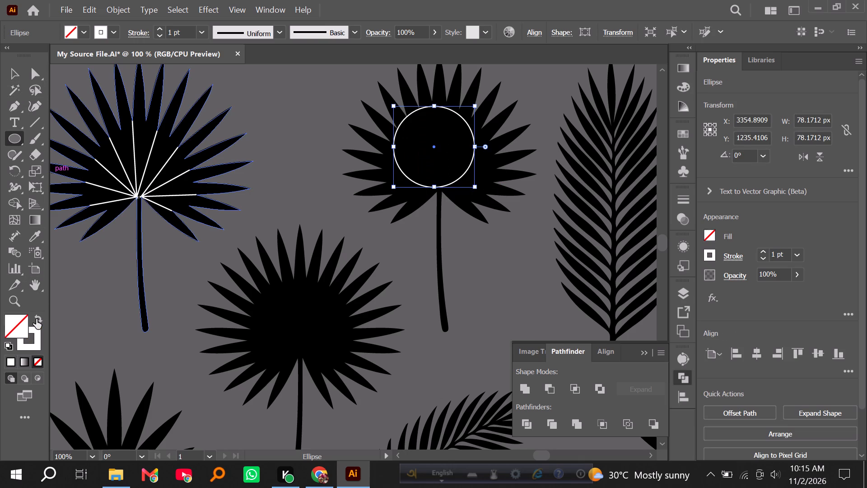
Centre the circle horizontally on the second fan palm leaf, using the leaf as the key object for alignment.
click(13, 75)
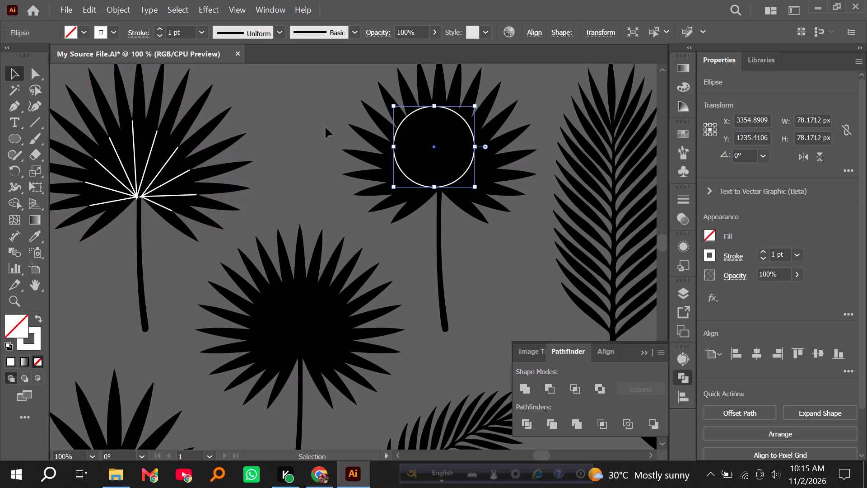
drag(322, 119, 440, 188)
click(394, 178)
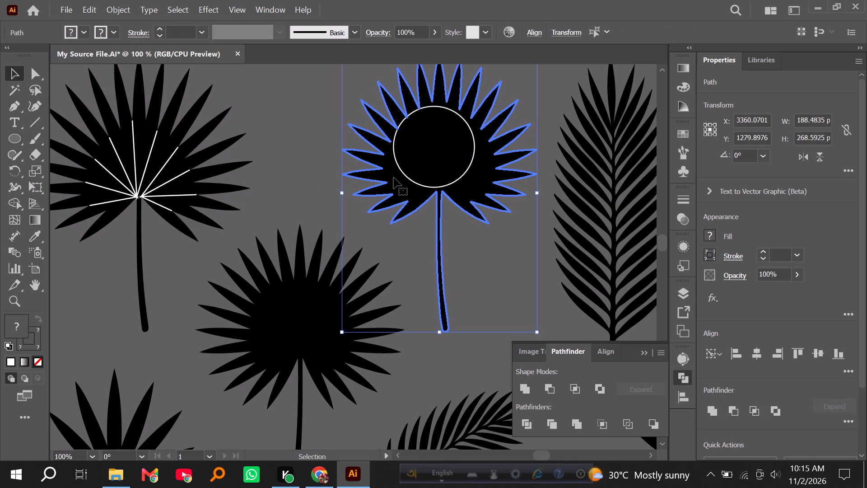
click(676, 400)
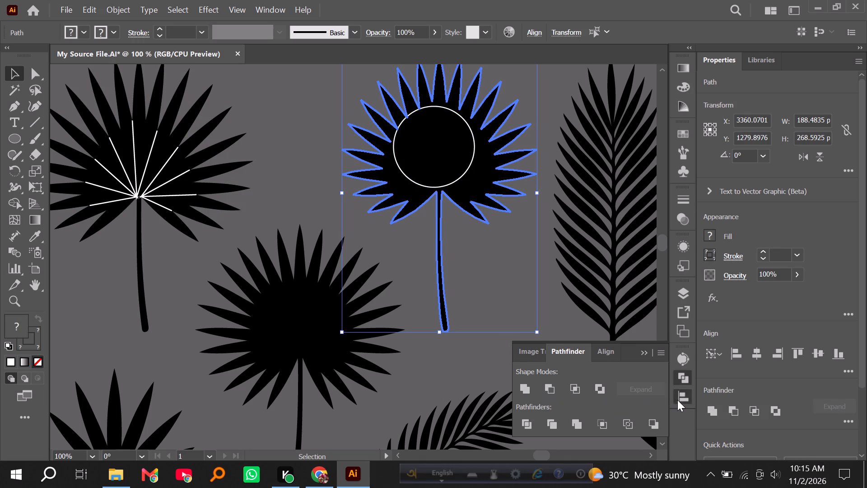
click(546, 361)
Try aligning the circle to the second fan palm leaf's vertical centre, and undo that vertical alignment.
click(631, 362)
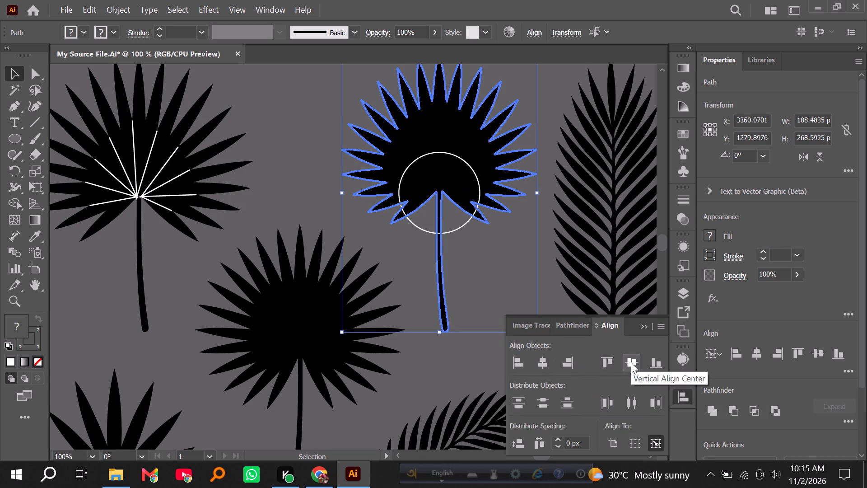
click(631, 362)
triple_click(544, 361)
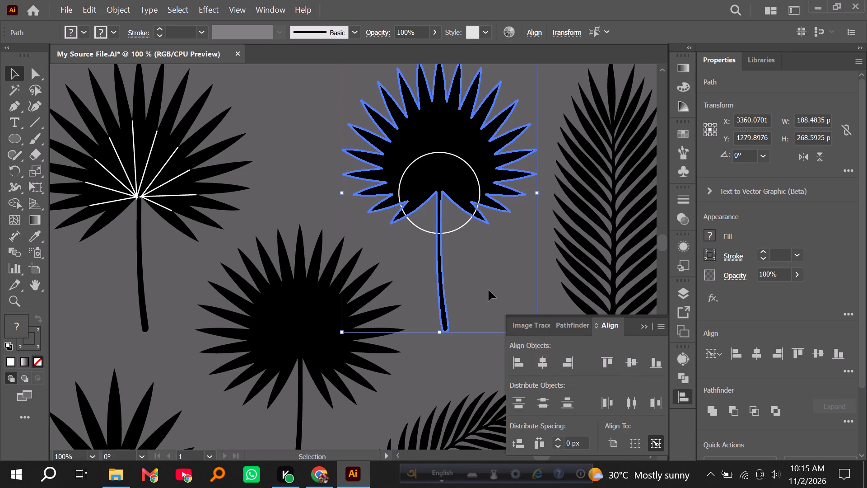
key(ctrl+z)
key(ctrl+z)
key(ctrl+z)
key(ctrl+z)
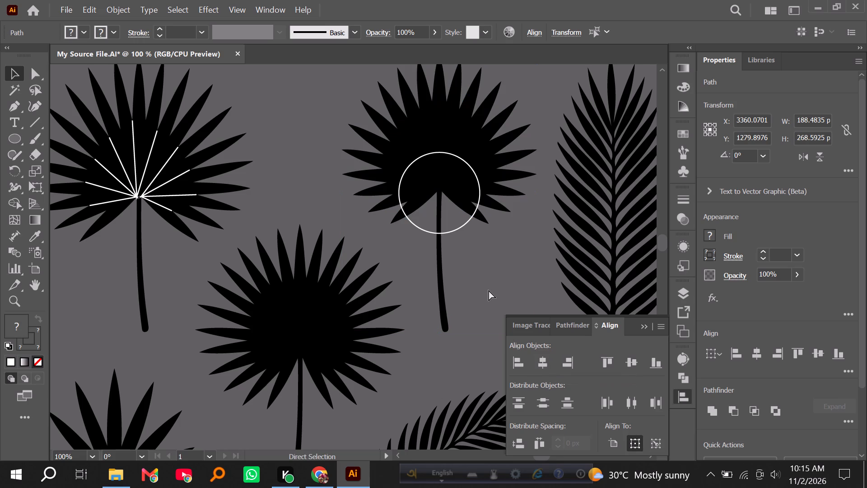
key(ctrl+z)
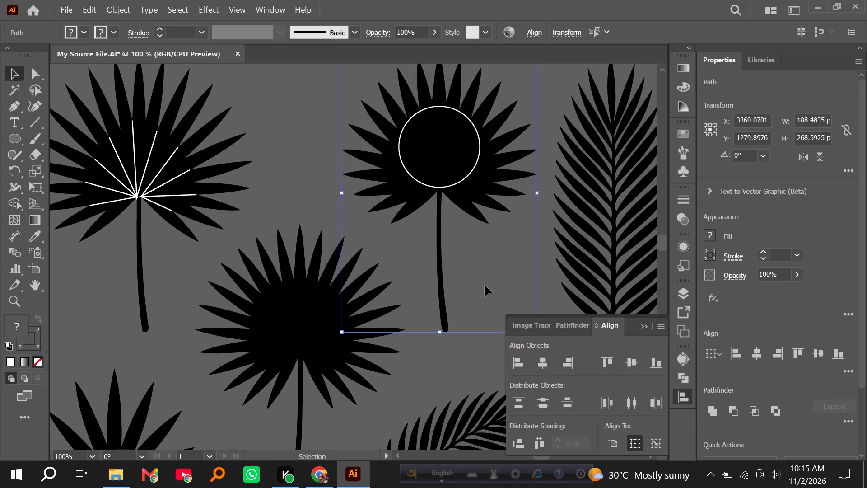
Group the white circle with the second fan palm leaf silhouette and clear the selection.
click(477, 243)
drag(325, 113, 442, 171)
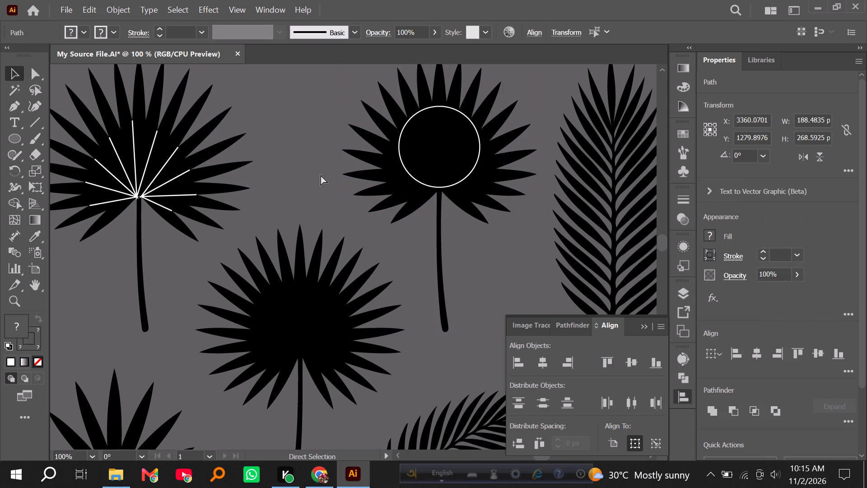
key(ctrl+g)
key(ctrl+g)
key(ctrl+g)
key(ctrl+g)
key(ctrl+g)
key(ctrl+g)
key(ctrl+g)
key(ctrl+g)
key(ctrl+g)
key(ctrl+g)
key(ctrl+g)
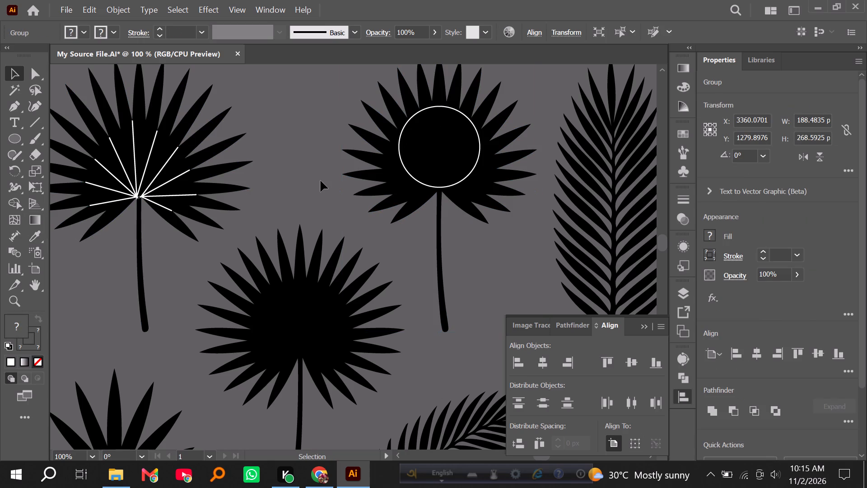
click(321, 181)
Group all silhouettes of the palm and banana leaf set containing the two edited fan palms, and clear the selection.
alt+scroll(321, 184, down, 3)
scroll(325, 274, down, 1)
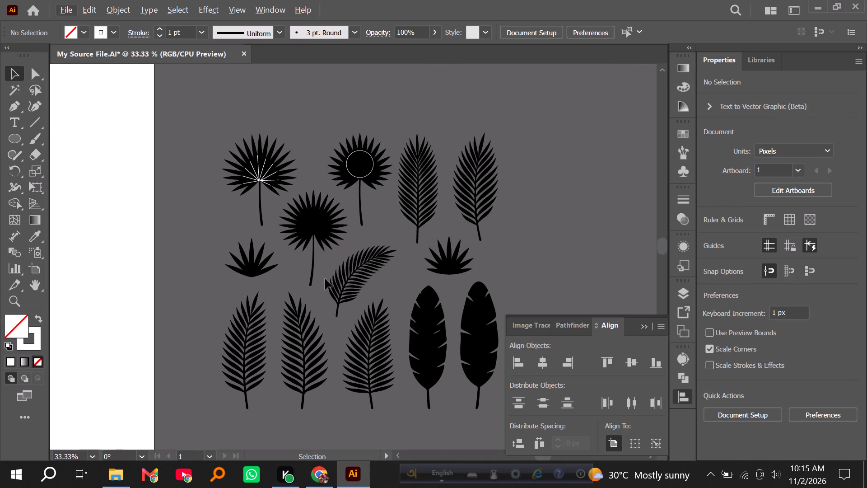
alt+scroll(330, 303, down, 3)
scroll(330, 307, down, 4)
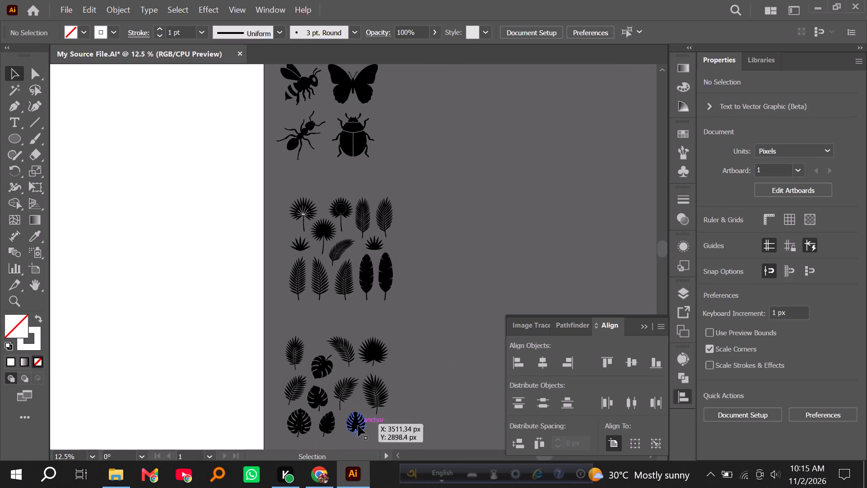
alt+scroll(357, 427, up, 2)
scroll(359, 412, down, 2)
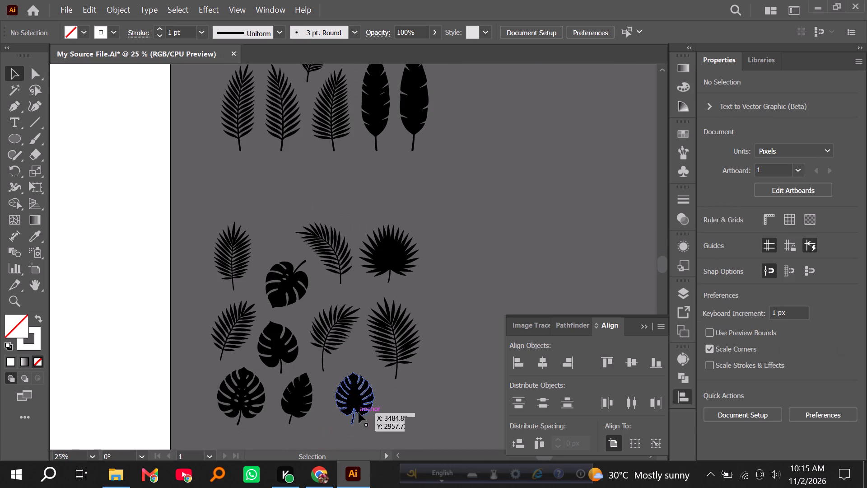
scroll(359, 413, up, 17)
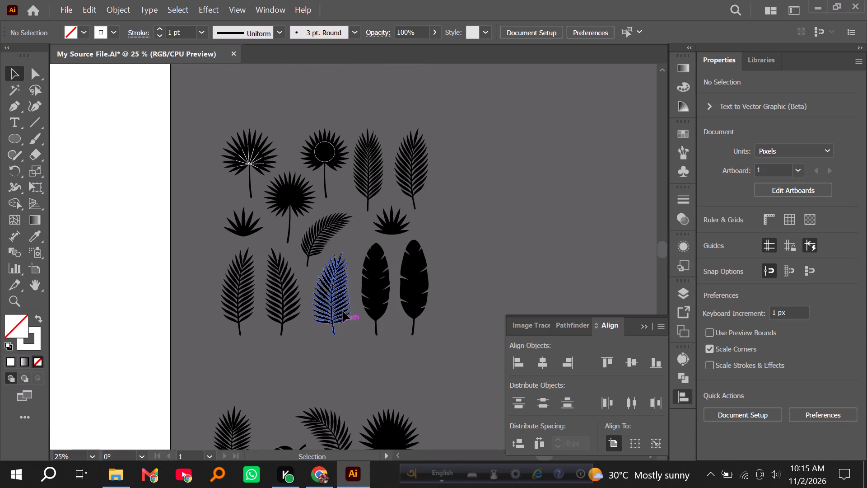
alt+scroll(304, 165, up, 3)
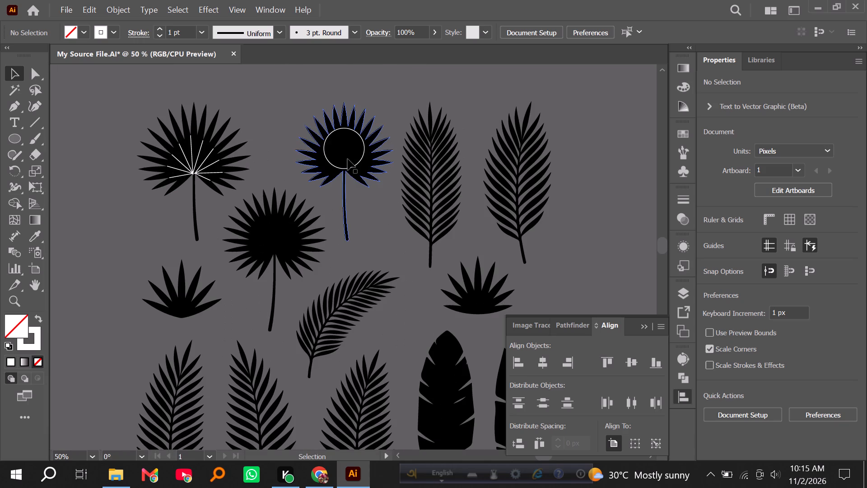
alt+scroll(348, 159, up, 2)
alt+scroll(349, 160, down, 3)
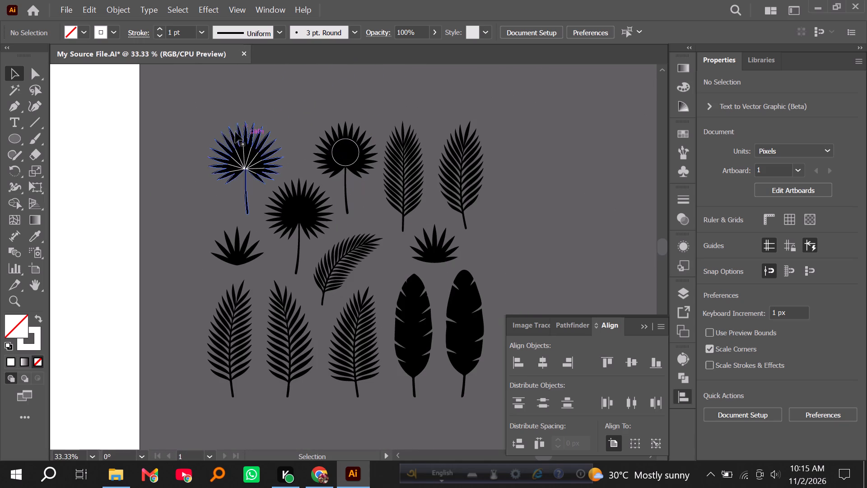
drag(194, 103, 472, 400)
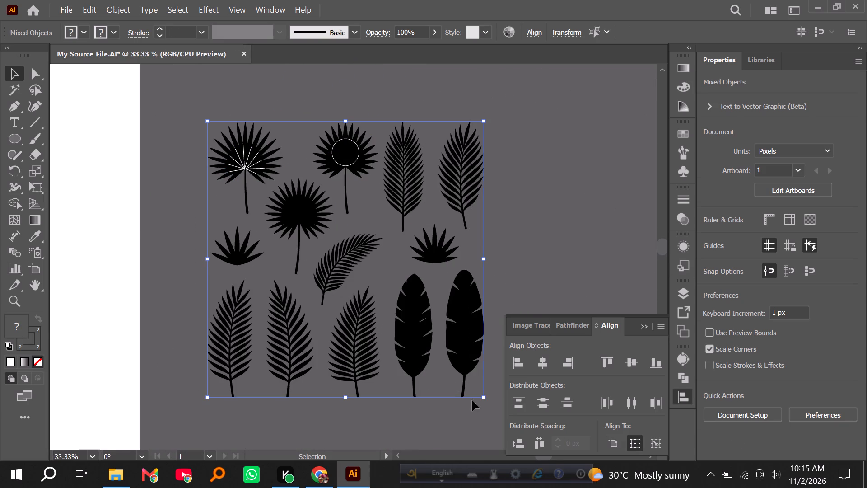
key(ctrl+g)
alt+scroll(388, 359, down, 3)
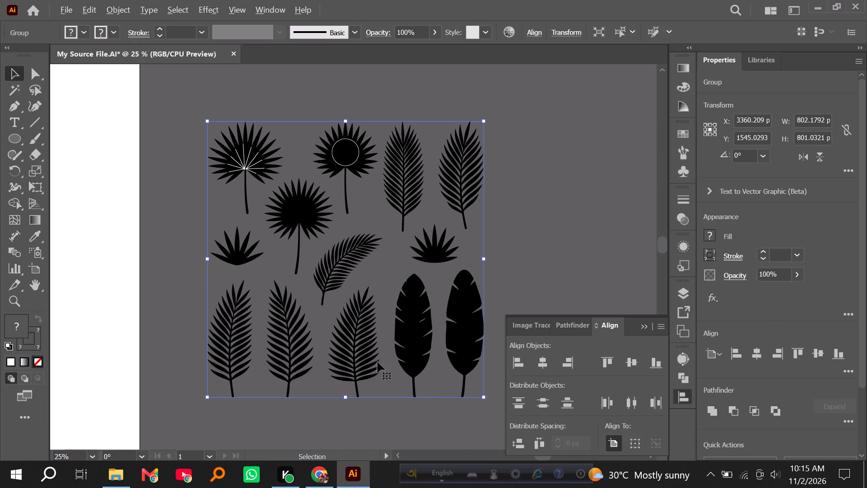
scroll(328, 354, down, 1)
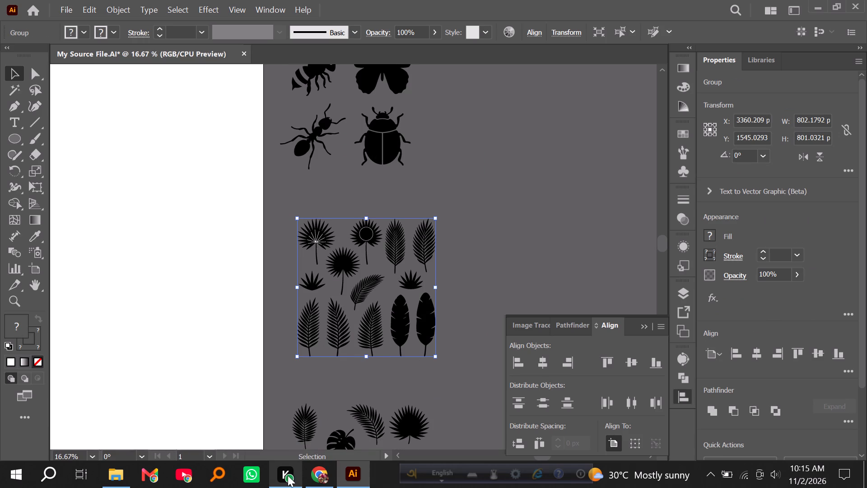
click(472, 217)
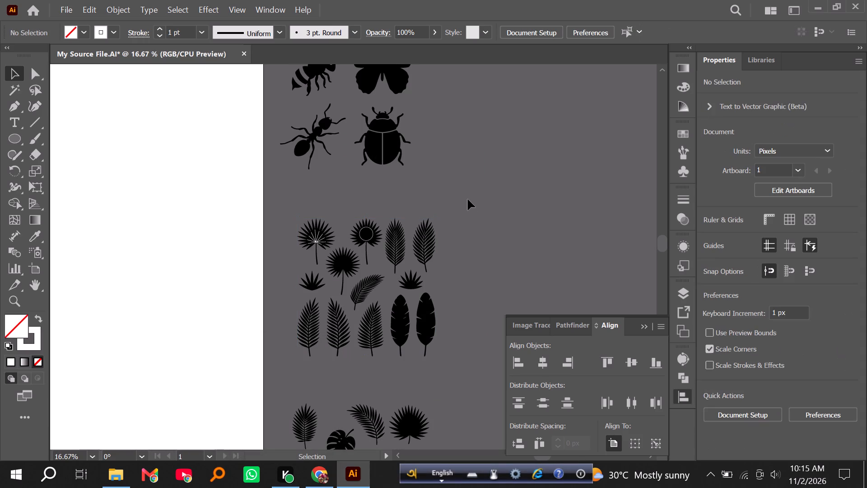
right_click(468, 199)
click(461, 170)
Select across the whole artboard area and delete any stray objects on it.
alt+scroll(334, 214, down, 5)
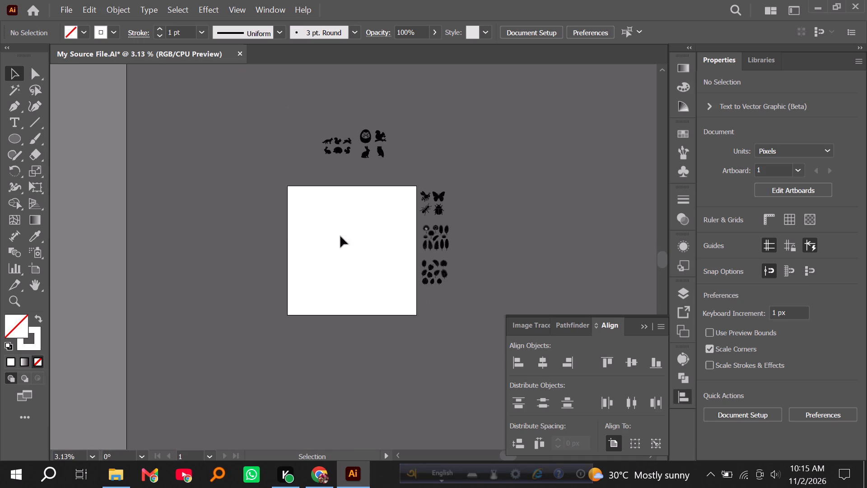
drag(277, 182, 417, 357)
drag(417, 357, 419, 358)
key(Delete)
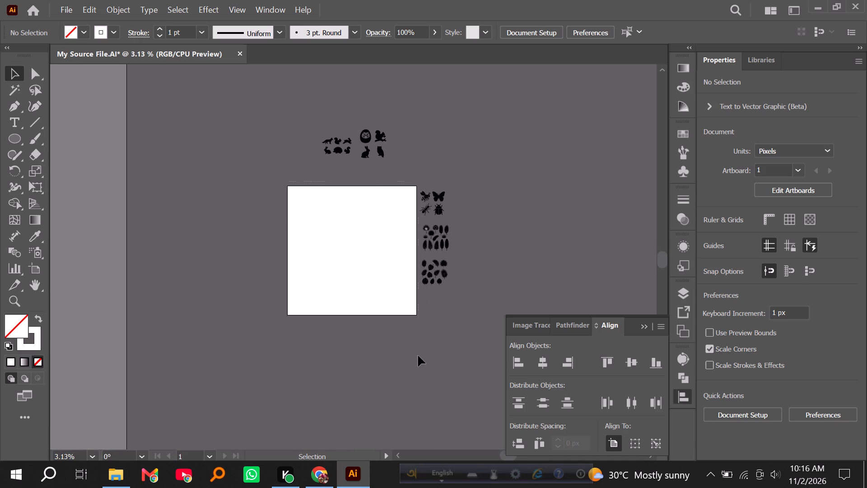
Create a new 4000 × 4000 px RGB document with one artboard and 300 ppi raster effects.
scroll(415, 325, up, 2)
click(67, 9)
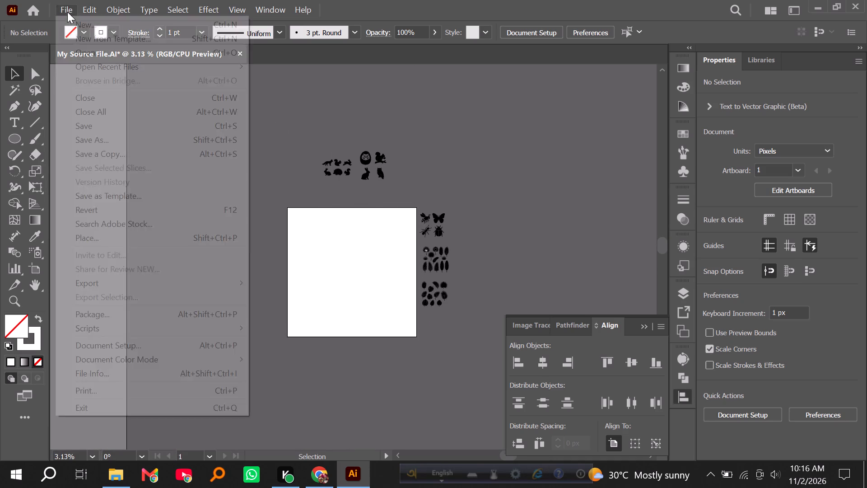
click(72, 28)
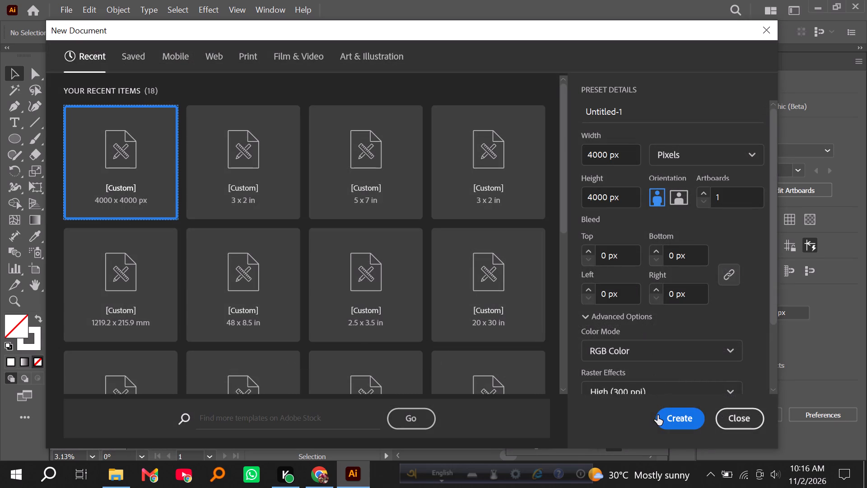
click(662, 419)
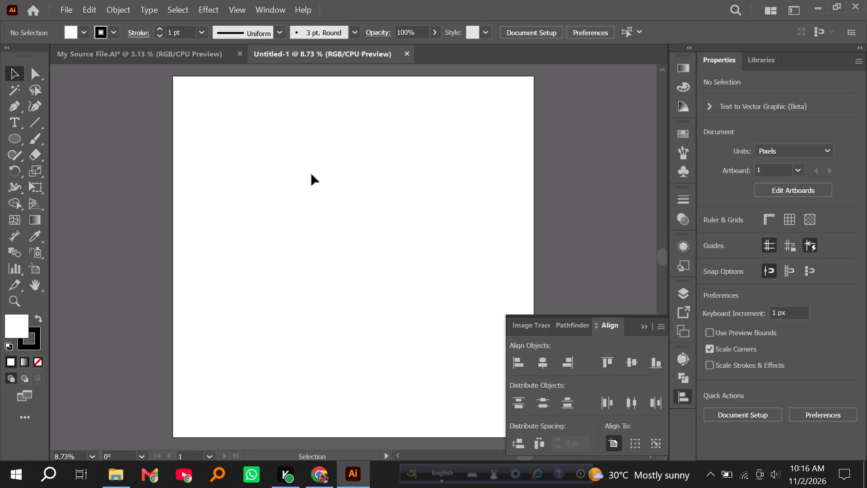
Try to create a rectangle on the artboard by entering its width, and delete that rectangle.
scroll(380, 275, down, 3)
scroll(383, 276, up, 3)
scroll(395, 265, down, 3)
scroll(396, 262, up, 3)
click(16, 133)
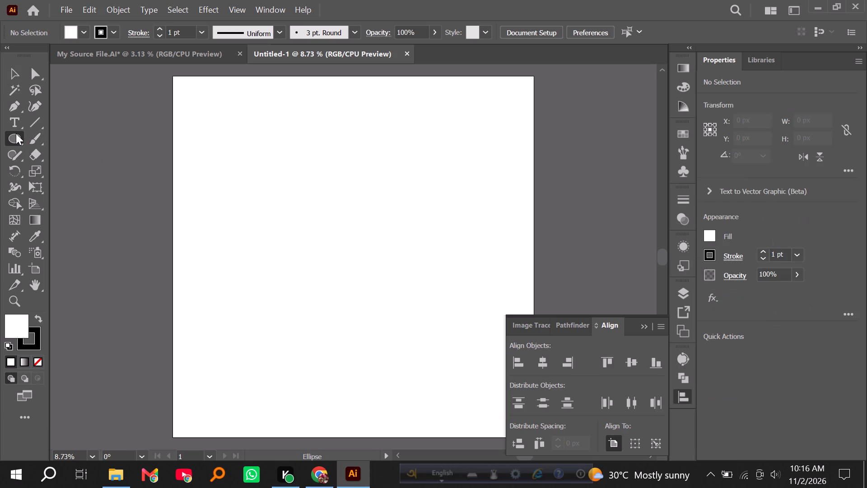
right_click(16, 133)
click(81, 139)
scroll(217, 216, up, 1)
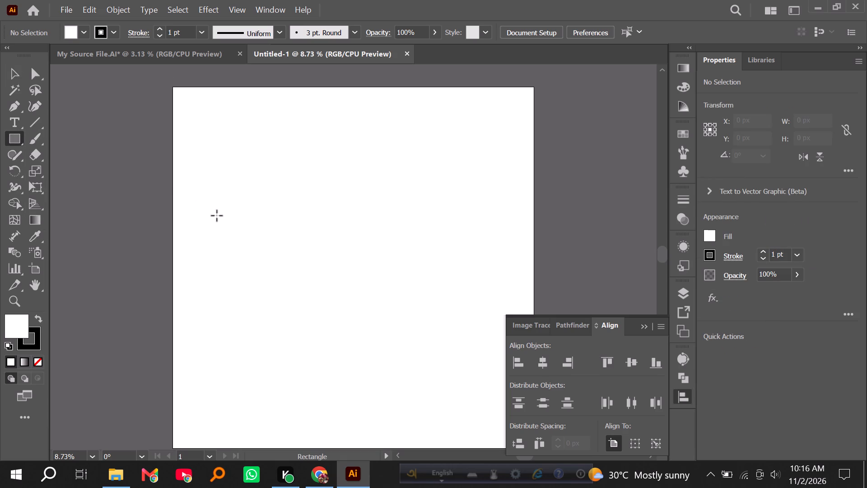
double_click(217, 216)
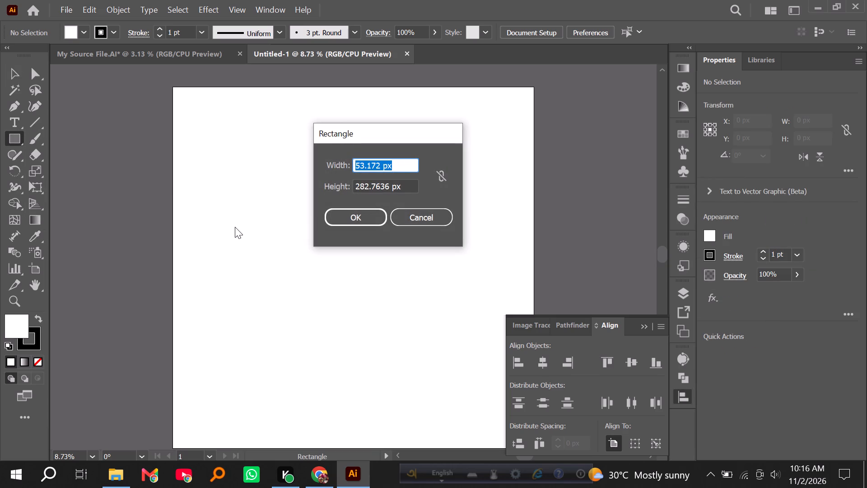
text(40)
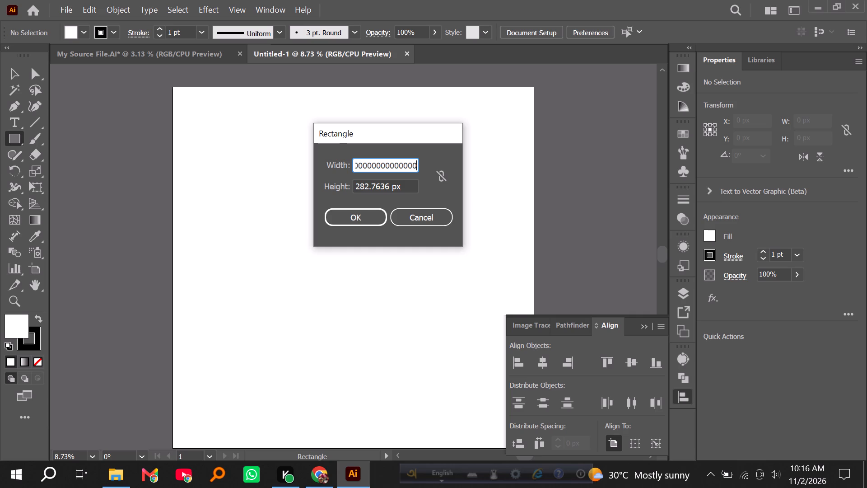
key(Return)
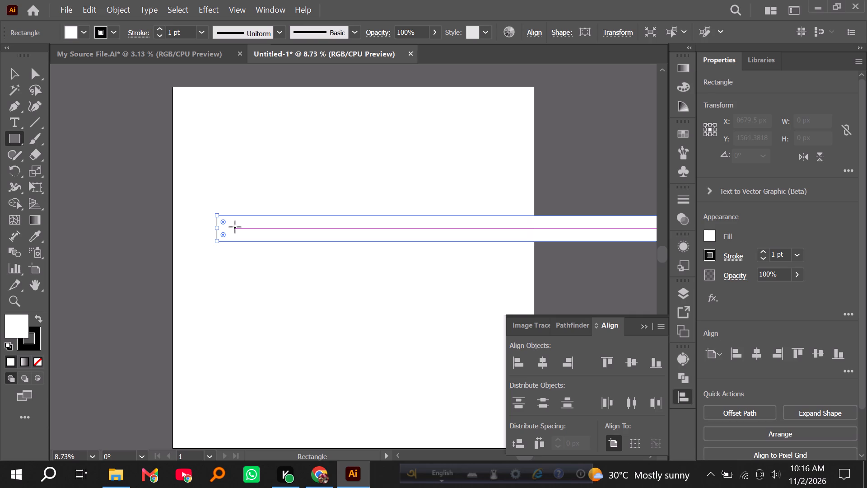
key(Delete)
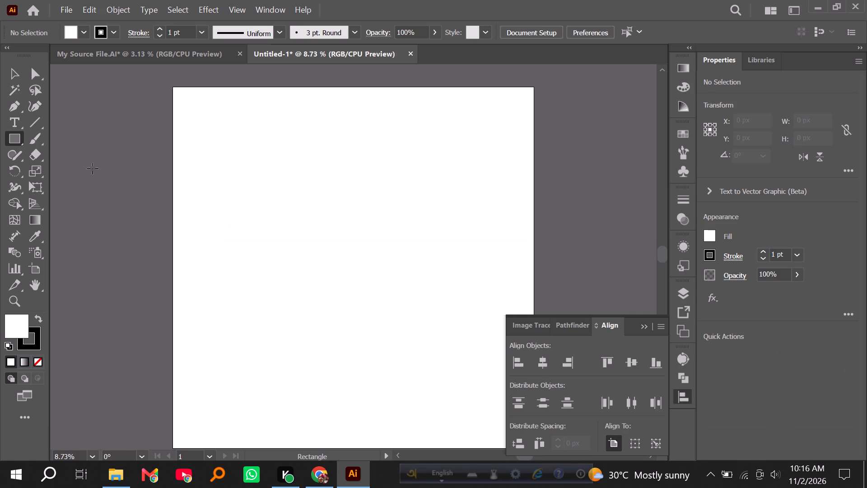
Create a rectangle with a width of 4000 px and a height of 4000 px.
click(210, 207)
text(4000)
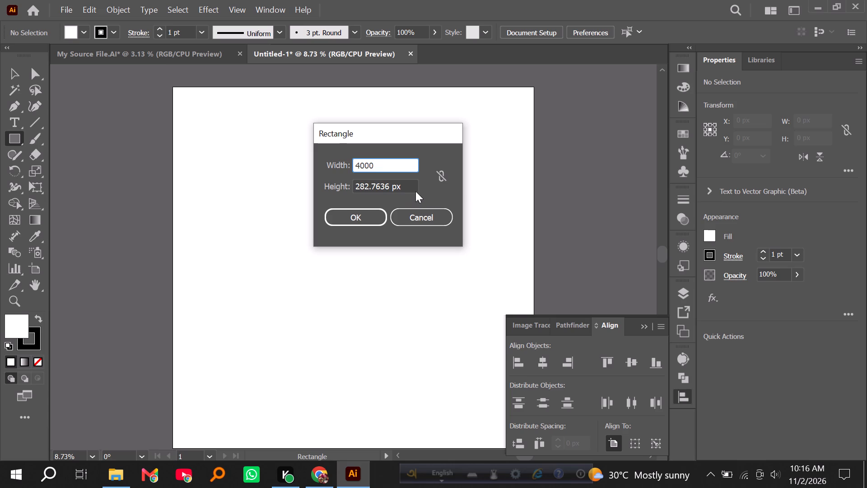
drag(411, 188, 349, 188)
text(4000)
click(368, 213)
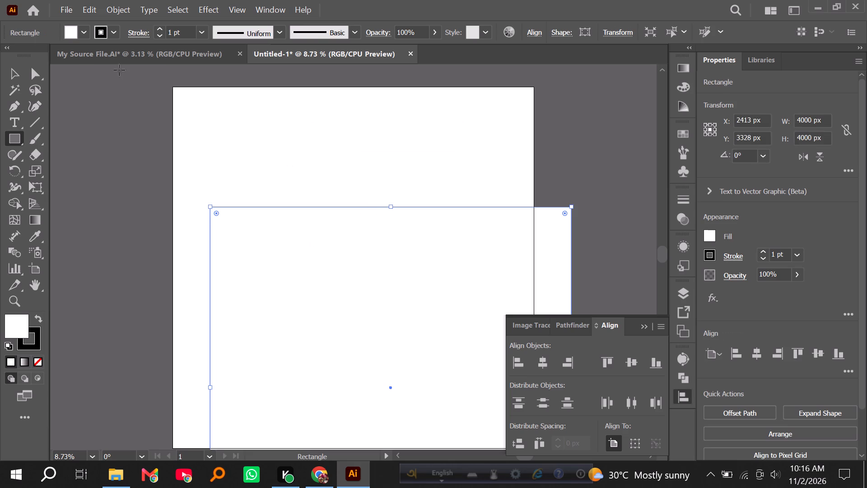
Remove the stroke from the white 4000 px square.
click(14, 72)
click(113, 34)
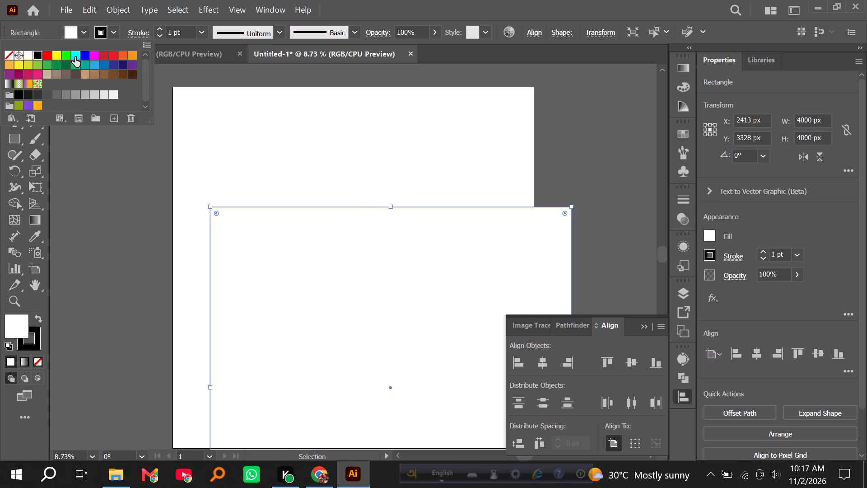
click(10, 56)
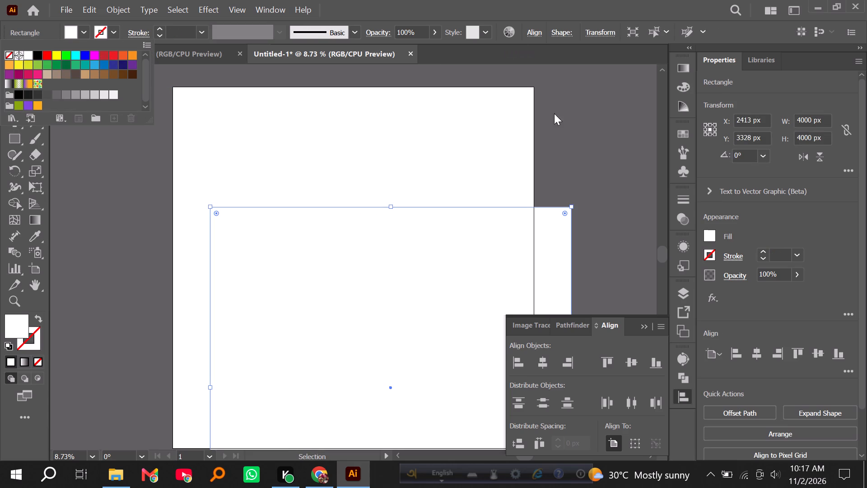
Align the white square to the artboard's horizontal and vertical centre.
click(536, 362)
click(544, 364)
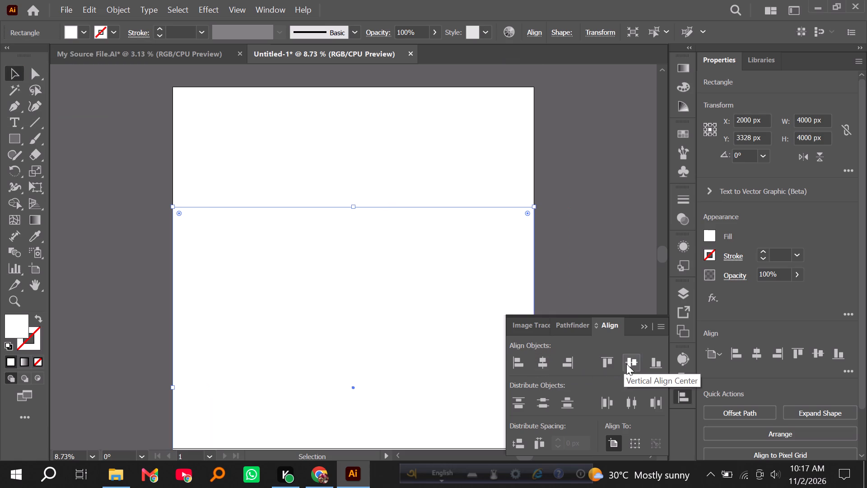
click(629, 362)
click(629, 362)
click(546, 361)
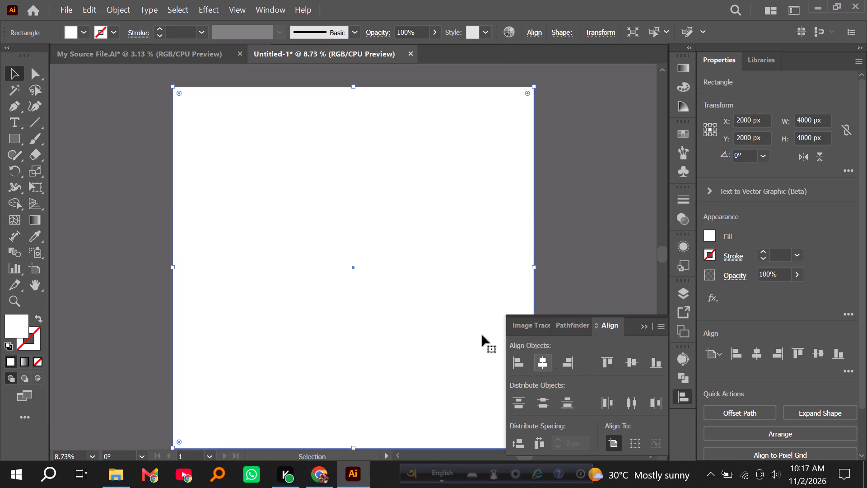
Apply Shape Builder to the white background square and clear the selection.
scroll(345, 279, down, 1)
click(14, 197)
click(231, 213)
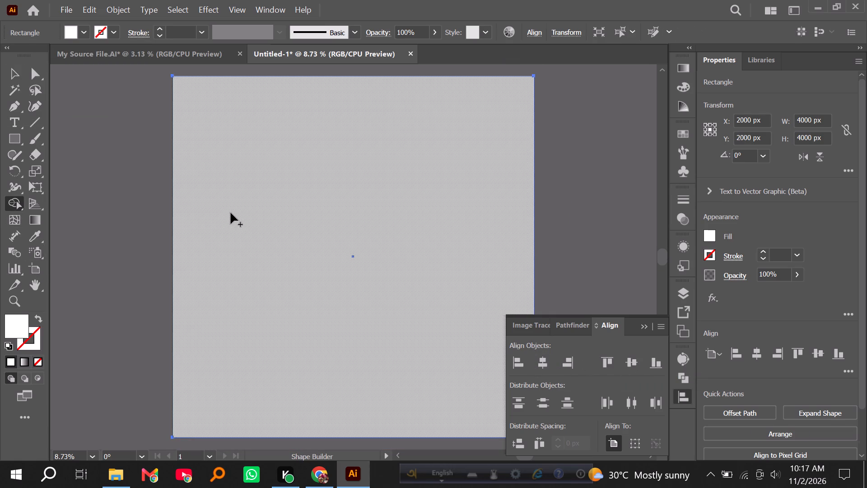
click(8, 69)
click(123, 118)
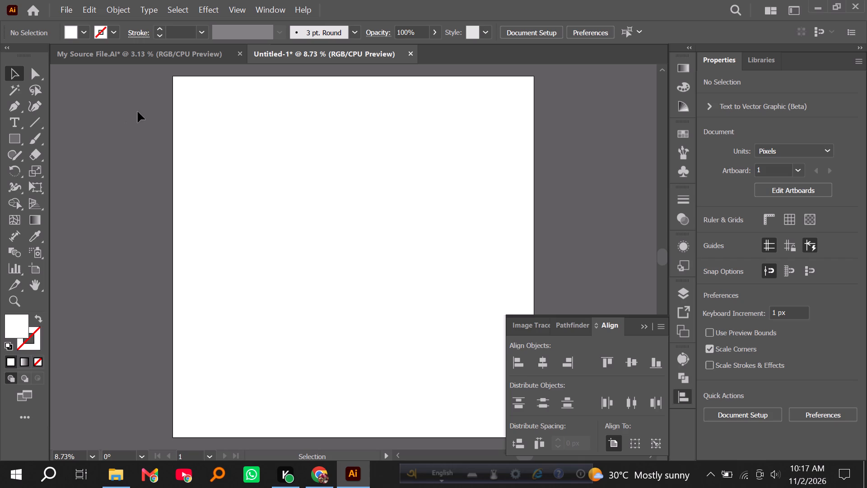
click(145, 127)
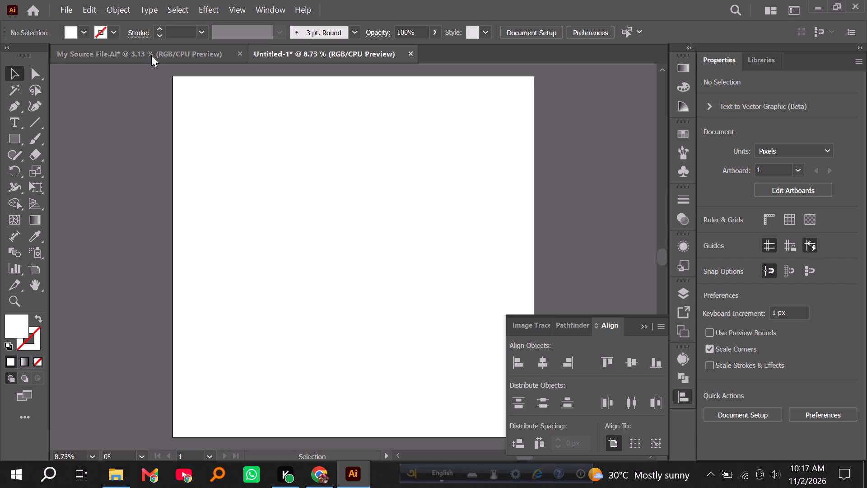
Cut the group of six animal silhouettes with the fox and hedgehog from My Source File and paste it into Untitled-1.
click(151, 55)
click(328, 170)
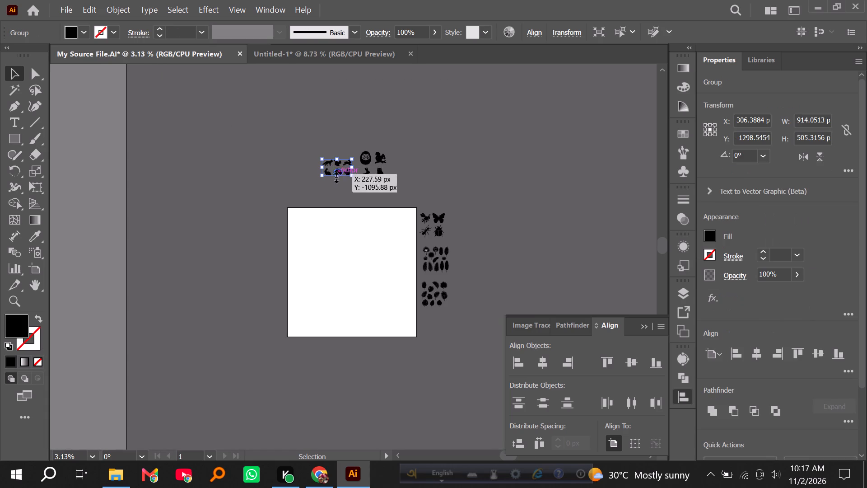
click(299, 182)
click(334, 173)
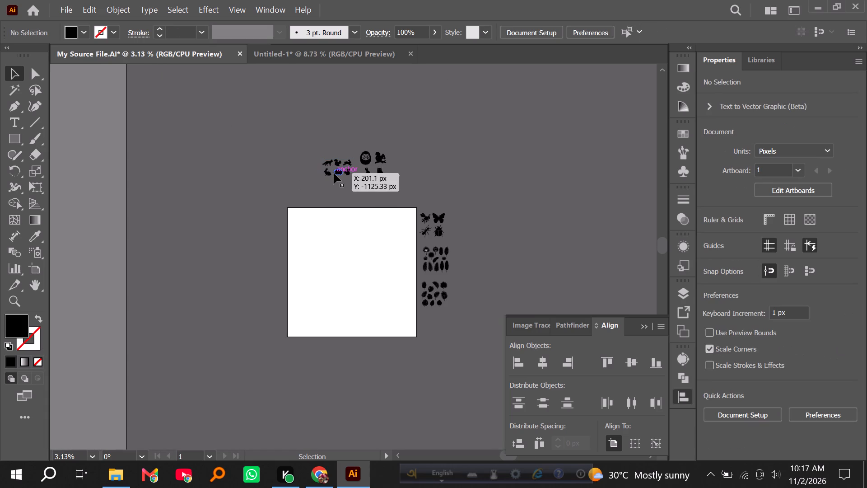
right_click(334, 173)
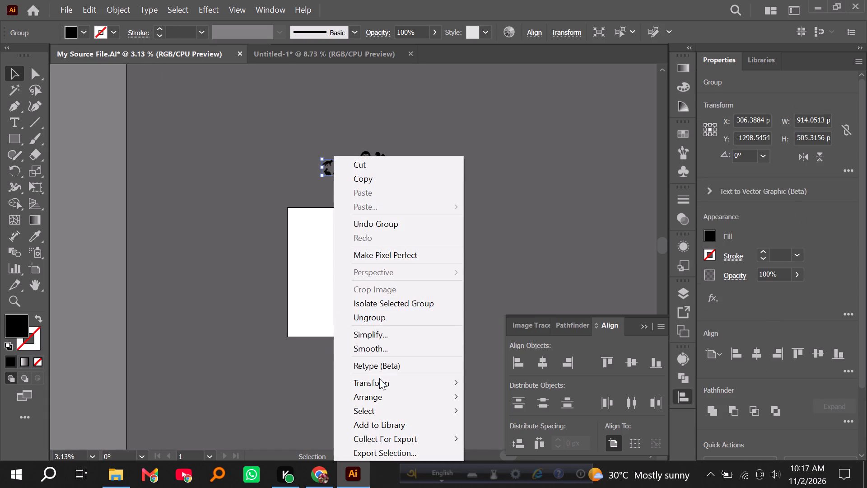
click(263, 387)
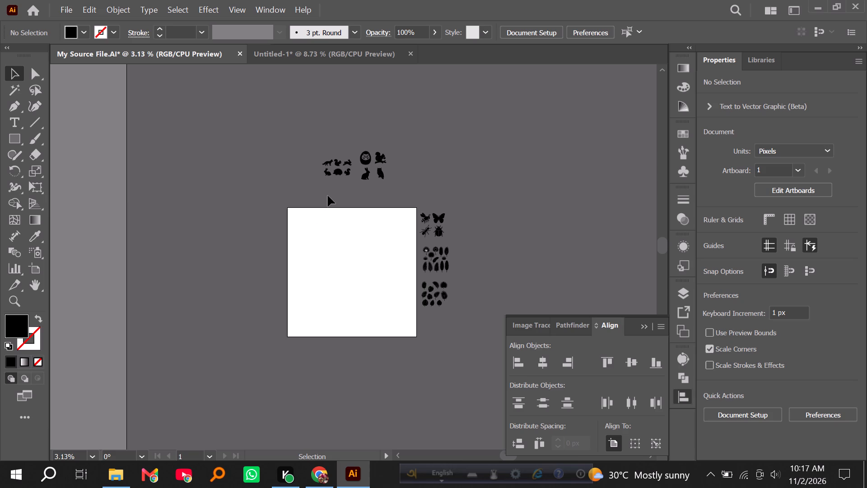
click(340, 175)
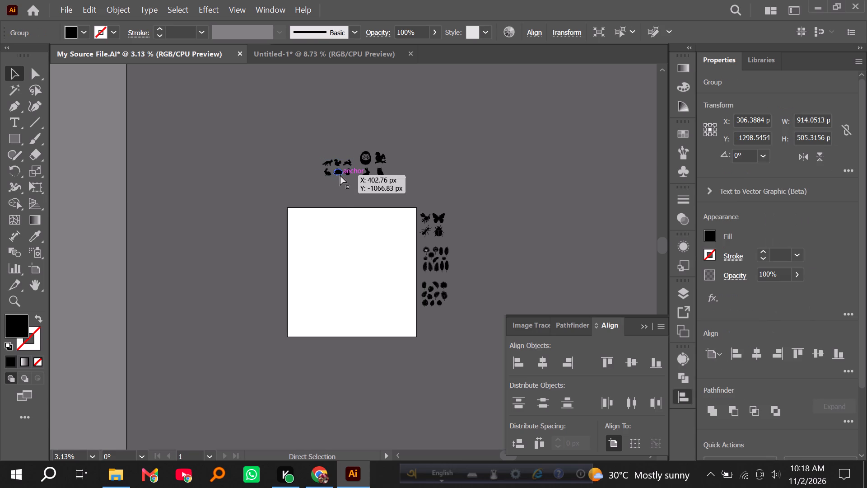
key(ctrl+x)
click(322, 53)
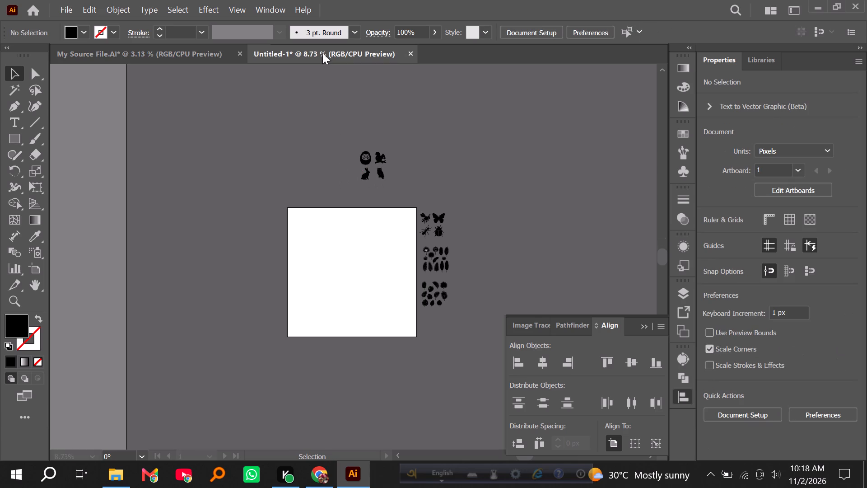
key(ctrl+v)
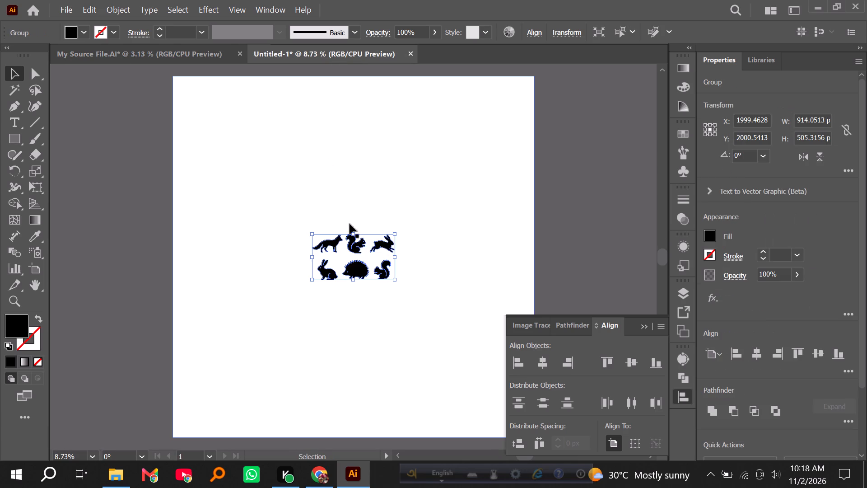
Enlarge the animal group proportionally about its centre to about 3030 × 1675 px.
alt+shift+drag(352, 233, 357, 180)
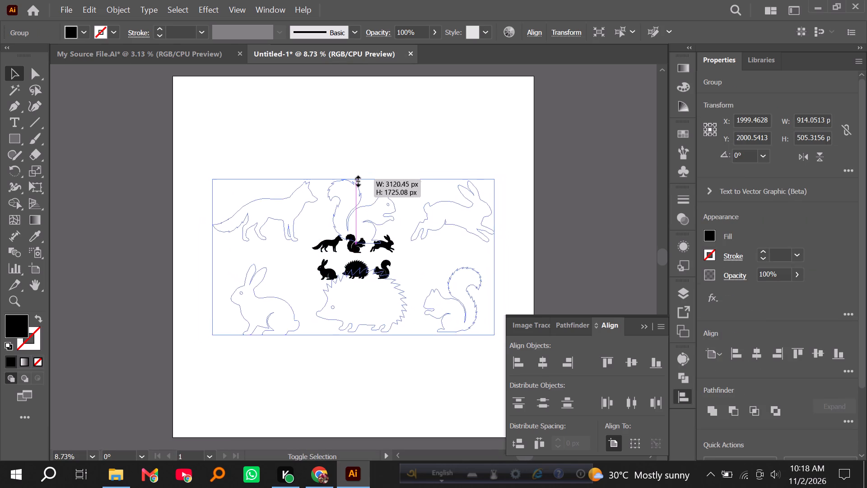
alt+shift+drag(357, 180, 357, 181)
Align the enlarged animal group to the artboard's horizontal and vertical centre and clear the selection.
click(541, 362)
triple_click(634, 359)
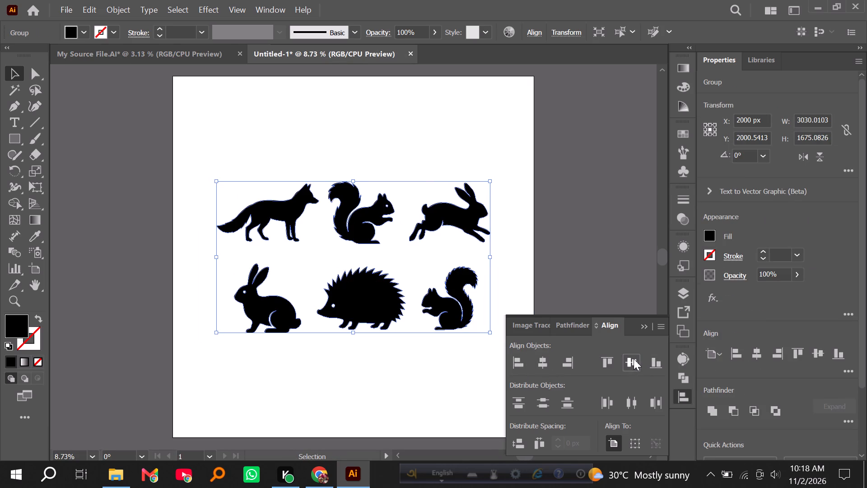
click(634, 359)
double_click(542, 363)
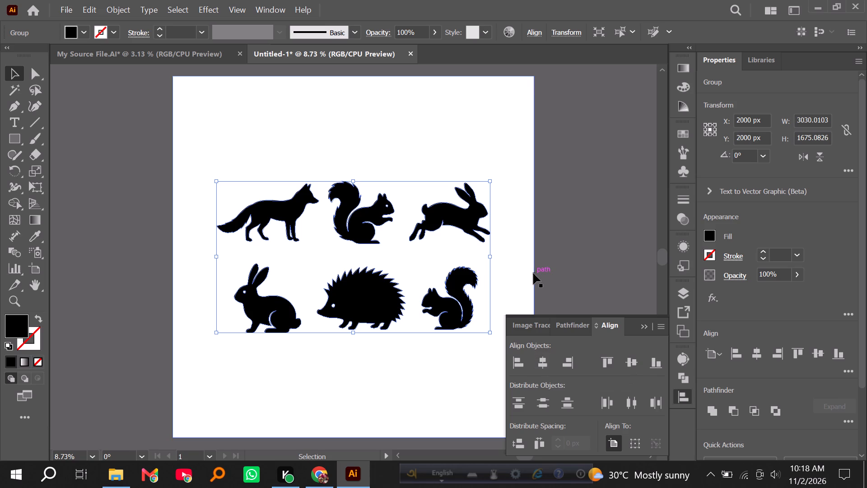
click(122, 266)
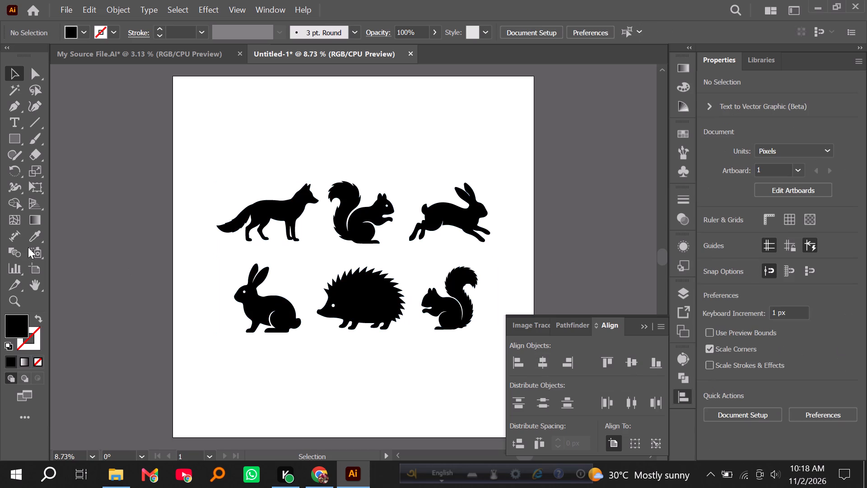
Save the six-animal document as an Illustrator EPS file named 11 in the জমা দিবো folder inside Pictures.
click(61, 10)
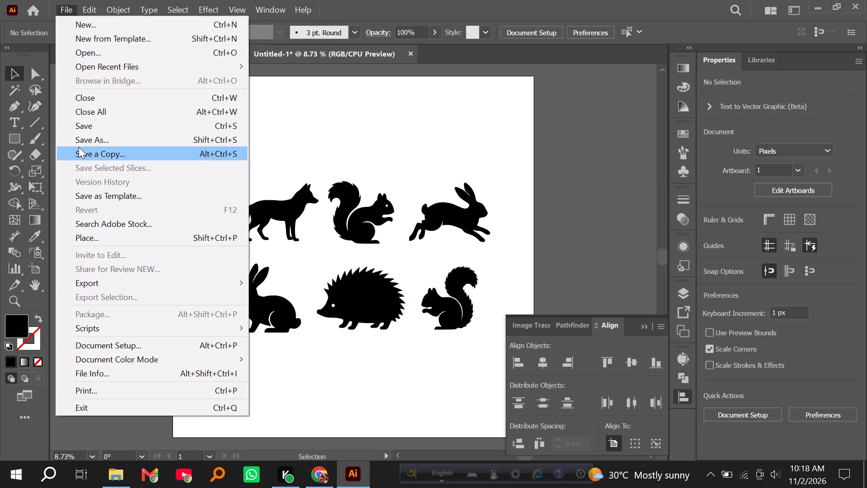
click(87, 141)
drag(105, 158, 98, 85)
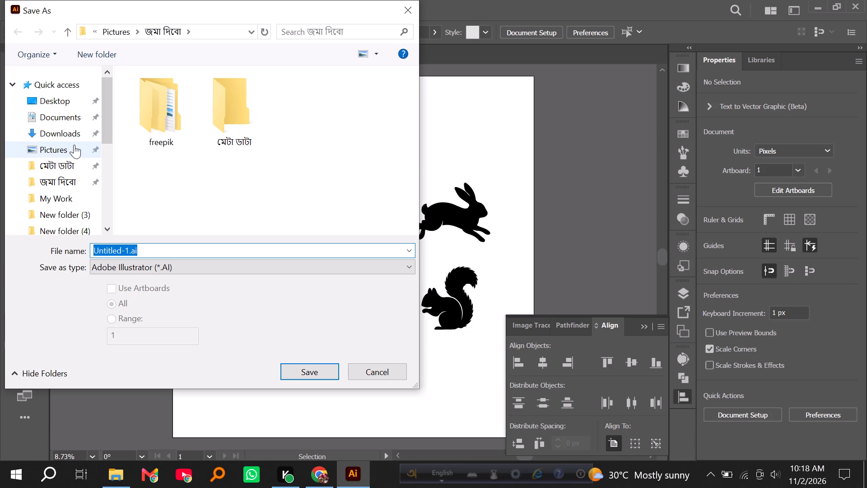
click(74, 147)
double_click(237, 125)
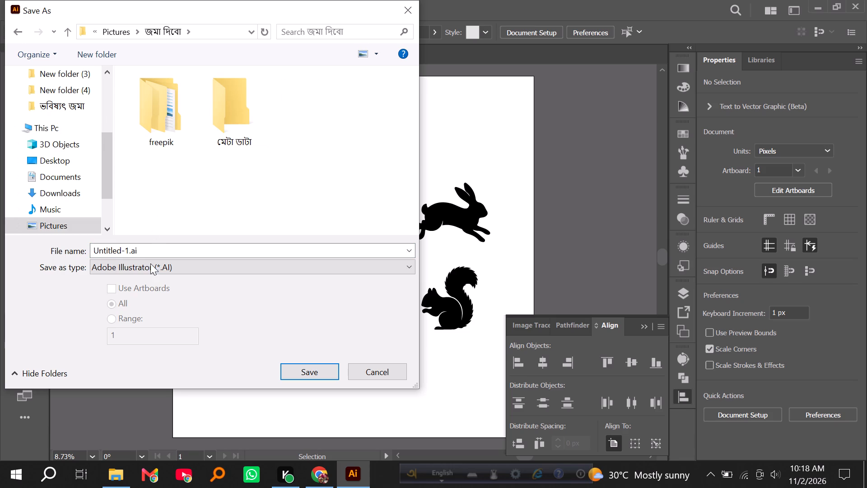
click(149, 269)
click(141, 306)
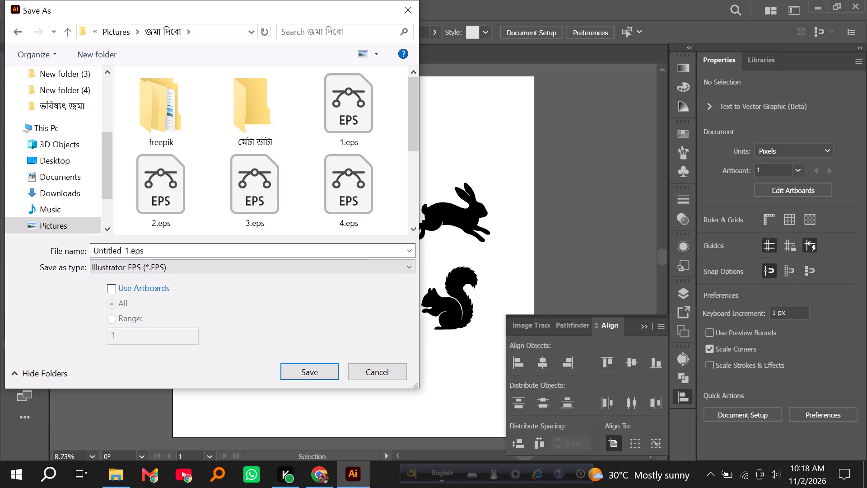
drag(409, 142, 408, 147)
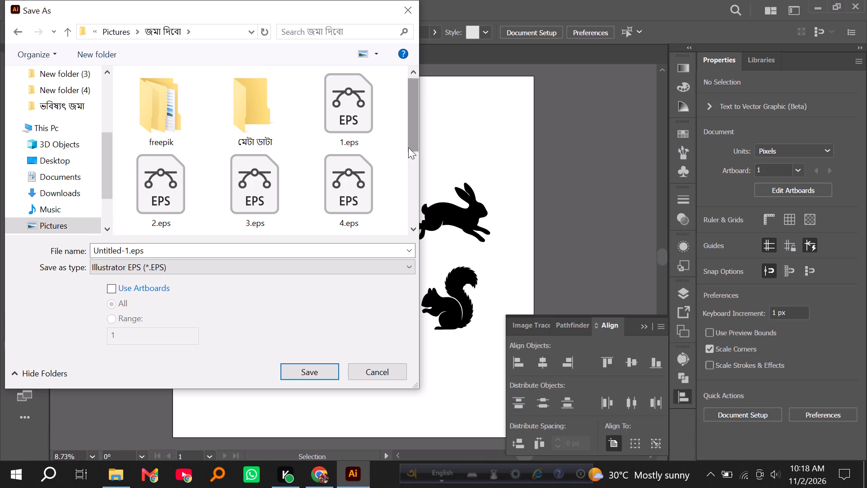
drag(408, 147, 408, 234)
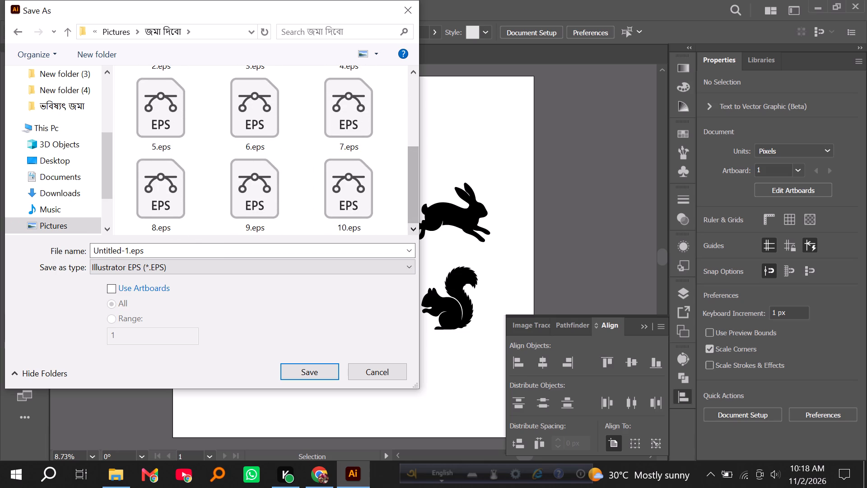
click(175, 248)
text(11)
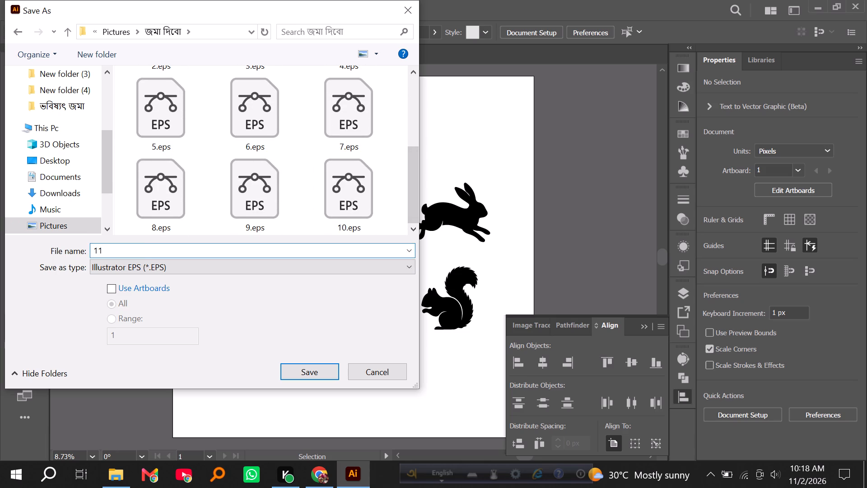
click(300, 370)
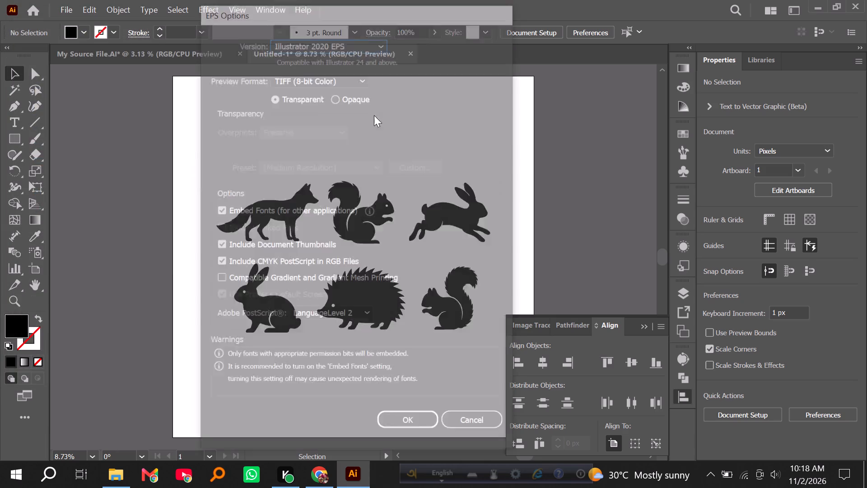
Set the EPS version to Illustrator 10 EPS and complete the save.
click(363, 45)
click(336, 191)
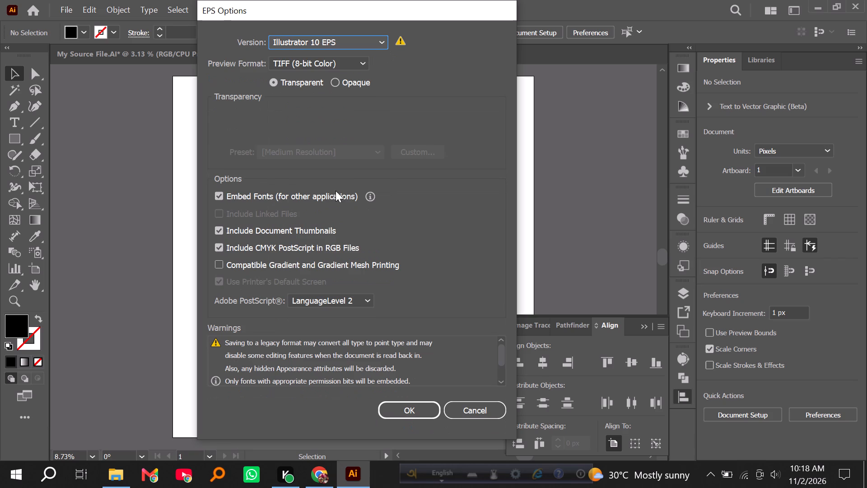
key(Return)
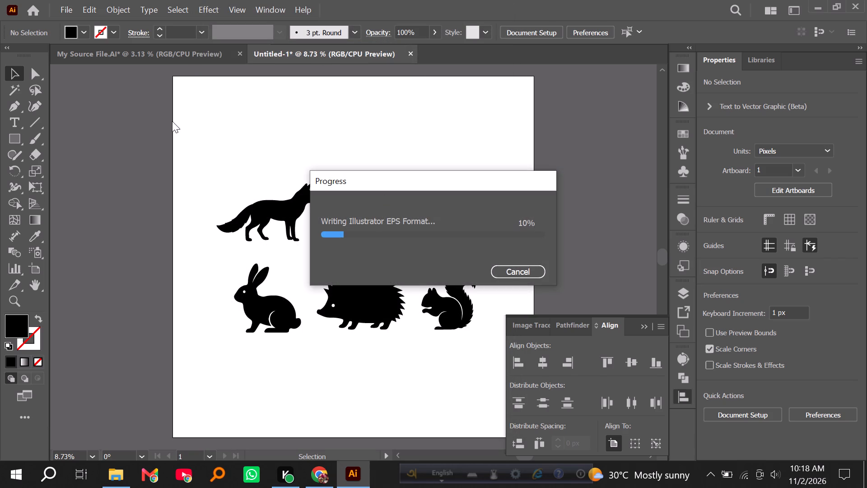
Export the six-animal artwork as the JPEG 11.jpg in the জমা দিবো folder, accepting the offered JPEG options.
click(65, 7)
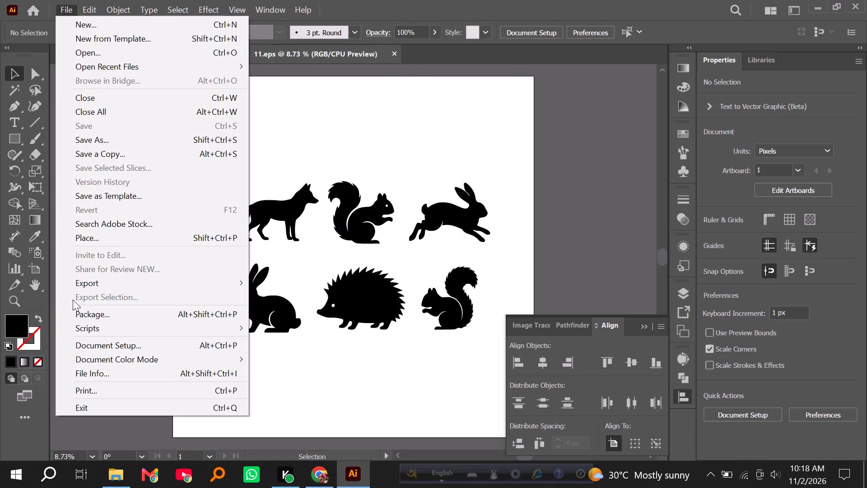
click(86, 284)
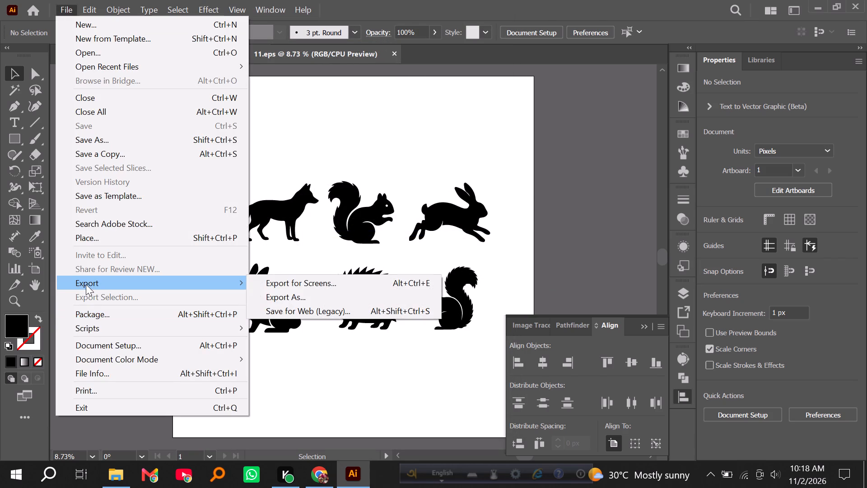
click(284, 299)
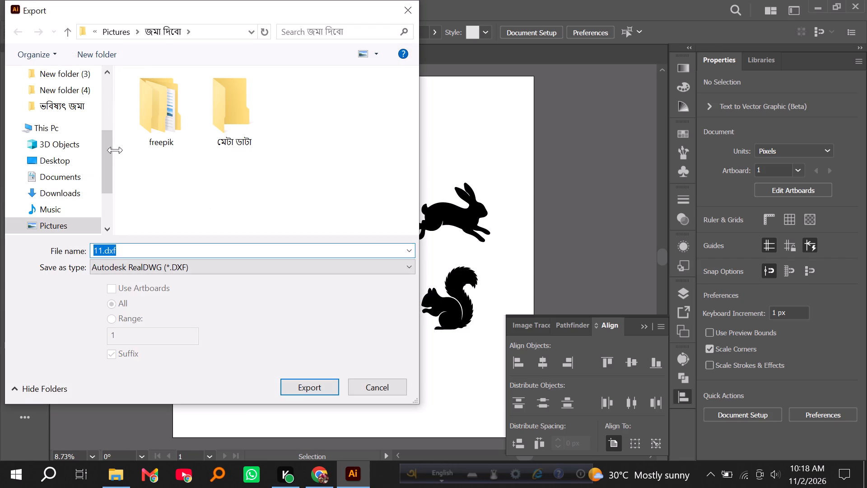
drag(108, 147, 104, 88)
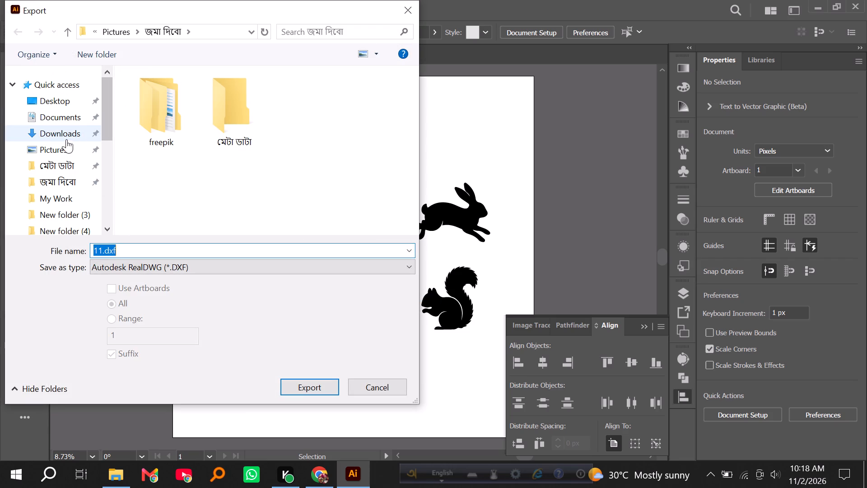
click(62, 144)
double_click(235, 119)
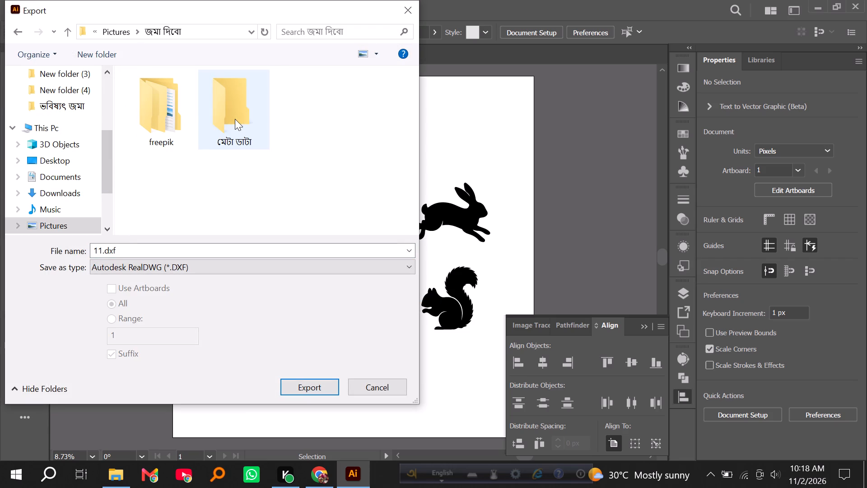
click(150, 267)
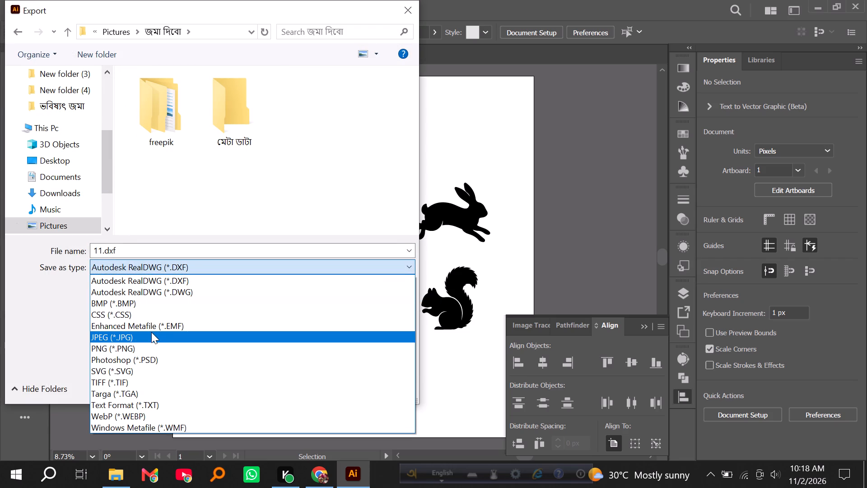
click(150, 333)
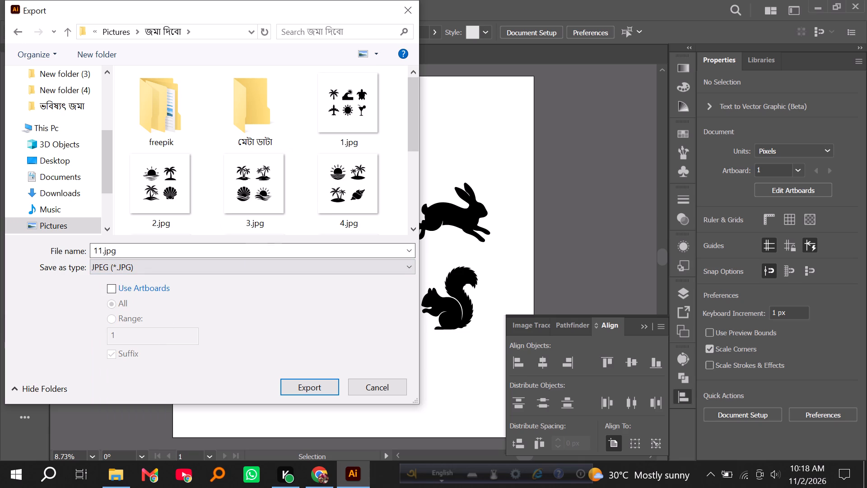
key(Return)
key(Return)
key(Return)
key(Return)
key(Return)
key(Return)
key(Return)
key(Return)
key(Return)
key(Return)
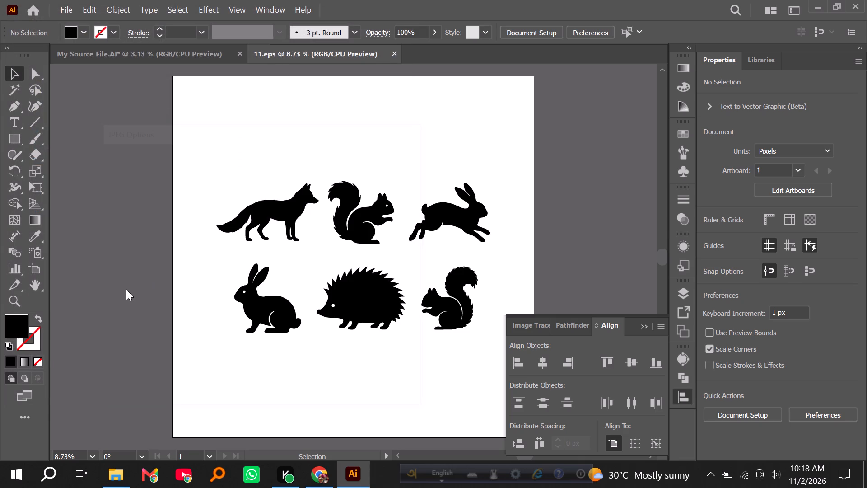
Replace the six-animal group in 11.eps with the hedgehog, squirrel, rabbit and owl group cut from My Source File.
click(114, 58)
click(373, 160)
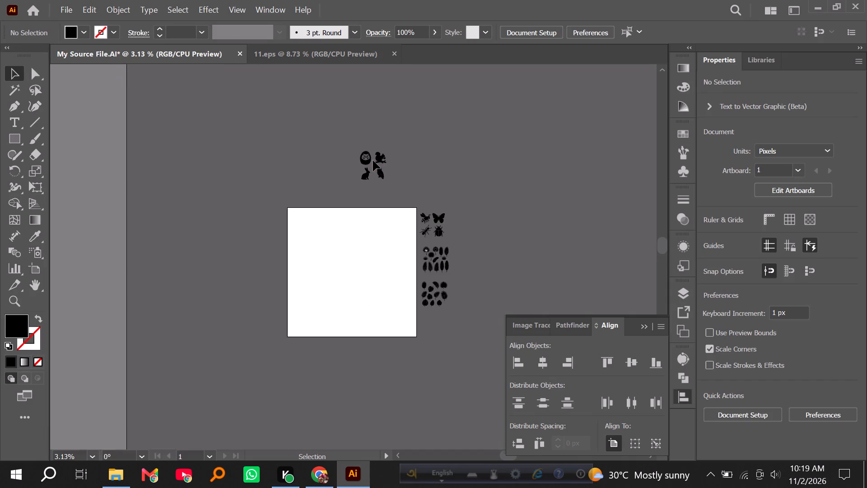
click(368, 160)
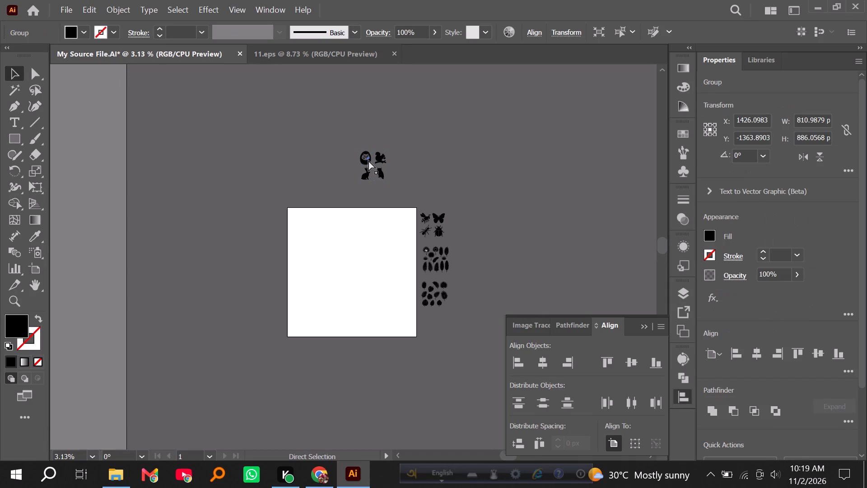
key(ctrl+x)
click(296, 52)
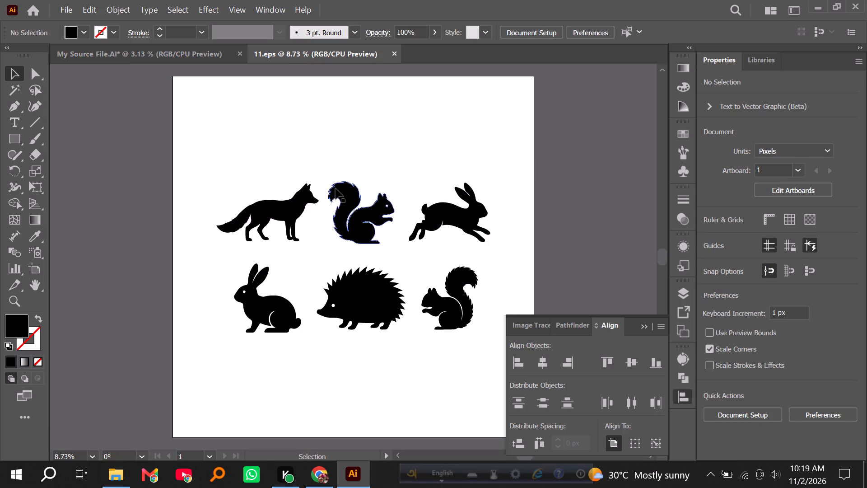
click(336, 188)
key(Delete)
key(ctrl+v)
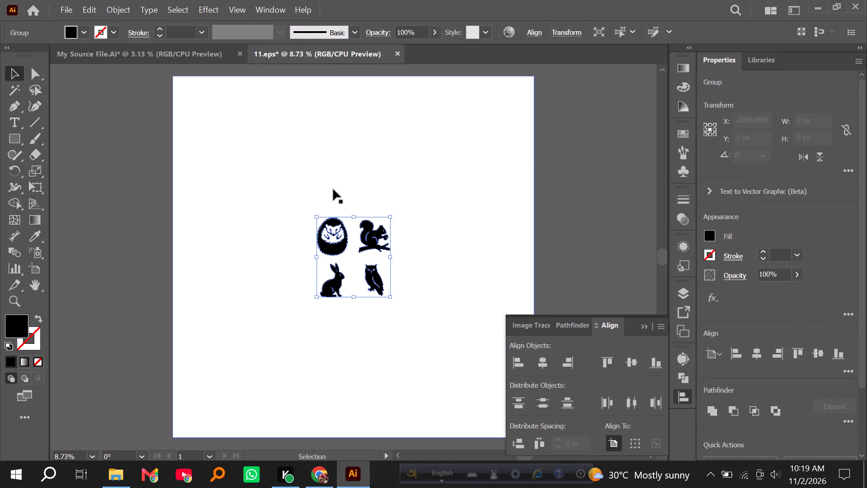
Enlarge the four-animal group proportionally about its centre, then widen it slightly to about 2224 × 2385 px.
alt+shift+drag(351, 216, 351, 209)
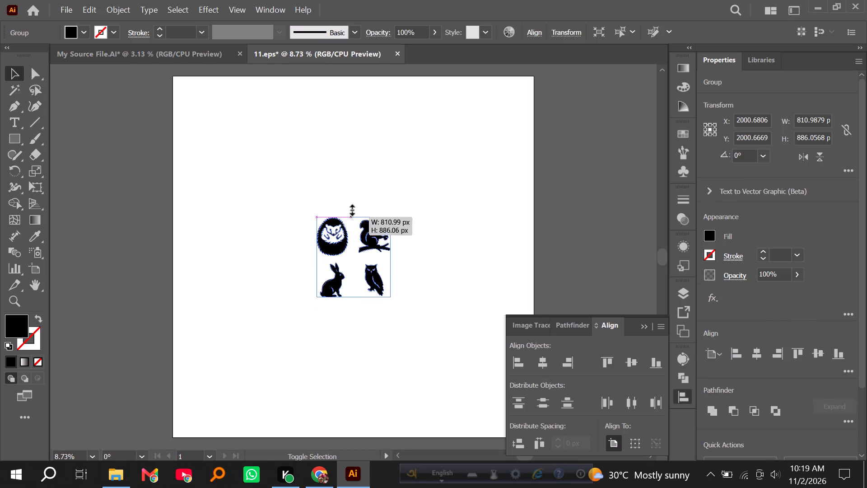
alt+shift+drag(351, 209, 349, 149)
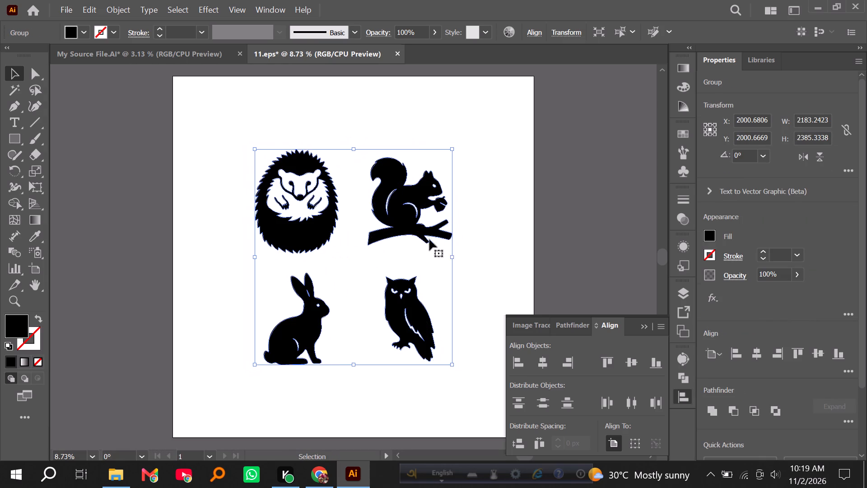
drag(450, 255, 456, 254)
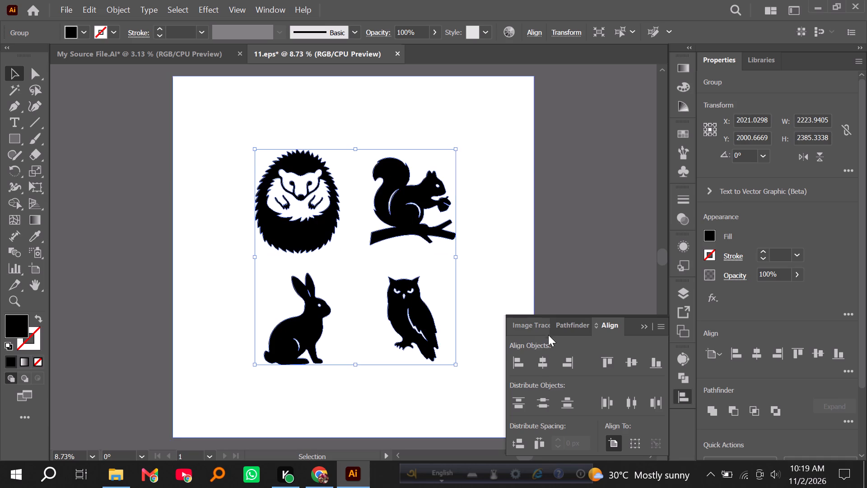
Align the four-animal group to the artboard's horizontal and vertical centre and clear the selection.
click(541, 359)
click(638, 360)
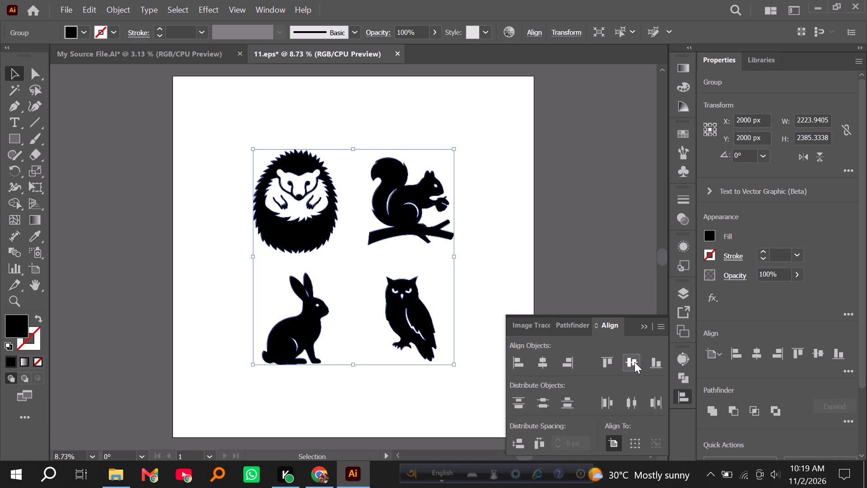
click(634, 362)
double_click(634, 362)
triple_click(634, 362)
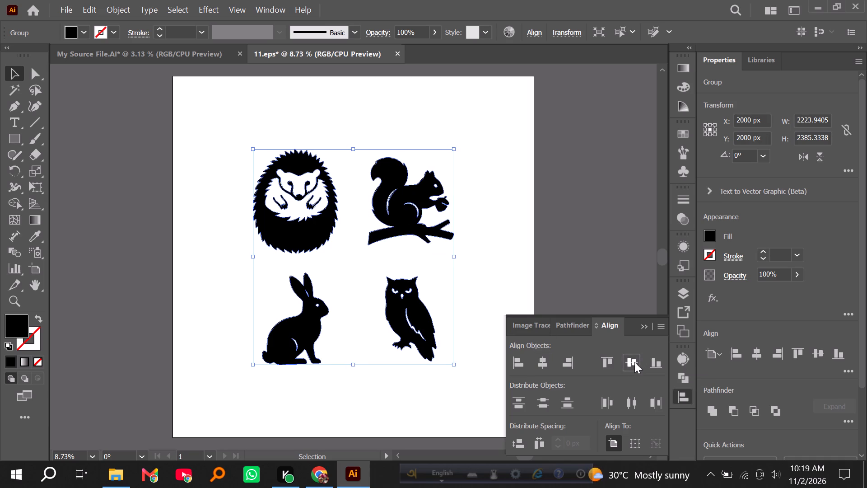
double_click(634, 362)
triple_click(542, 360)
click(542, 360)
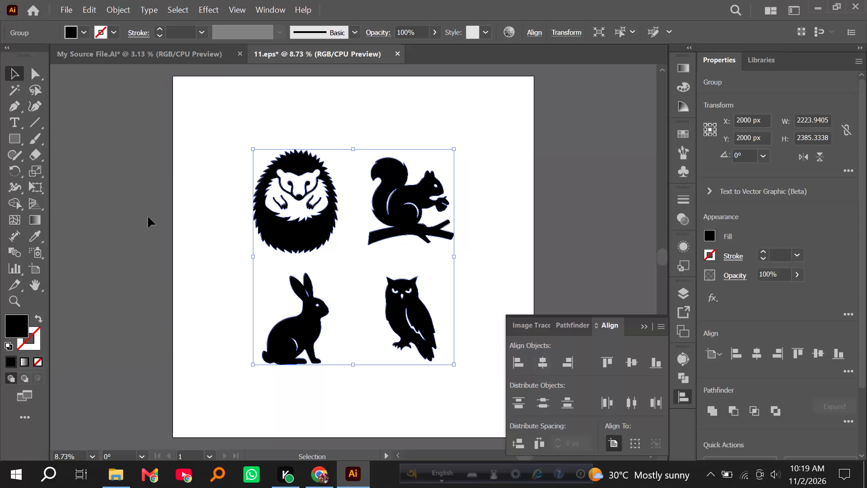
click(108, 213)
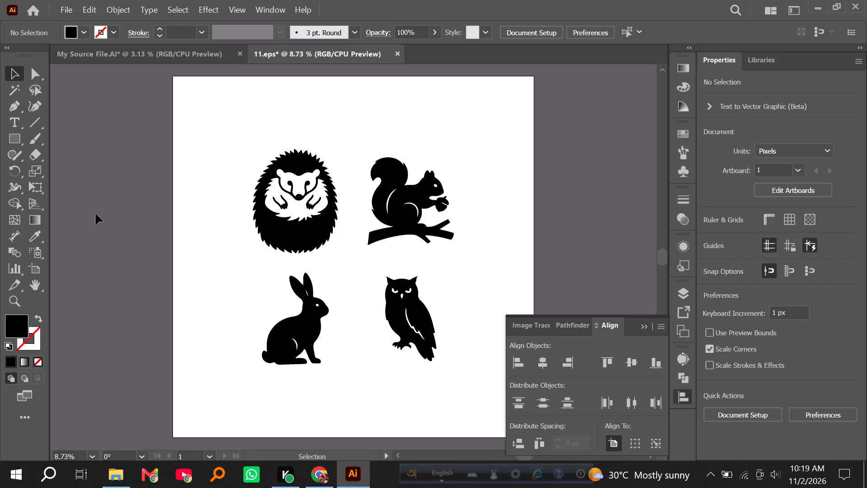
click(417, 213)
triple_click(539, 360)
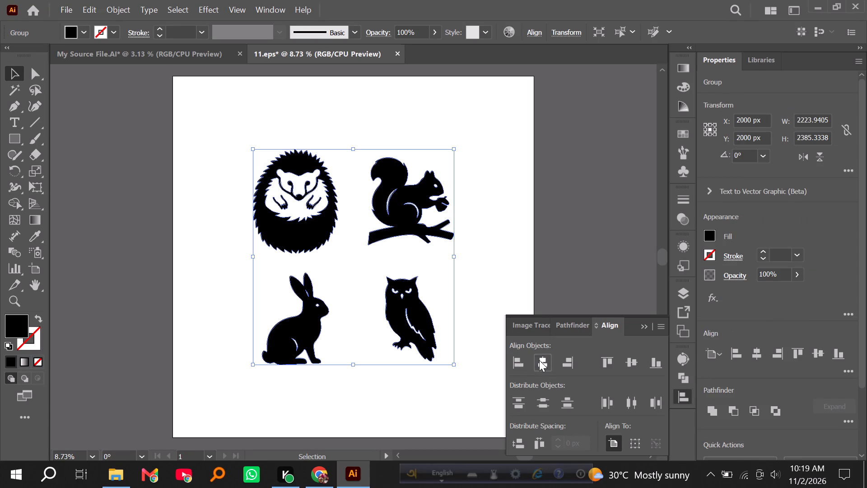
triple_click(628, 363)
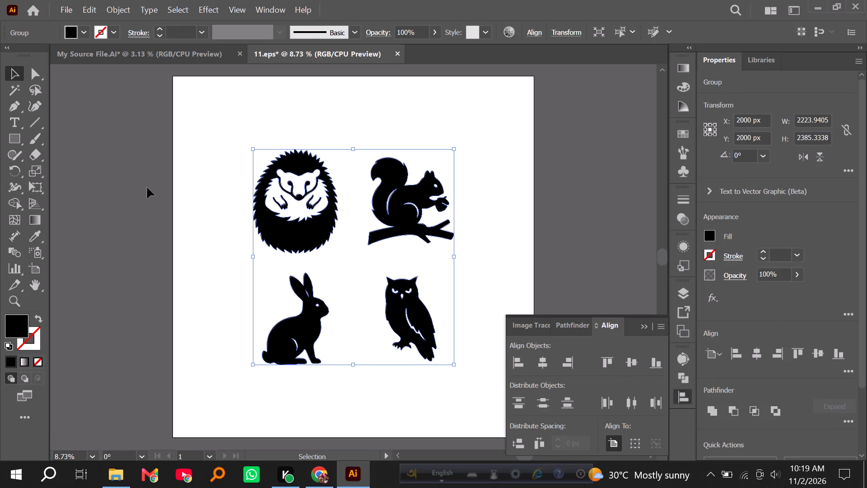
click(147, 188)
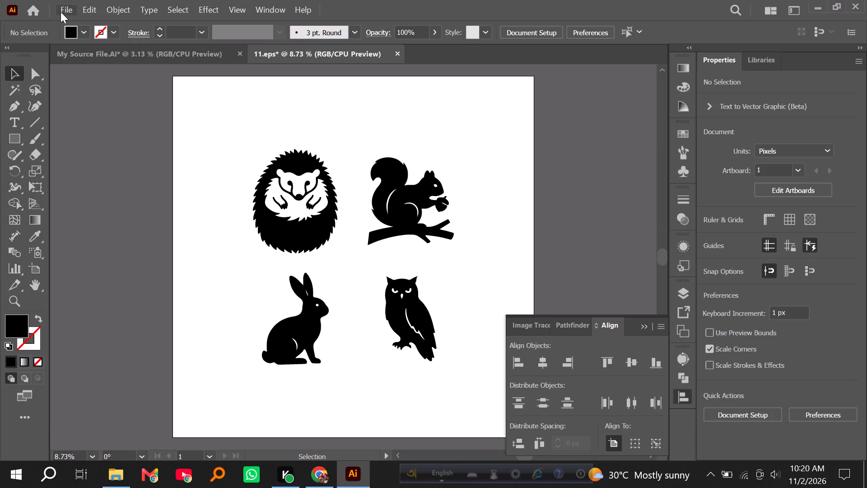
Save the four-animal document as a new EPS file named 12, using the Illustrator 10 EPS version.
click(60, 10)
click(112, 143)
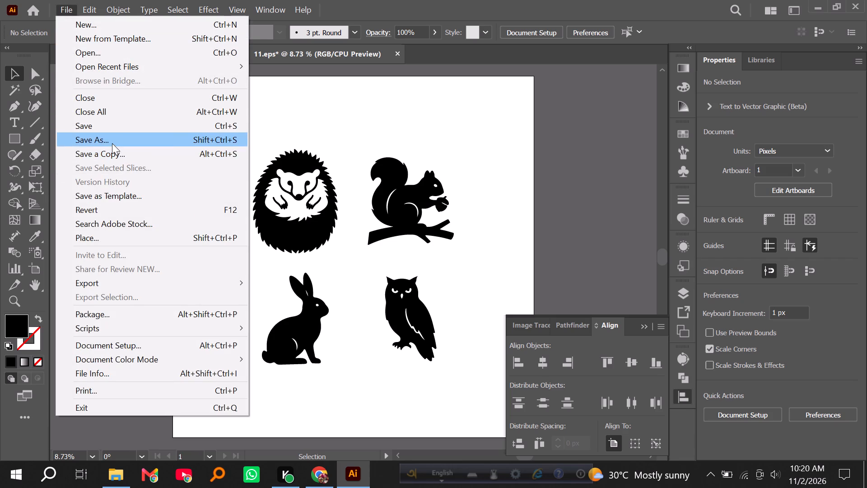
text(12)
key(Return)
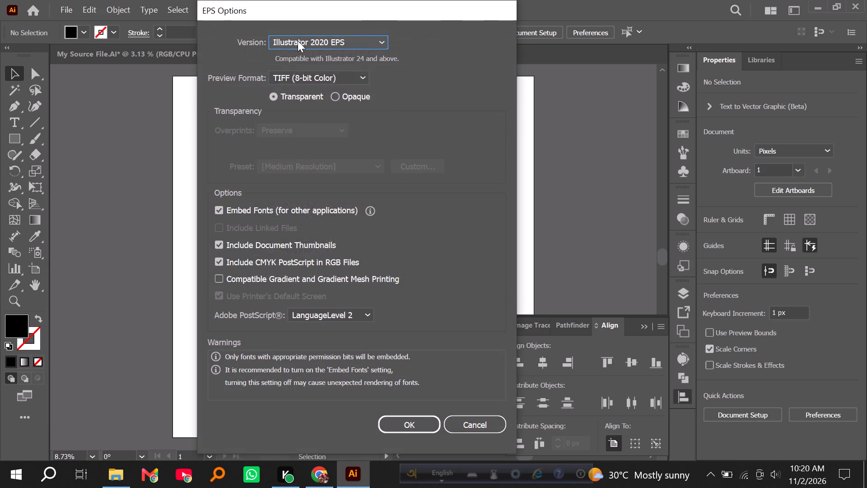
click(298, 41)
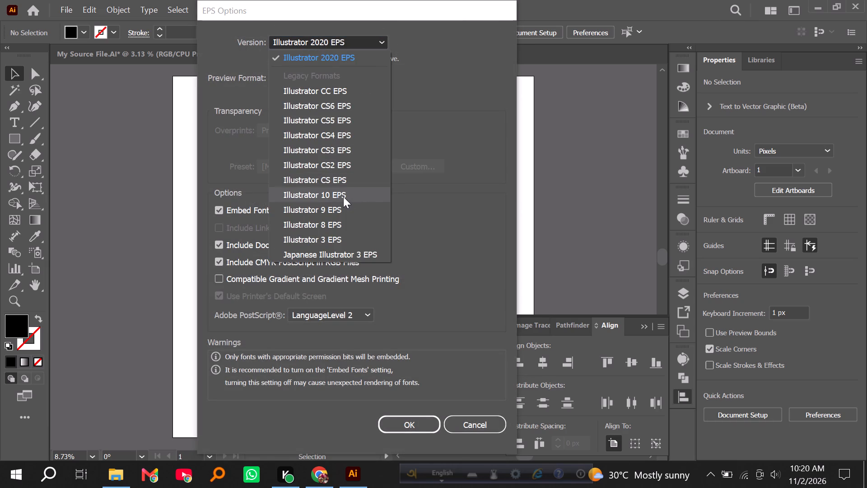
click(342, 194)
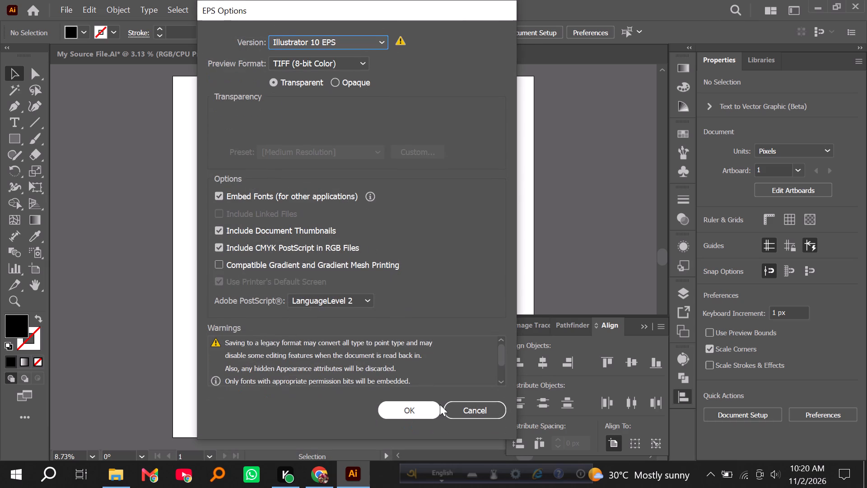
key(Return)
Export the four-animal artwork as the JPEG 12.jpg in the জমা দিবো folder, accepting the offered JPEG options.
click(61, 11)
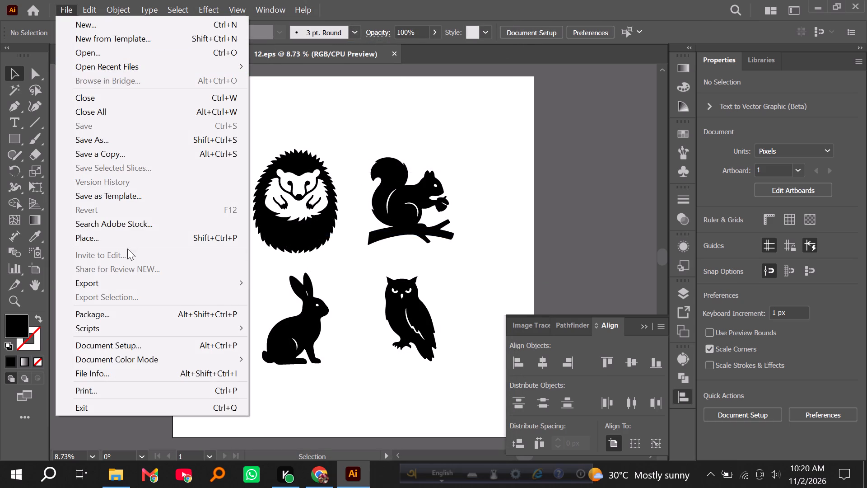
click(114, 283)
click(283, 294)
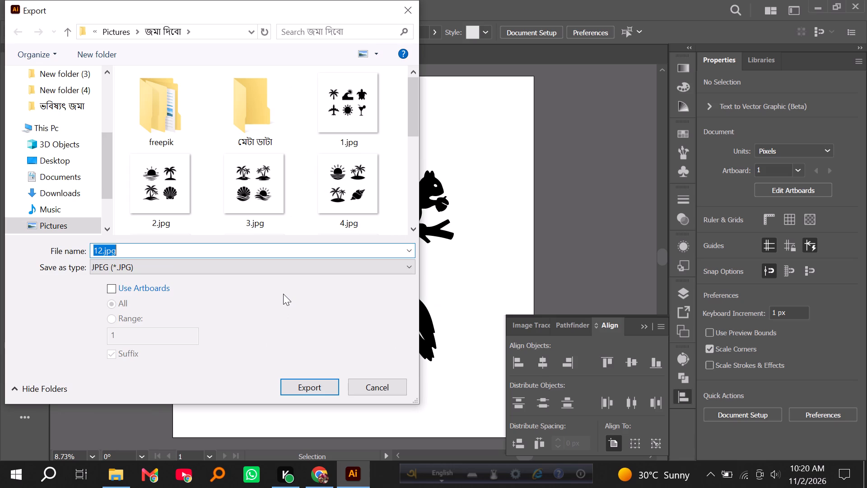
key(Return)
key(Return)
key(Return)
key(Return)
key(Return)
key(Return)
key(Return)
key(Return)
key(Return)
key(Return)
key(Return)
key(Return)
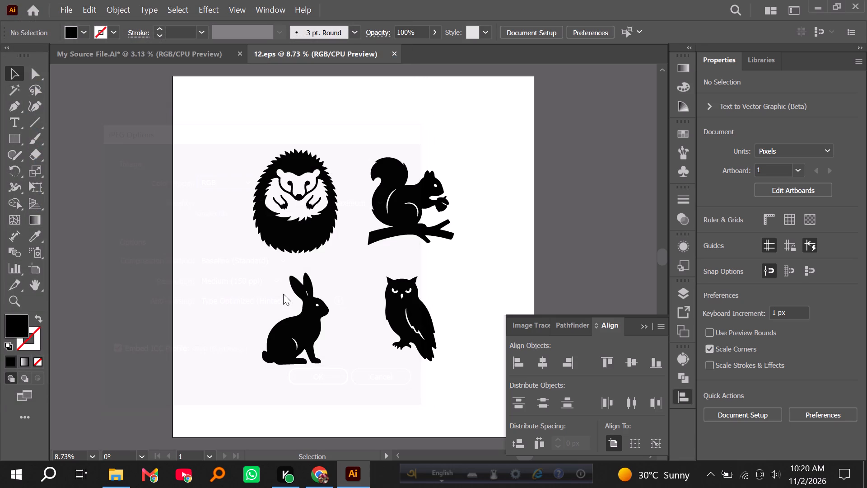
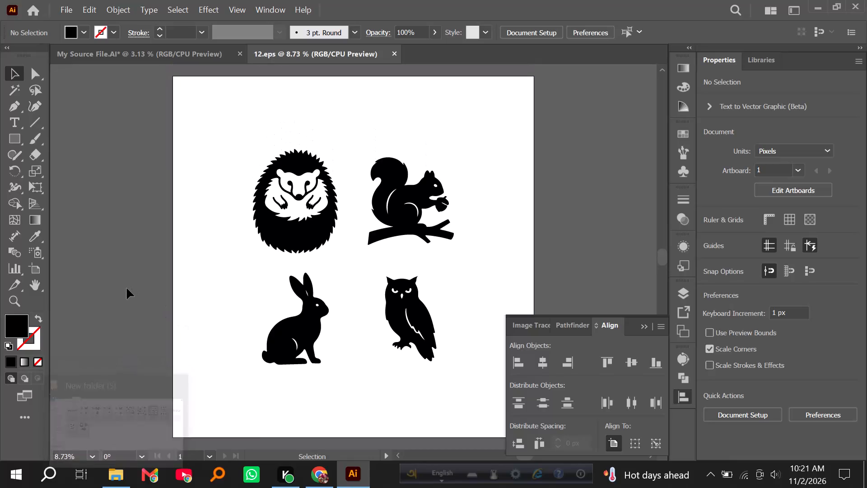
Switch to File Explorer and delete the selected silhouette source images from New folder (5) in Downloads.
scroll(127, 289, down, 1)
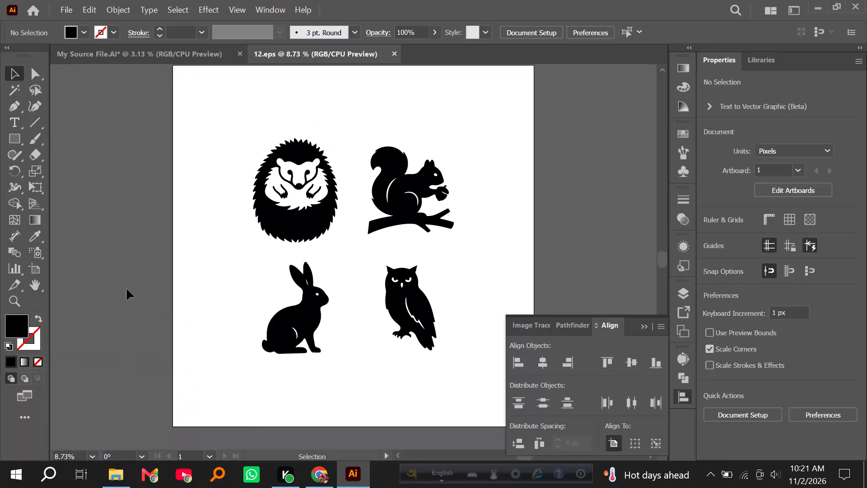
scroll(127, 290, up, 1)
click(111, 482)
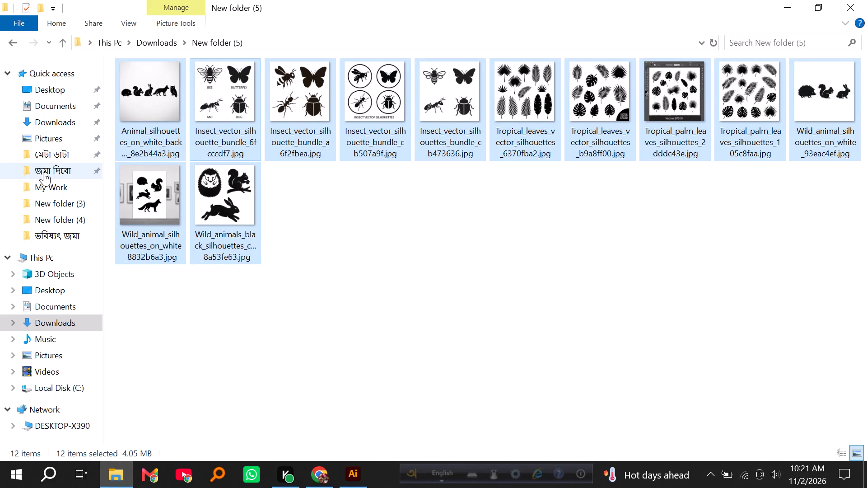
key(Delete)
Open the জমা দিবো folder in Pictures to check the numbered EPS and JPEG files.
click(33, 136)
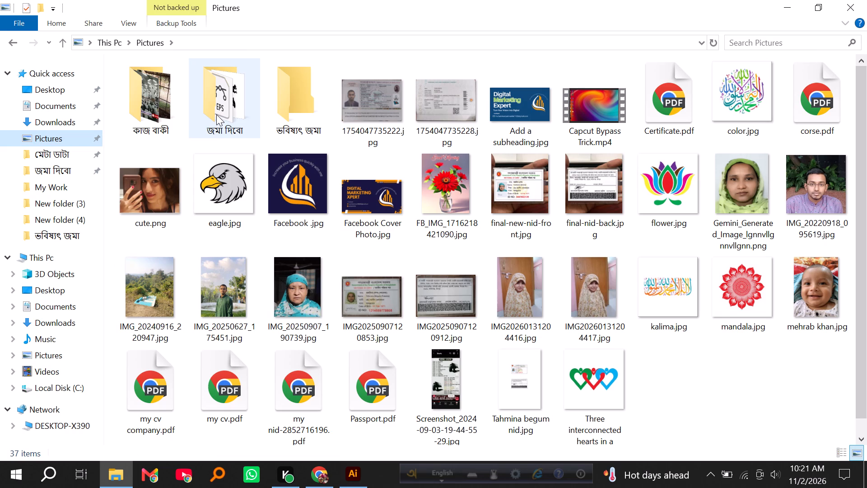
double_click(216, 114)
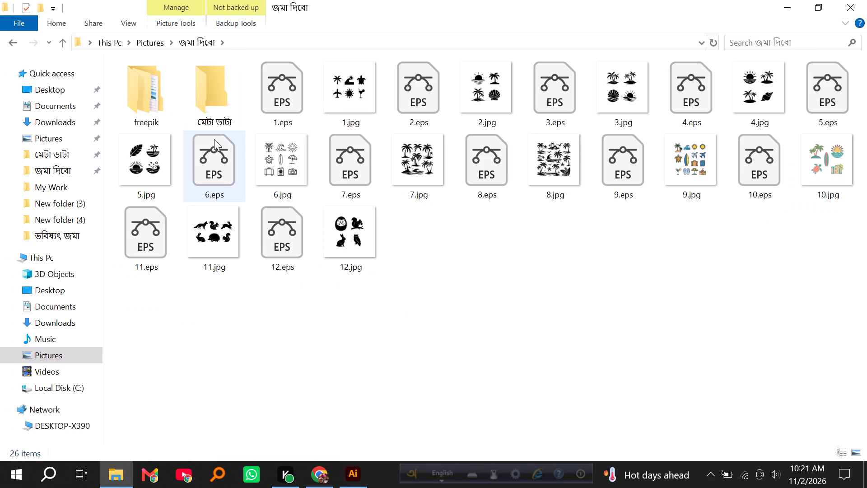
Switch back to Illustrator and cut the four-insect group from beside the artboard in My Source File.
click(351, 482)
click(131, 53)
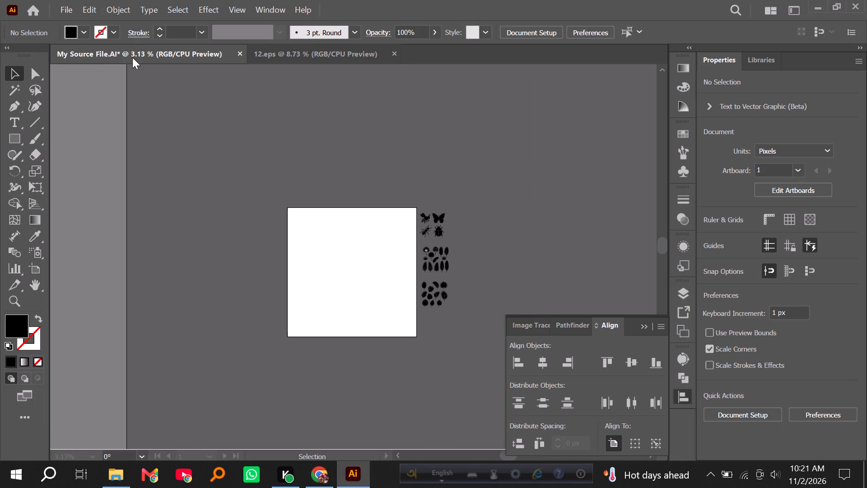
click(442, 217)
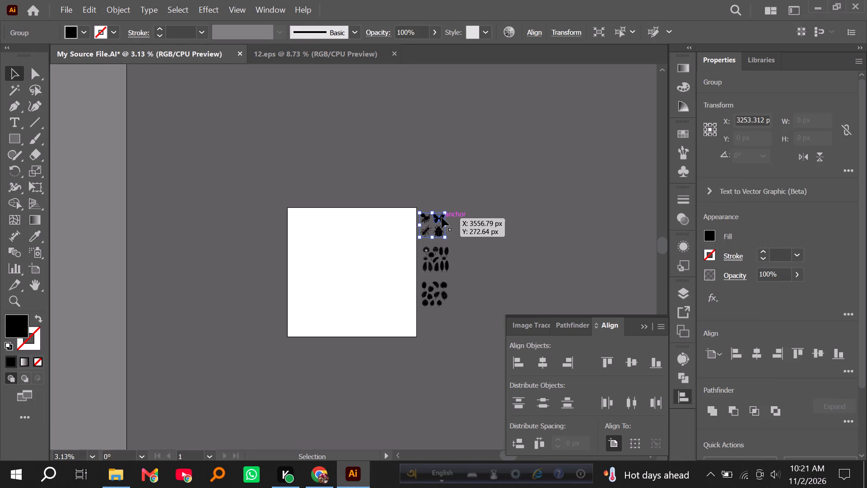
scroll(380, 232, down, 3)
scroll(380, 235, up, 3)
scroll(380, 235, down, 3)
scroll(380, 235, up, 2)
scroll(380, 235, down, 2)
scroll(380, 233, up, 2)
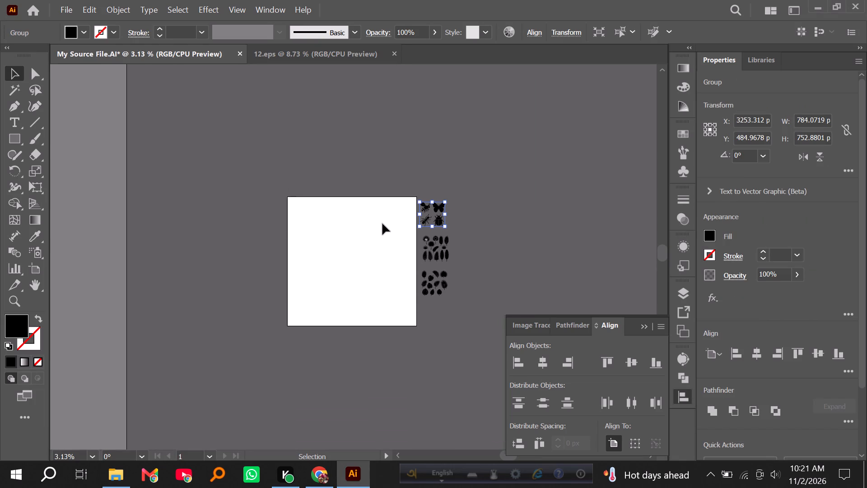
scroll(374, 240, down, 2)
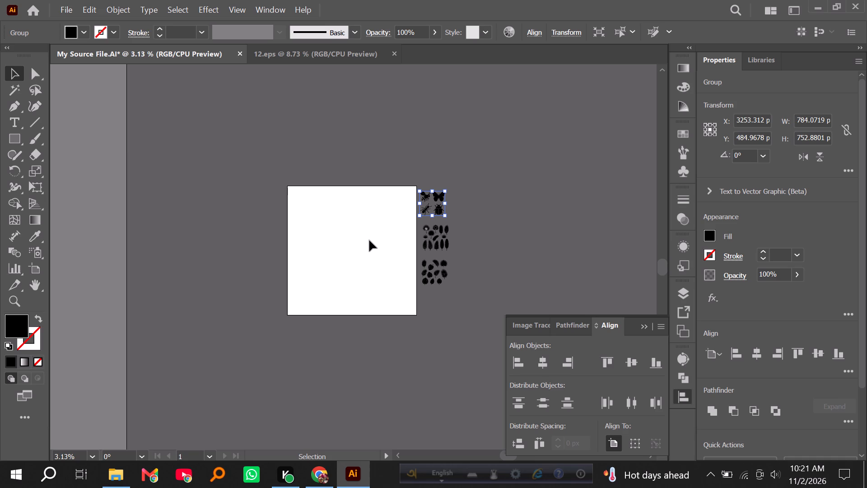
scroll(369, 240, up, 3)
scroll(369, 240, down, 3)
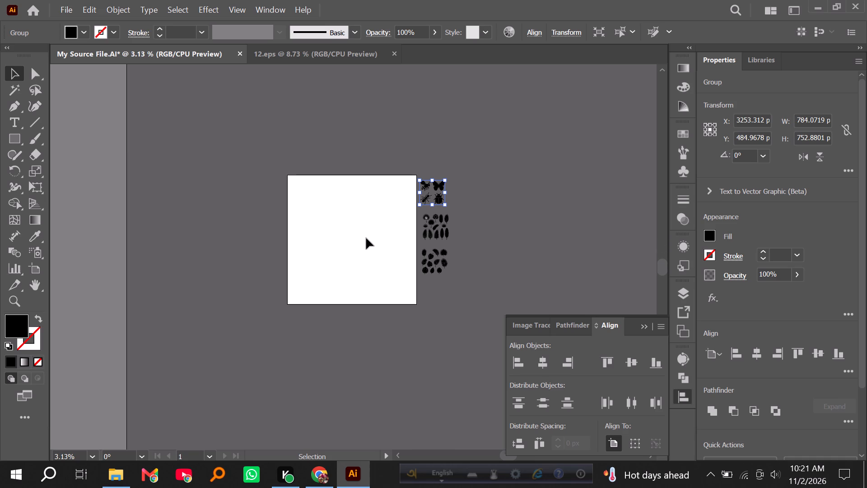
scroll(366, 238, down, 1)
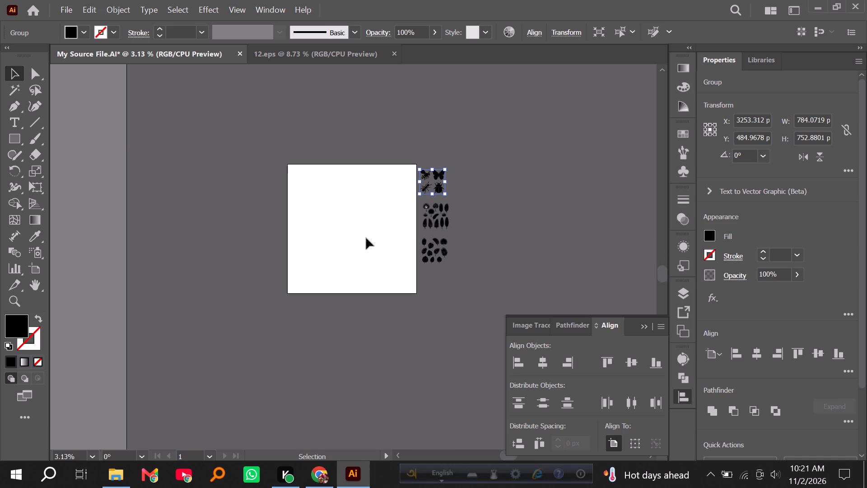
scroll(366, 238, down, 1)
scroll(366, 238, up, 3)
scroll(366, 238, down, 3)
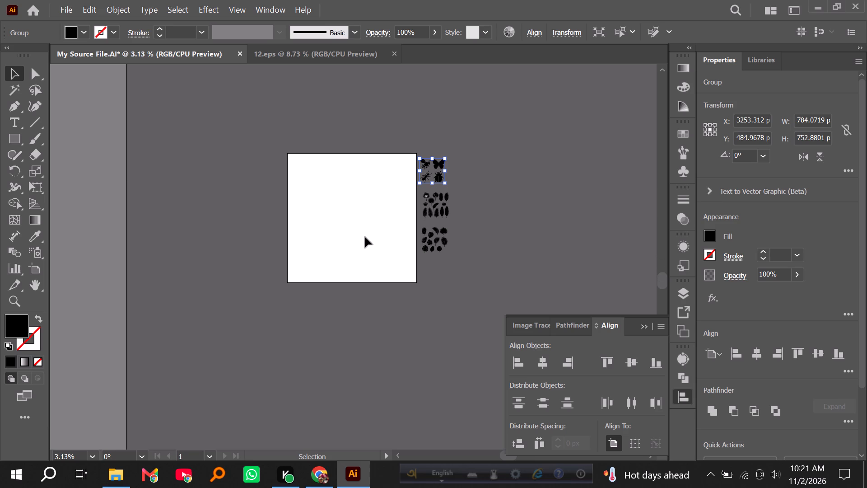
key(ctrl+x)
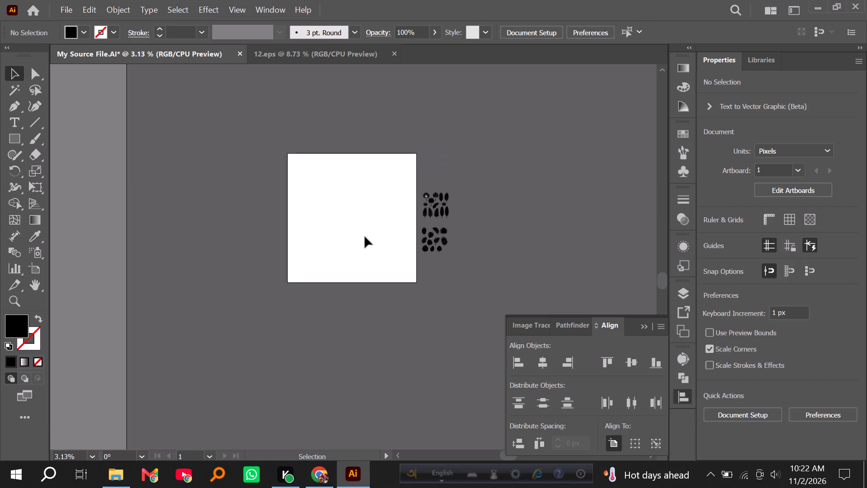
Replace the four-animal group in 12.eps with the cut four-insect group.
click(318, 53)
click(406, 209)
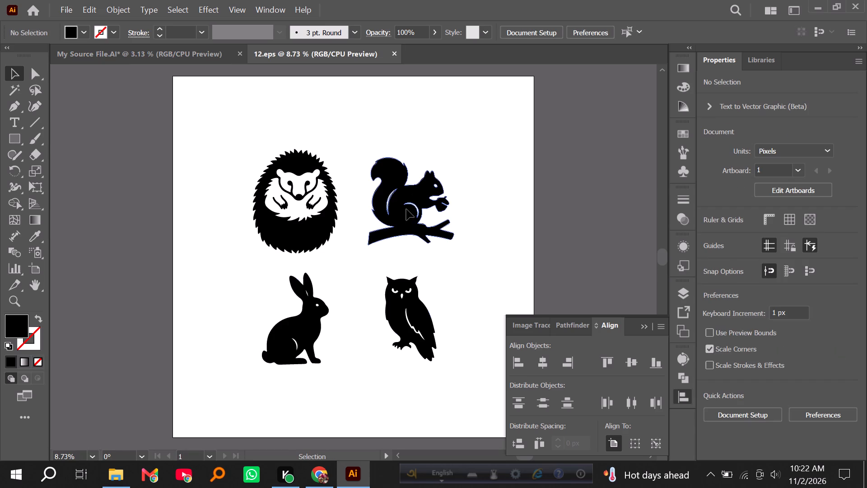
key(Delete)
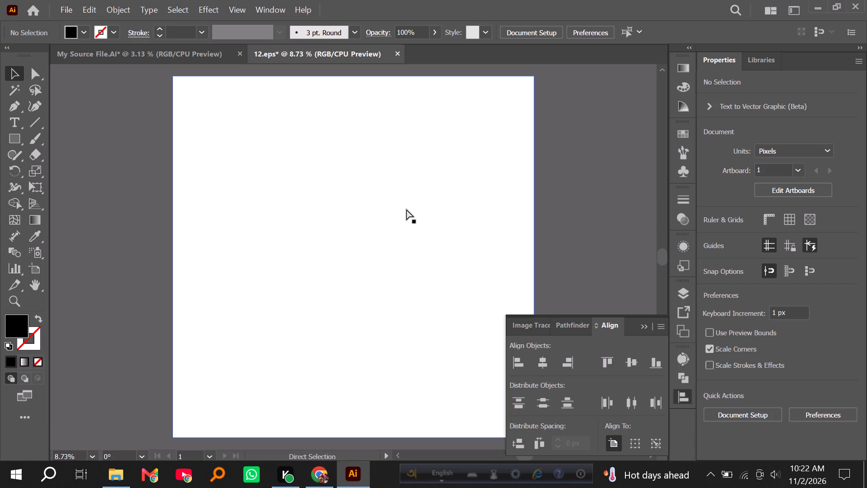
key(ctrl+v)
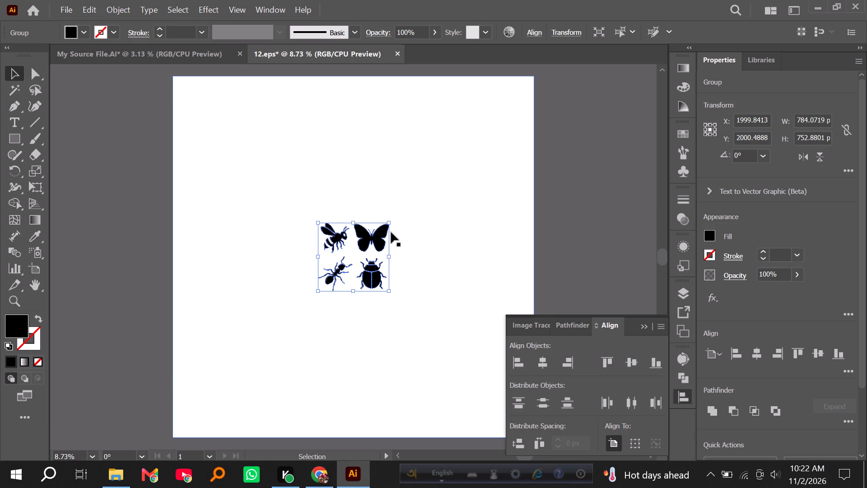
Enlarge the four-insect group proportionally to about 2494 × 2395 px and centre it horizontally and vertically on the artboard.
alt+shift+drag(352, 223, 355, 149)
double_click(545, 361)
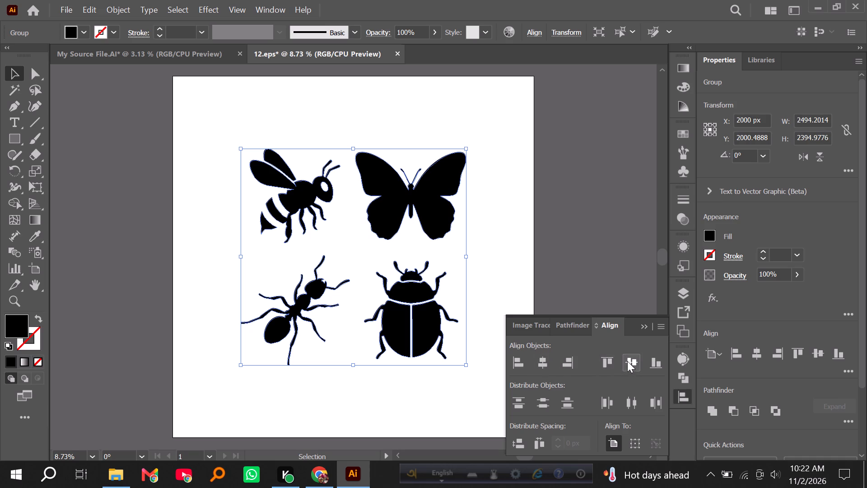
triple_click(630, 363)
double_click(630, 363)
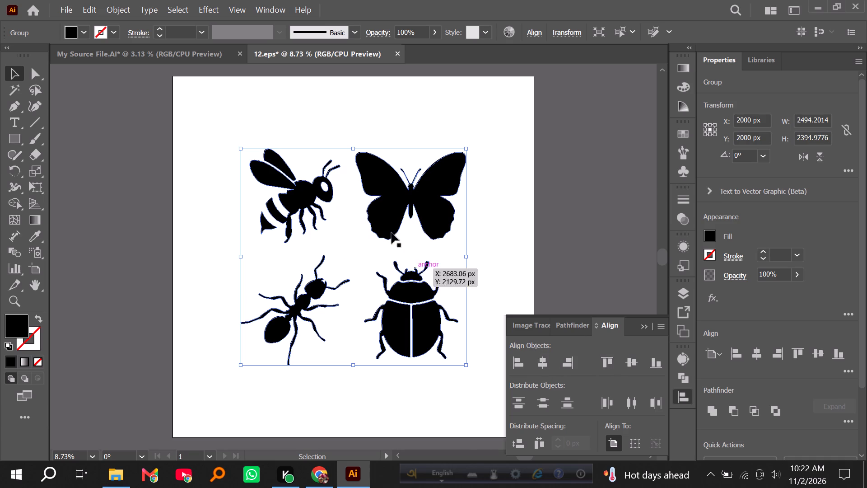
Widen the insect group slightly, scale it up to about 2629 × 2484 px, and centre it on the artboard again.
drag(465, 255, 470, 256)
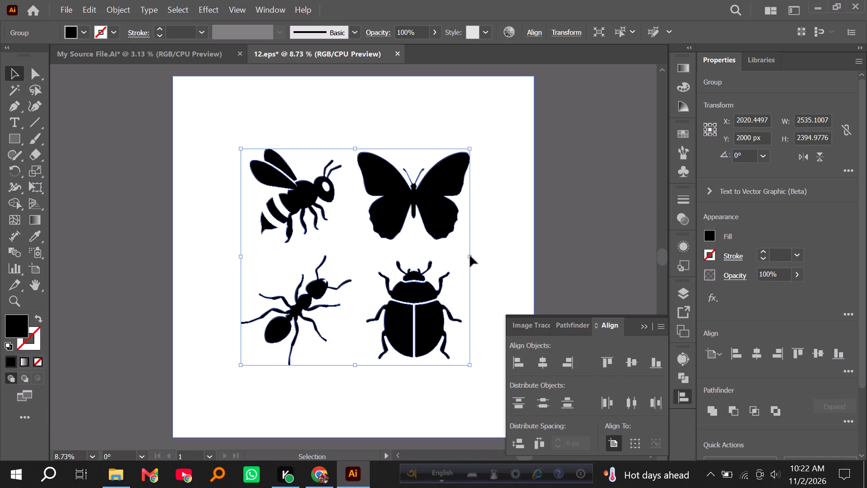
alt+shift+click(353, 146)
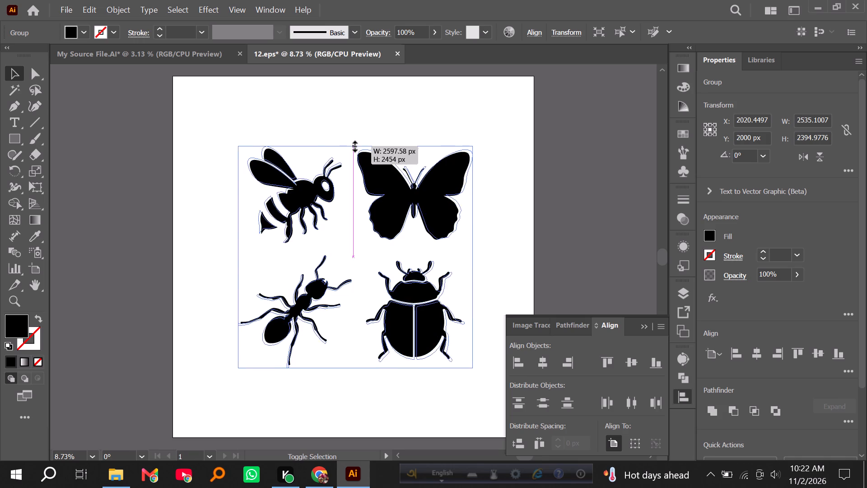
triple_click(542, 361)
click(542, 361)
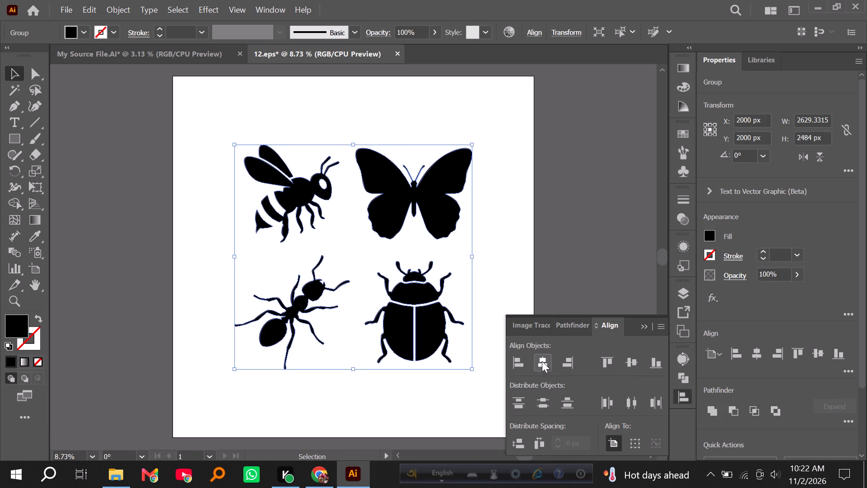
triple_click(629, 362)
double_click(629, 362)
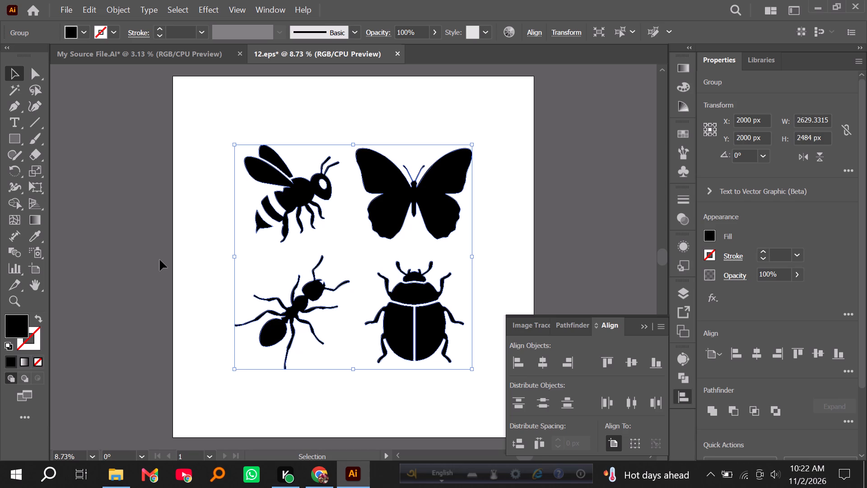
Align the insect group and the white background square to the artboard's horizontal and vertical centre, and clear the selection.
scroll(129, 244, down, 1)
scroll(242, 272, up, 1)
click(143, 198)
click(376, 199)
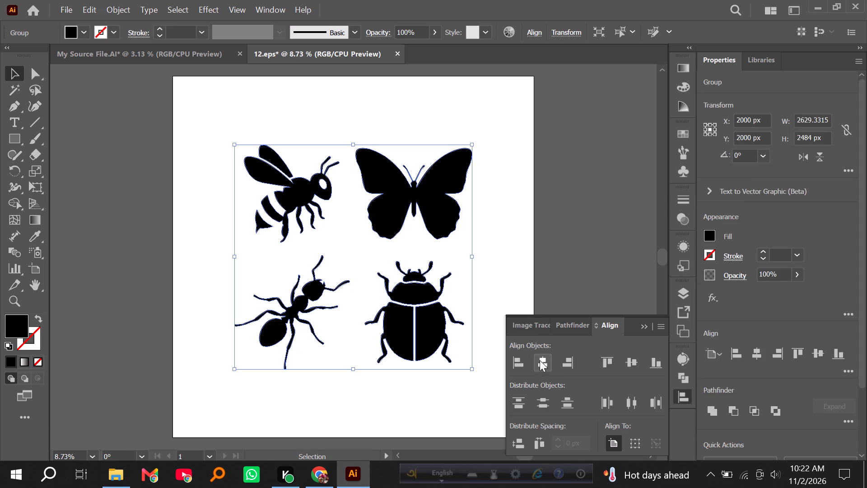
click(540, 360)
click(636, 361)
click(499, 165)
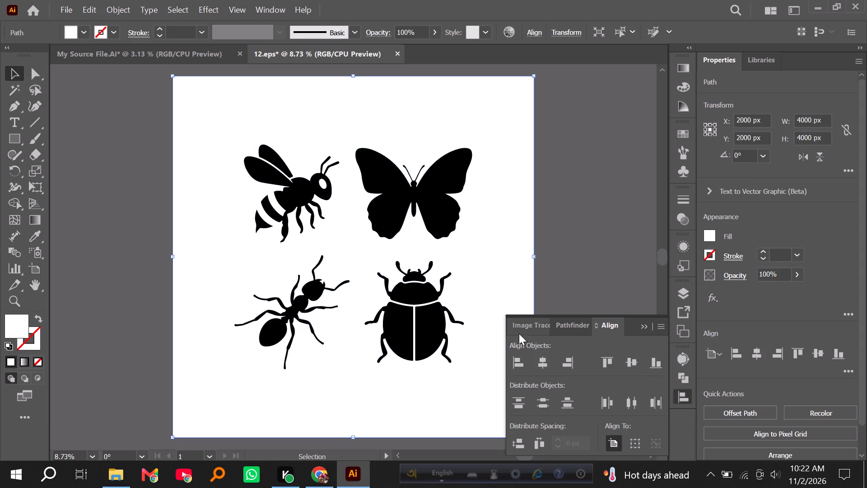
click(539, 359)
click(630, 363)
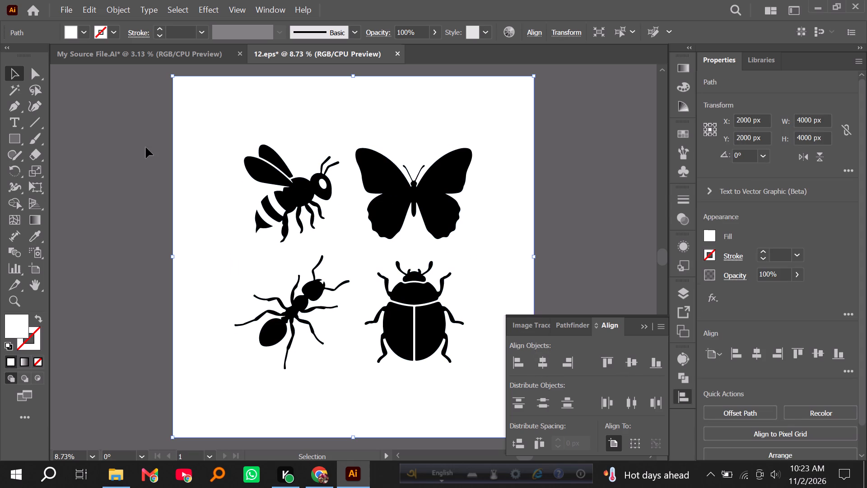
click(145, 147)
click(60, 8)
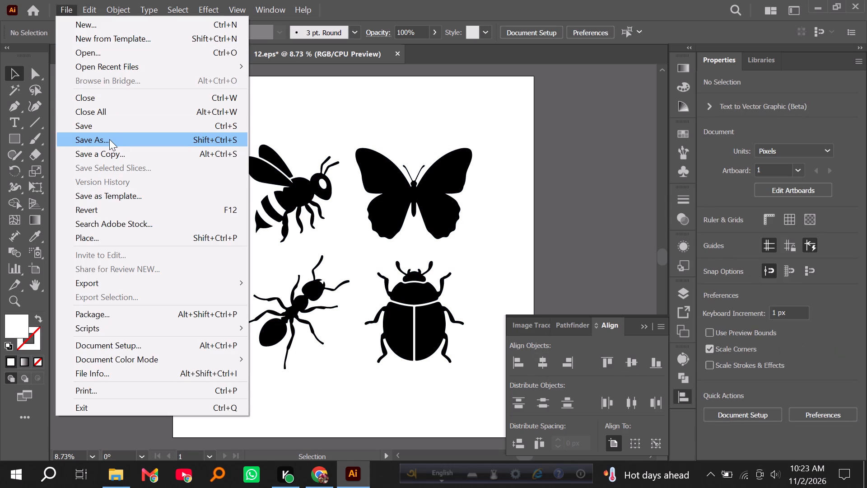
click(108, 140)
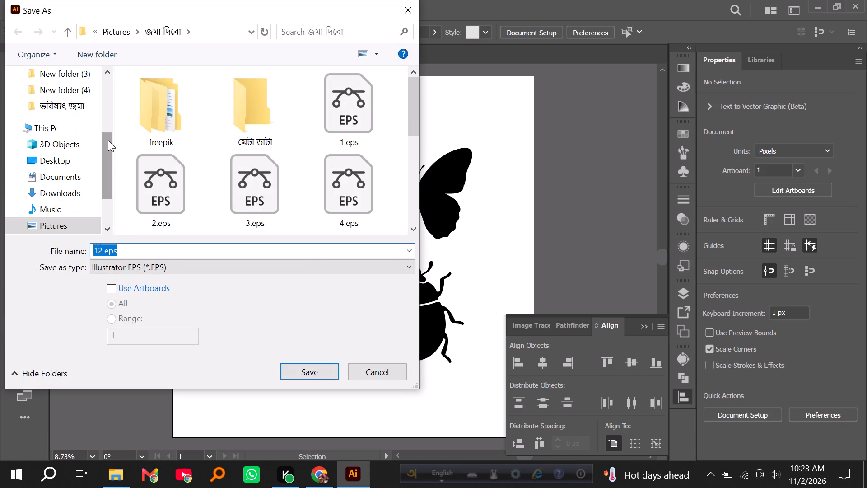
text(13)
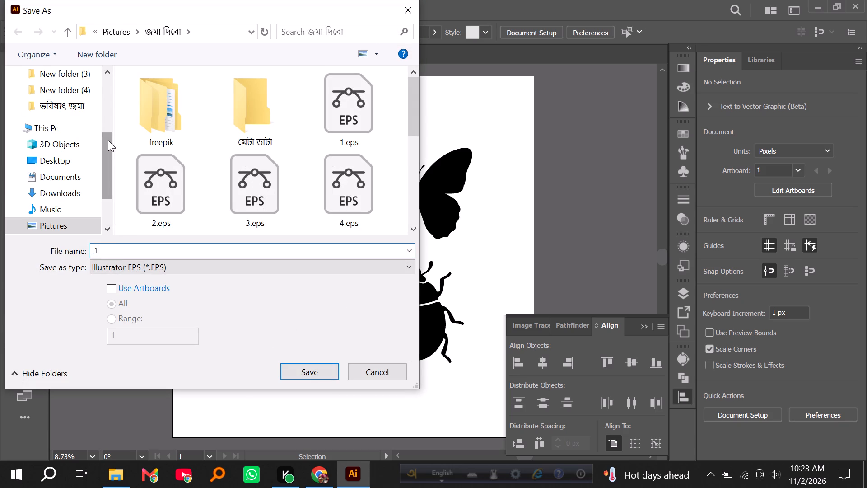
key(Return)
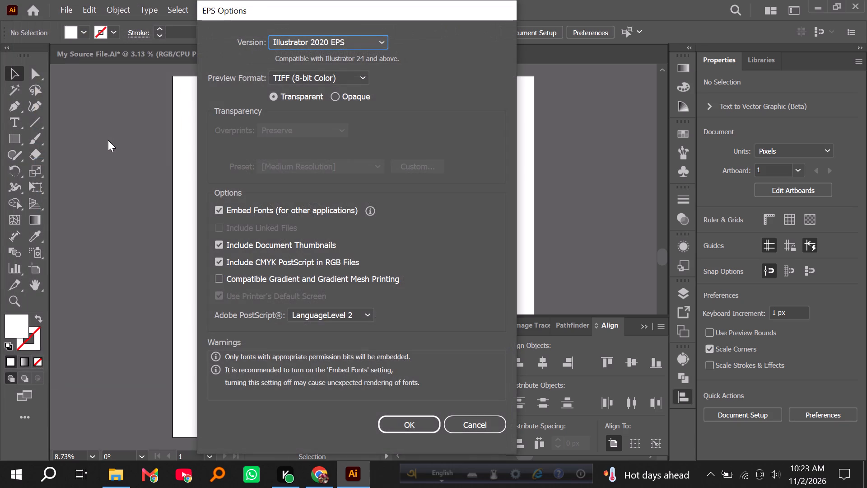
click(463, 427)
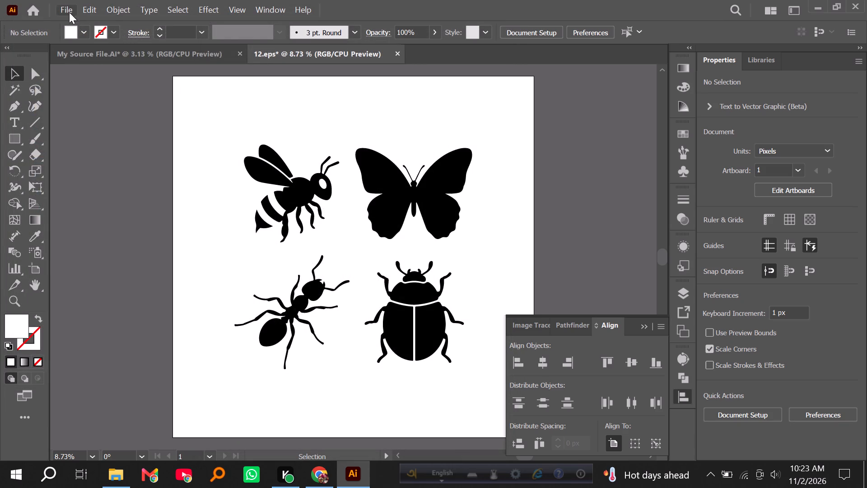
Save the four-insect artwork as a new EPS file named 13, using the Illustrator 10 EPS version.
click(69, 12)
click(98, 139)
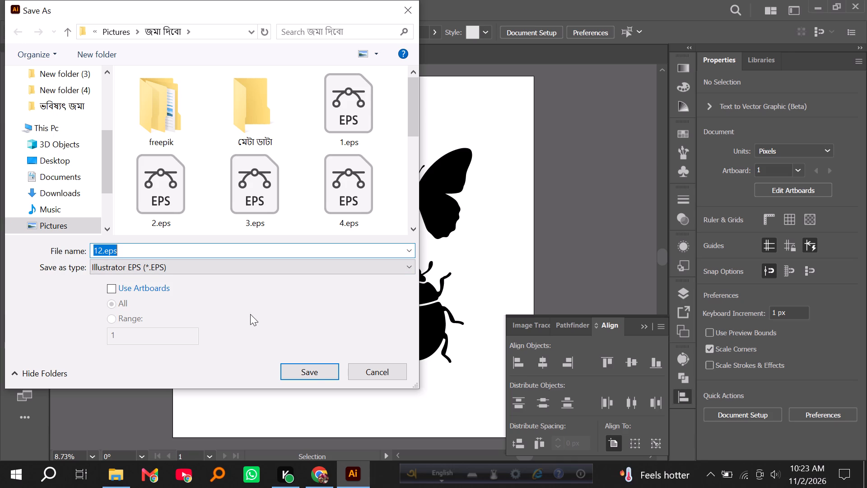
click(311, 372)
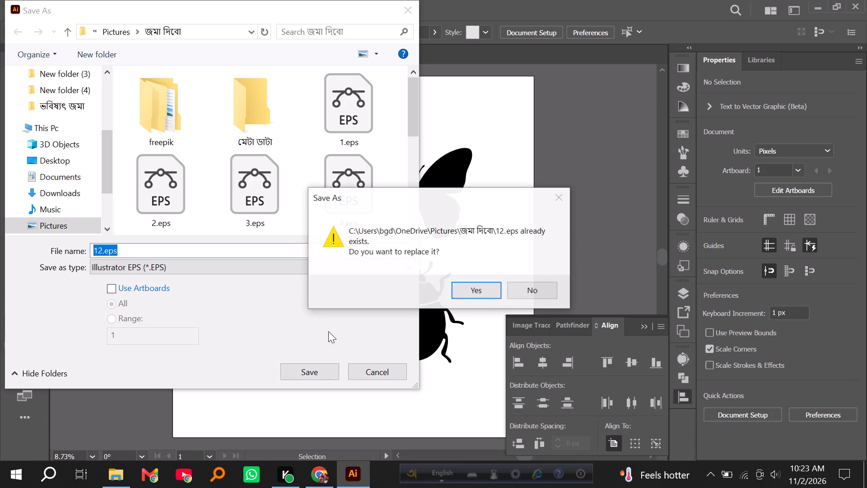
click(542, 292)
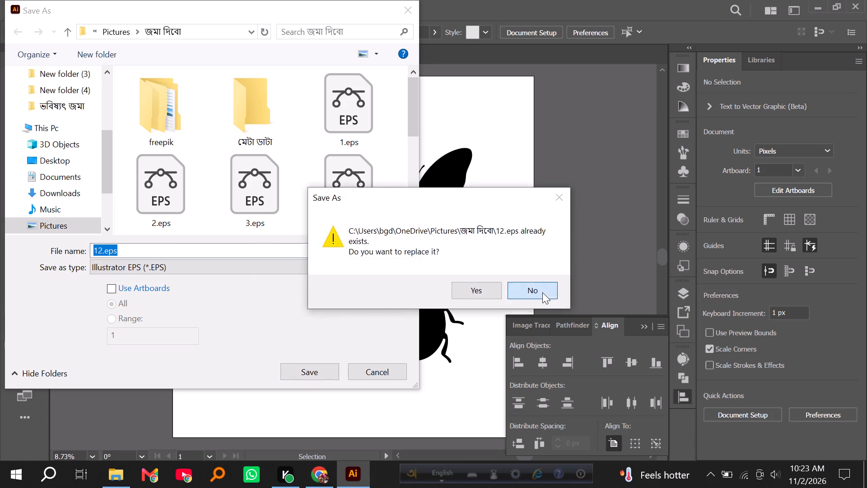
drag(416, 124, 416, 235)
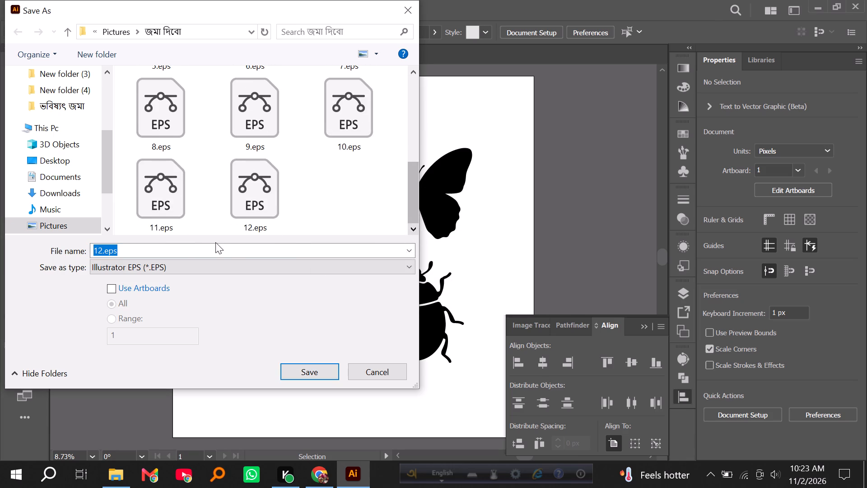
click(141, 249)
text(13)
key(Return)
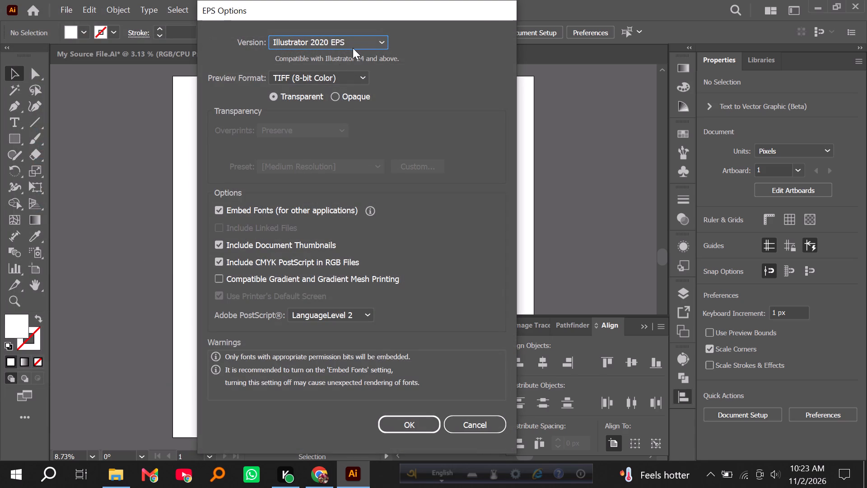
click(352, 44)
click(337, 197)
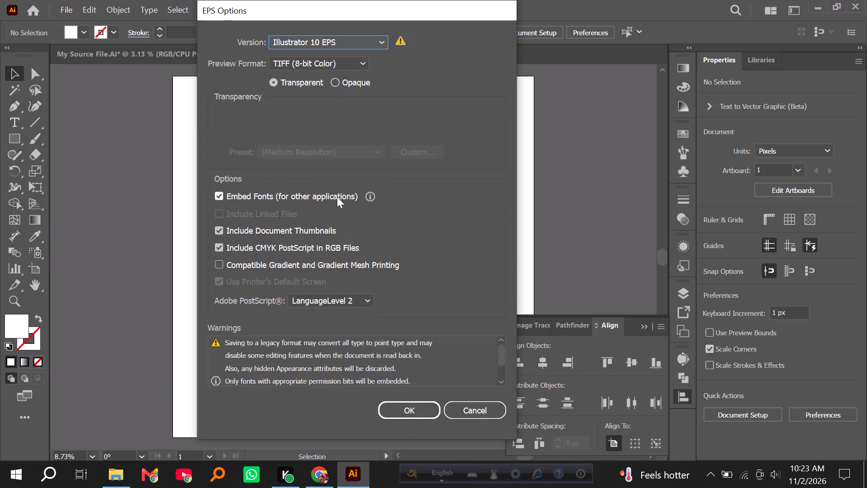
key(Return)
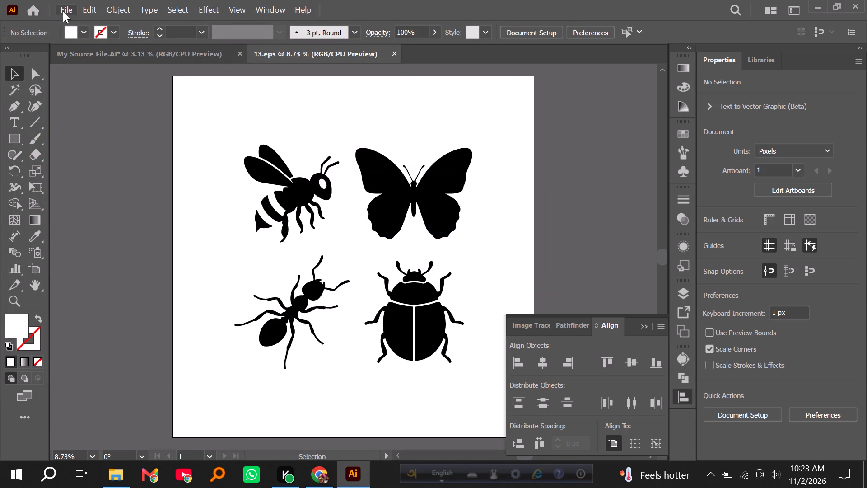
Export the four-insect artwork as a JPEG, accepting the offered export settings.
click(63, 11)
click(103, 287)
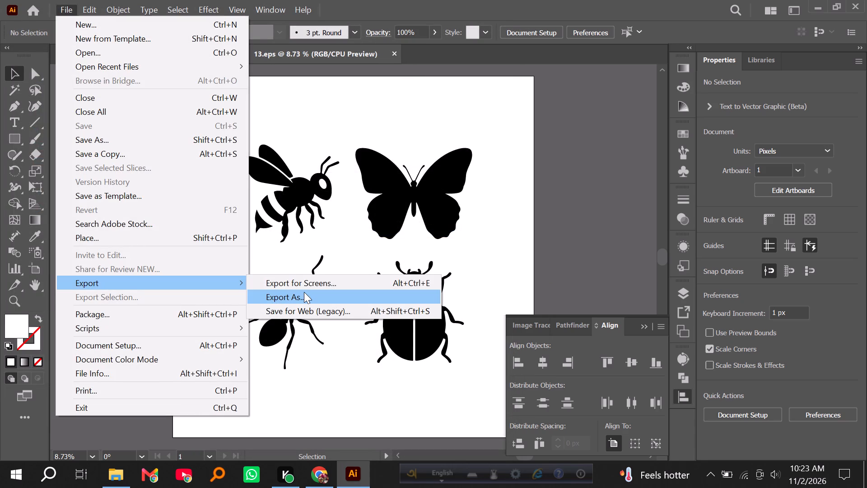
click(304, 296)
key(Return)
key(Return)
key(Return)
key(Return)
key(Return)
key(Return)
key(Return)
key(Return)
key(Return)
key(Return)
key(Return)
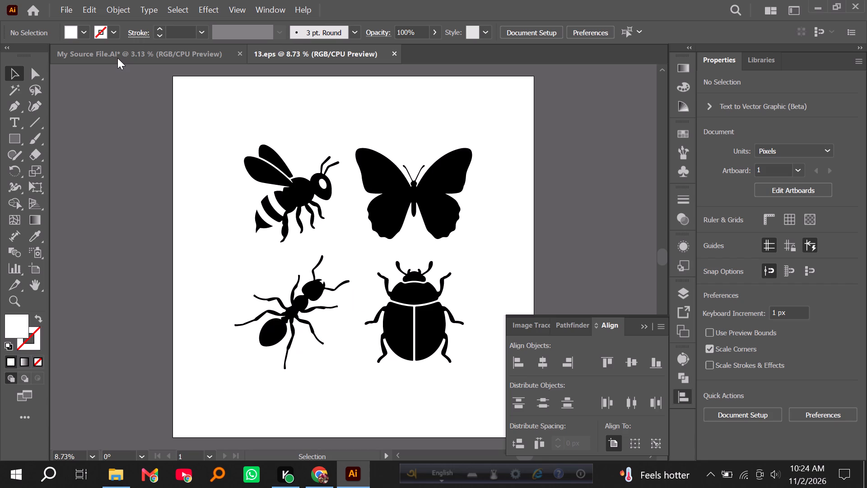
Cut the palm-leaf group from My Source File and paste it into 13.eps in place of the insect group.
scroll(119, 76, down, 1)
scroll(119, 79, up, 3)
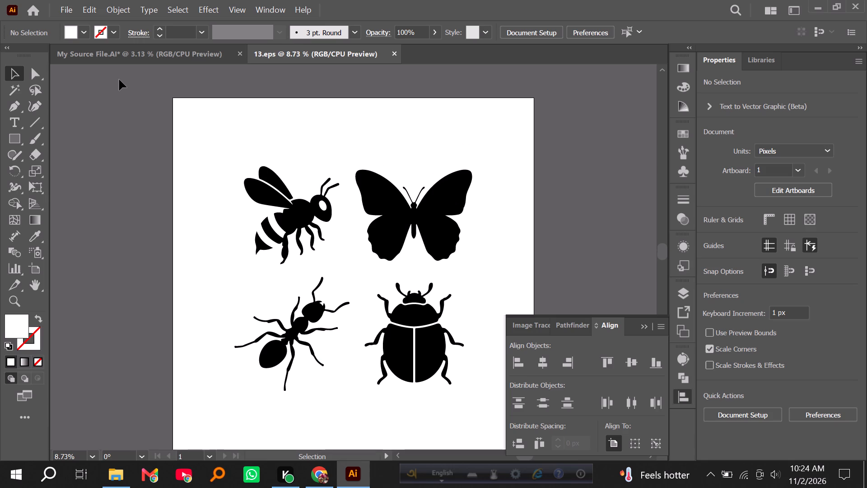
scroll(119, 78, down, 1)
click(117, 55)
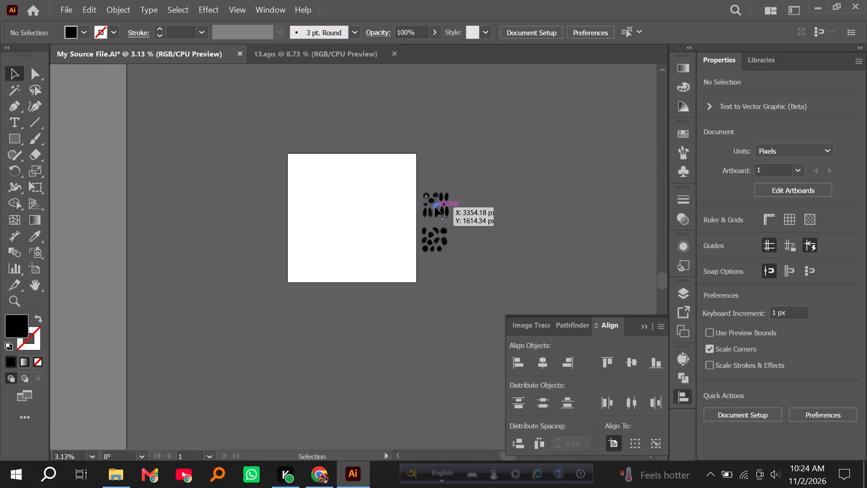
click(435, 207)
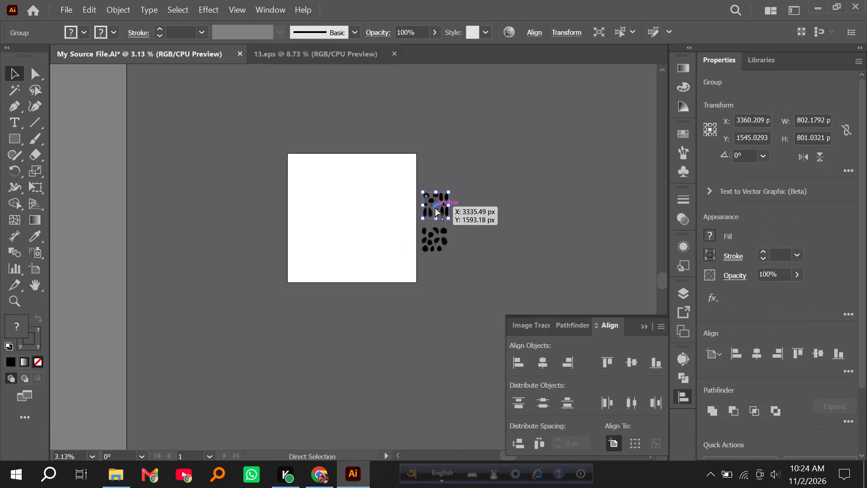
key(ctrl+x)
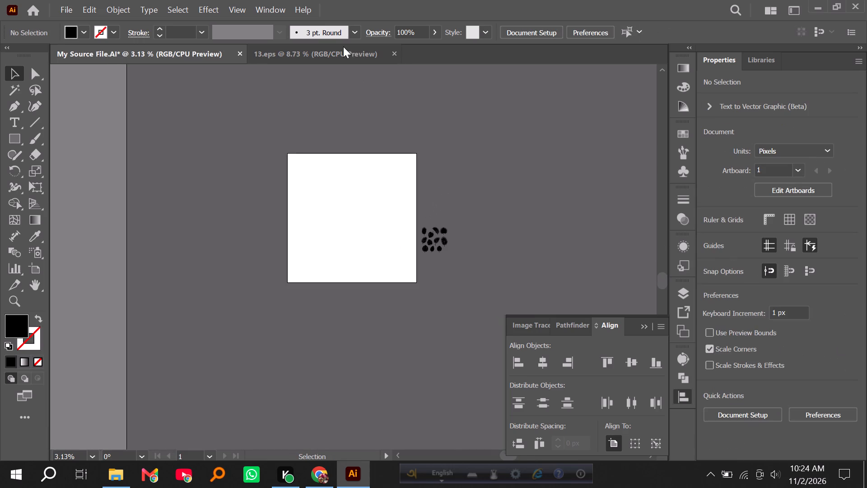
click(343, 56)
click(383, 212)
key(Delete)
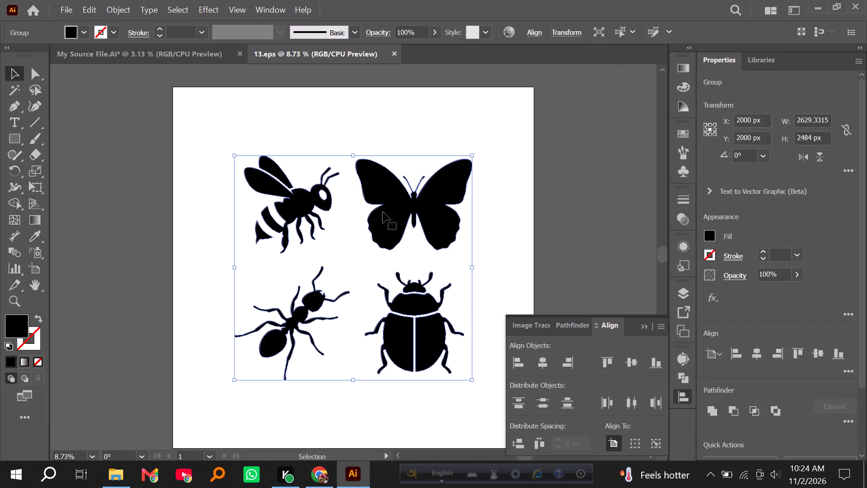
key(ctrl+v)
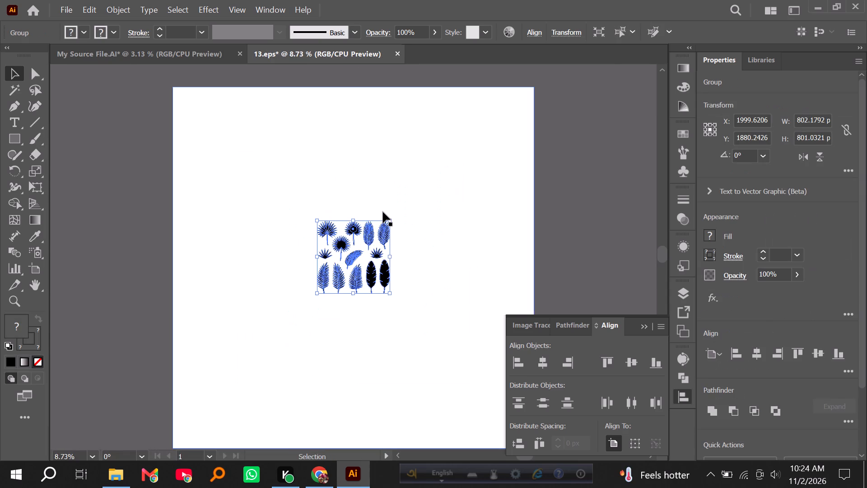
Enlarge the palm-leaf group proportionally to about 2578 × 2574 px and centre it horizontally and vertically on the artboard.
click(543, 364)
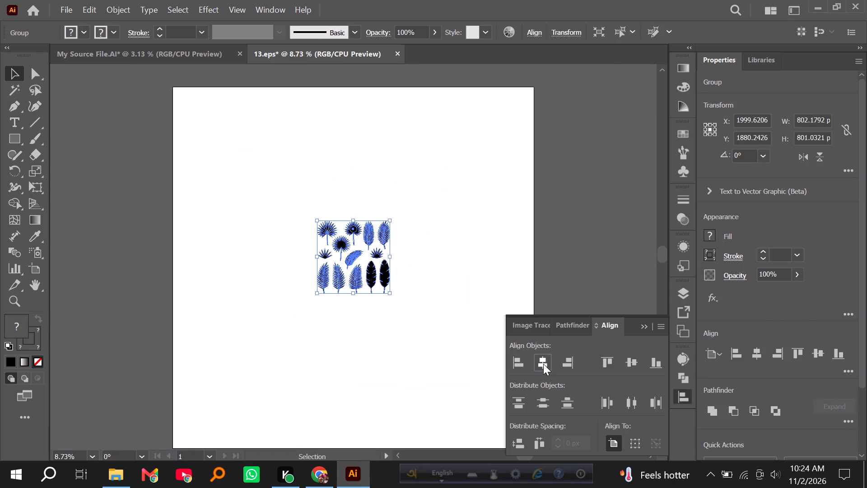
triple_click(631, 365)
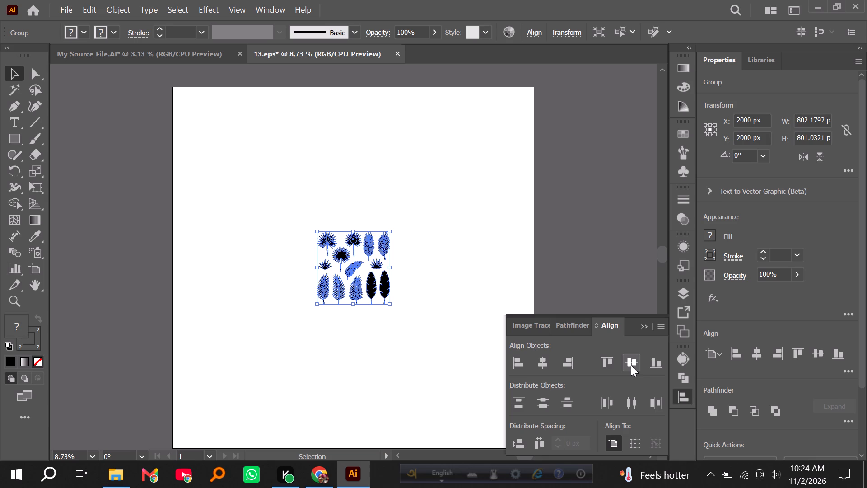
scroll(629, 363, down, 1)
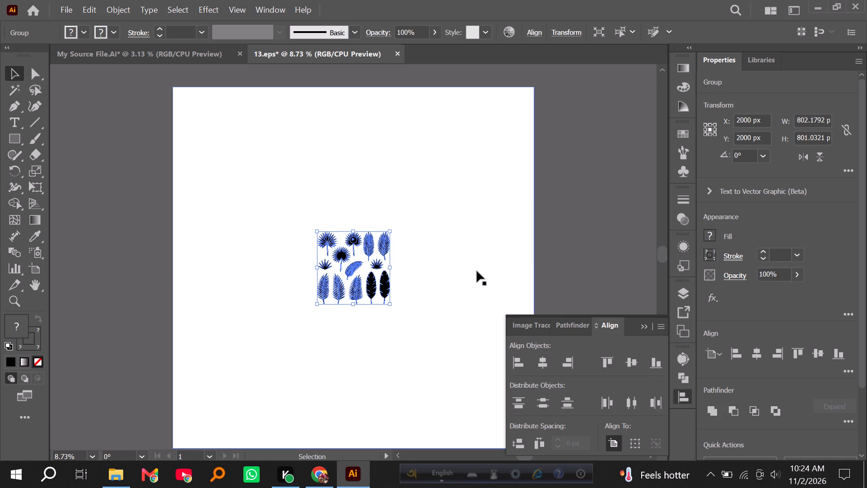
alt+shift+drag(352, 229, 357, 165)
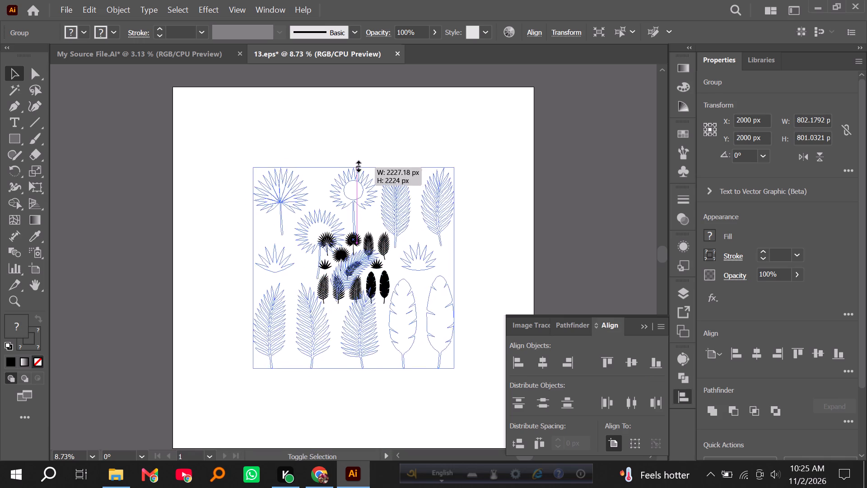
alt+shift+drag(357, 165, 358, 151)
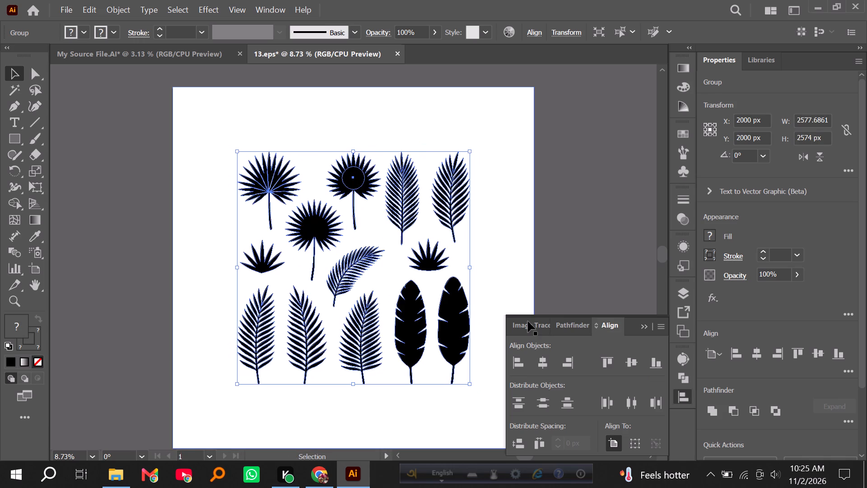
click(541, 361)
double_click(629, 365)
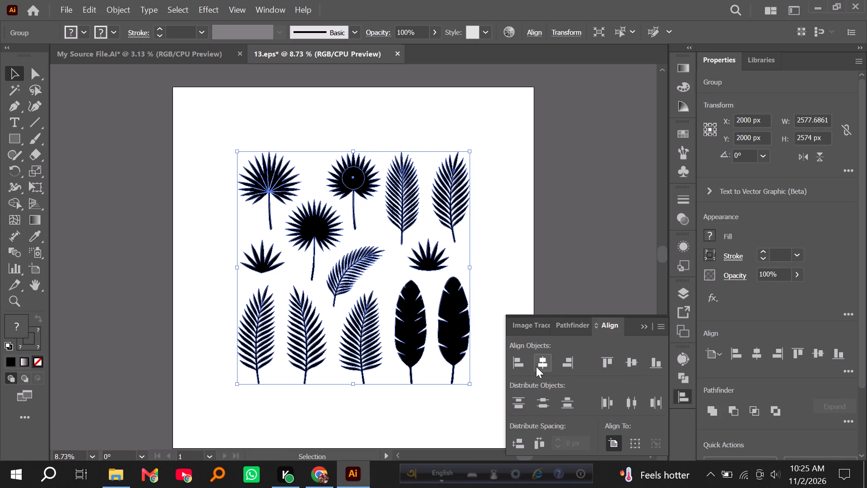
click(536, 366)
Fill the circular centre of the fan palm leaf in the top row's middle with white using the Shape Builder tool.
click(378, 140)
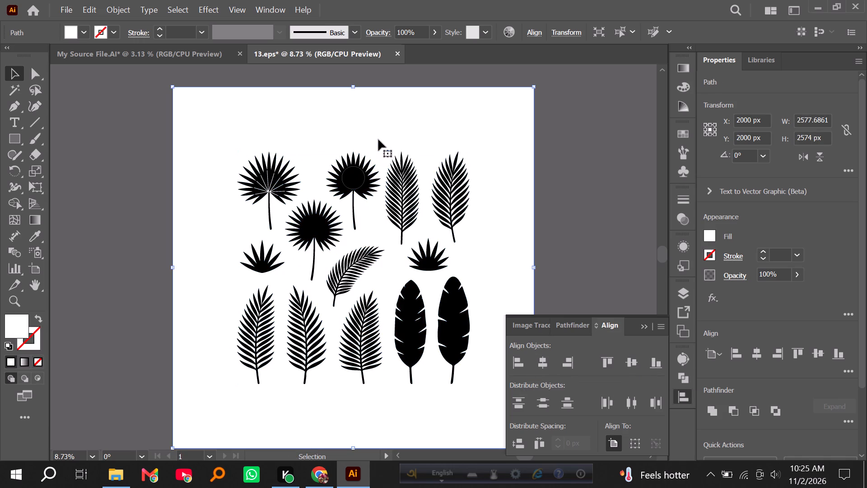
click(360, 166)
alt+scroll(354, 183, up, 3)
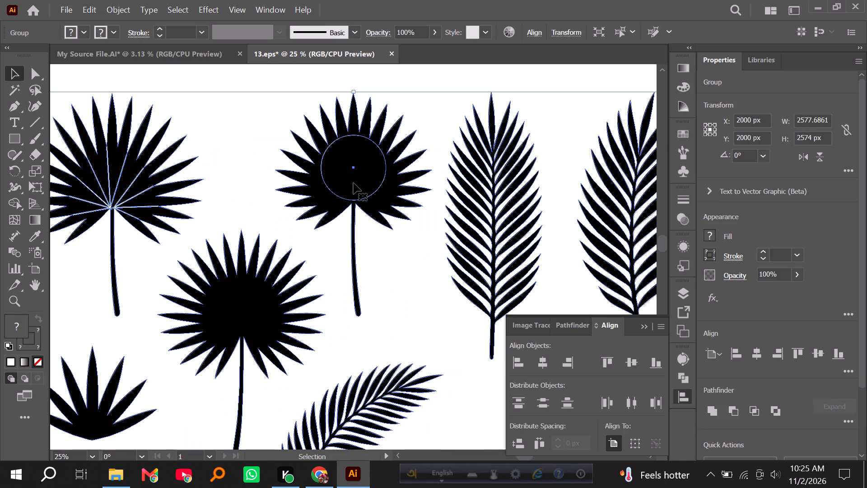
click(18, 202)
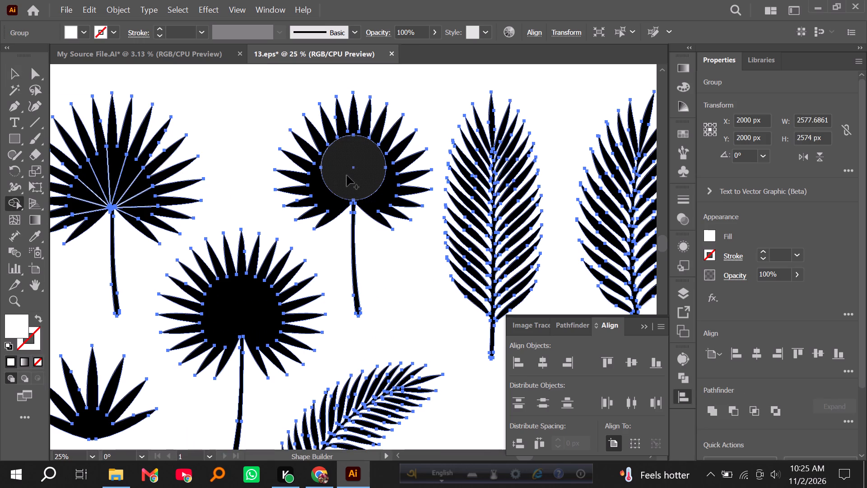
click(348, 178)
click(14, 75)
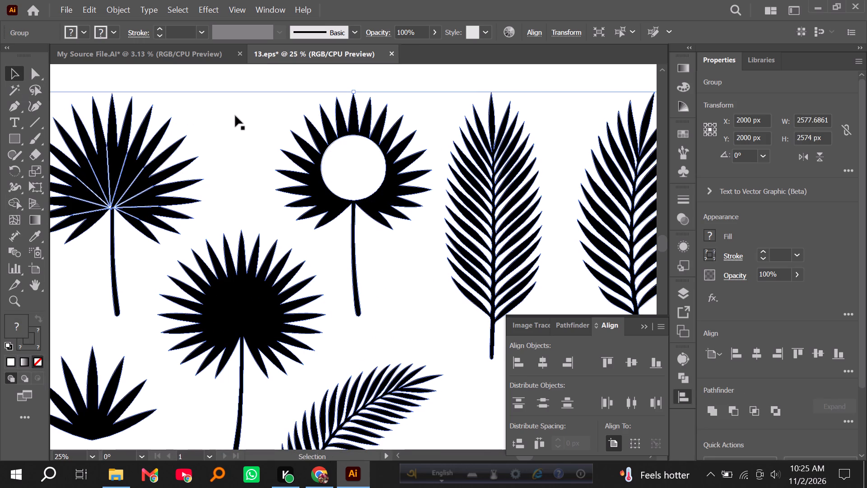
click(235, 116)
alt+scroll(249, 127, down, 3)
alt+scroll(318, 206, down, 1)
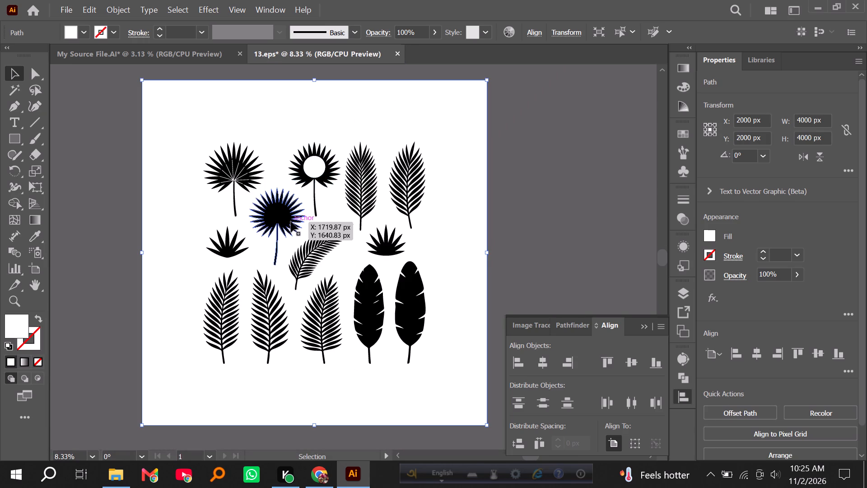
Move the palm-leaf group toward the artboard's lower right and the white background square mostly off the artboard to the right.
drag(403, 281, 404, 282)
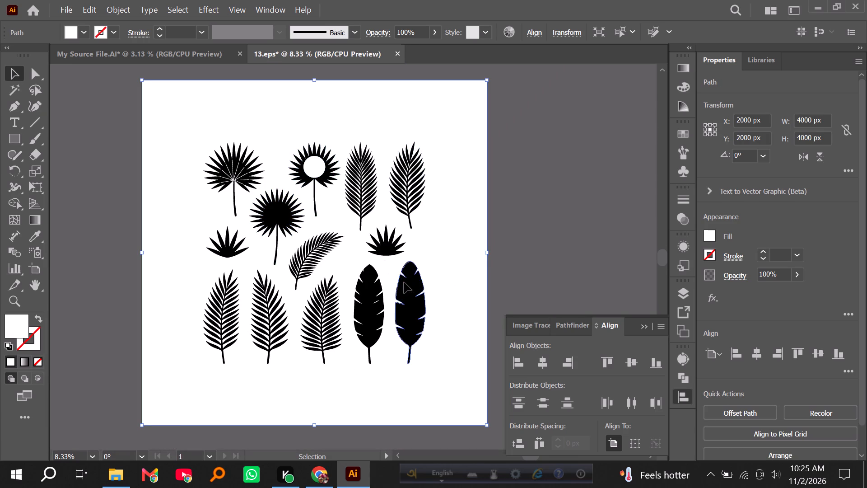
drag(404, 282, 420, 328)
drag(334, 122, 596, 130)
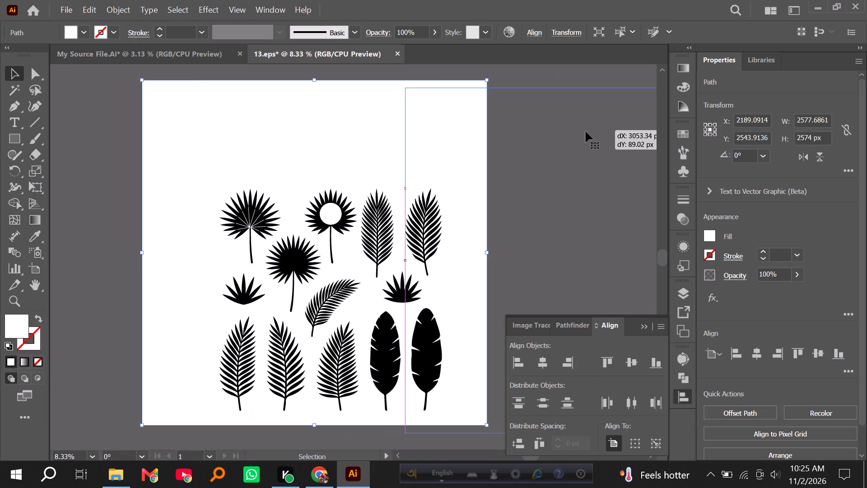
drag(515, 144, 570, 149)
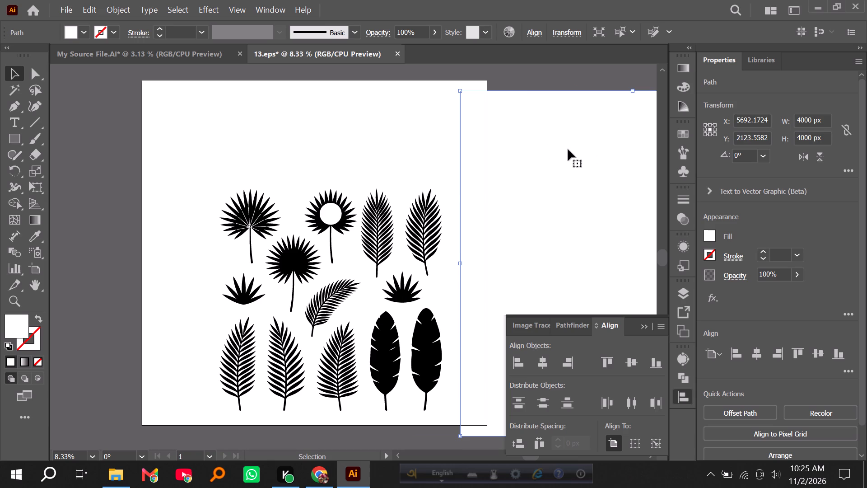
Align the white background square and the palm-leaf group to the artboard's horizontal and vertical centre, and clear the selection.
click(543, 360)
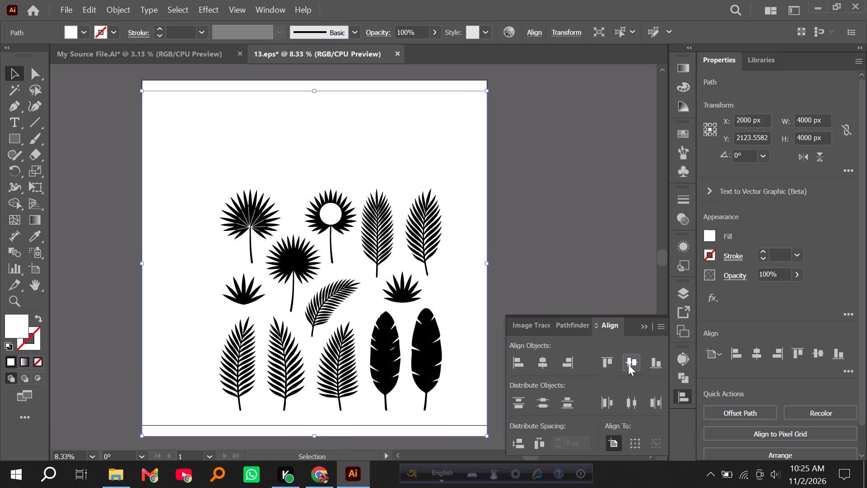
double_click(629, 363)
click(545, 246)
click(421, 332)
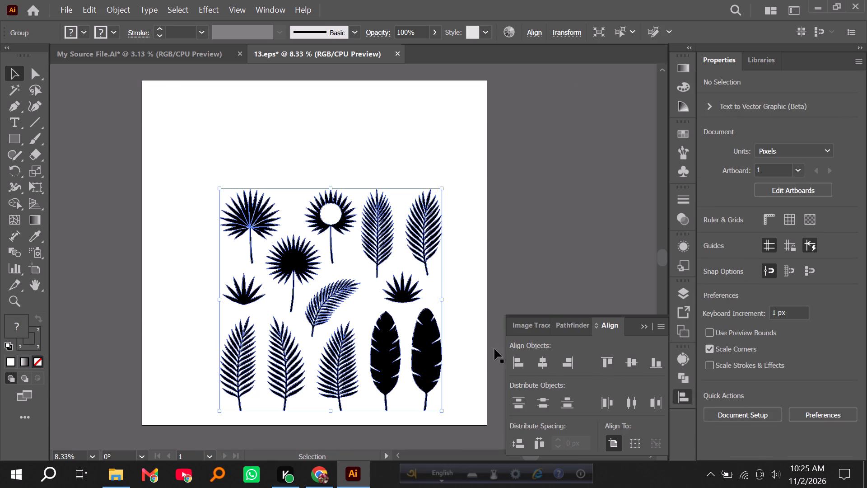
click(543, 362)
triple_click(630, 360)
double_click(630, 360)
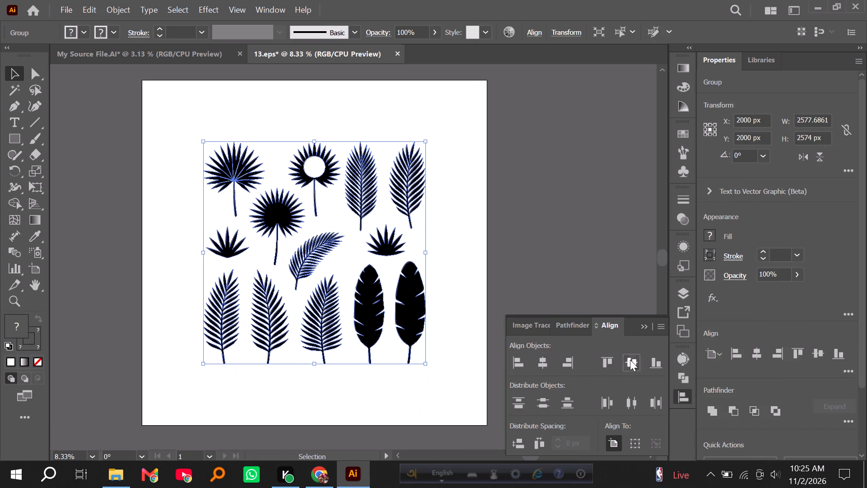
click(542, 360)
double_click(514, 268)
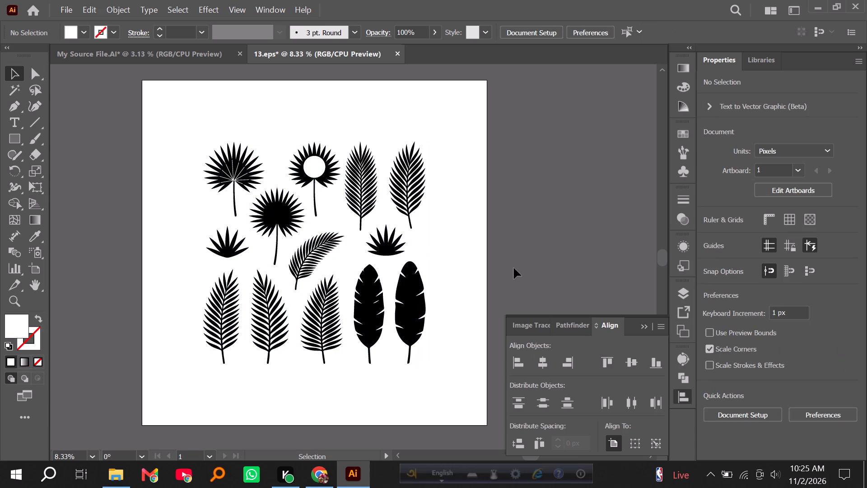
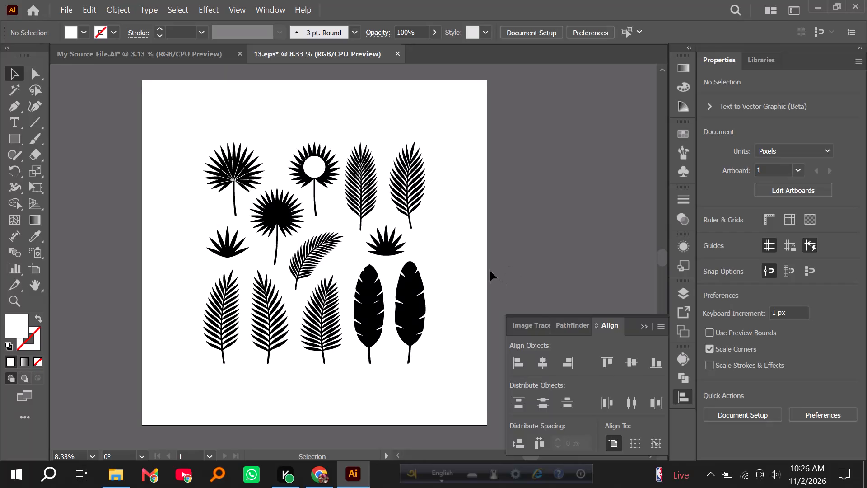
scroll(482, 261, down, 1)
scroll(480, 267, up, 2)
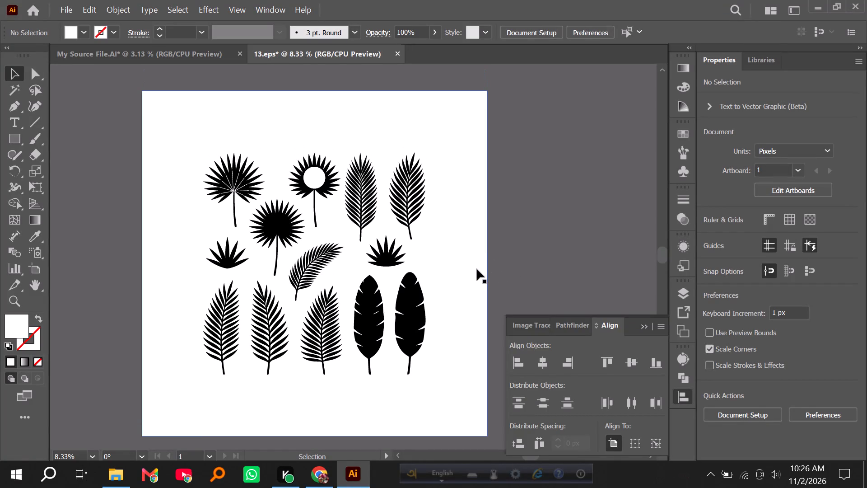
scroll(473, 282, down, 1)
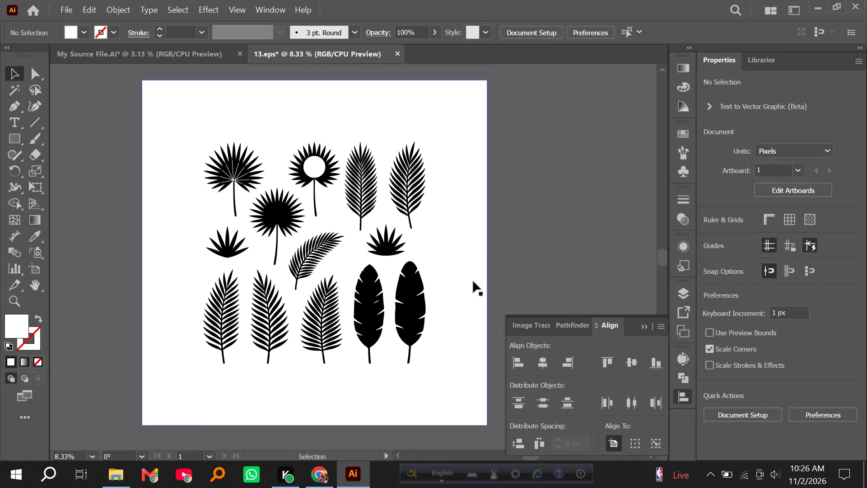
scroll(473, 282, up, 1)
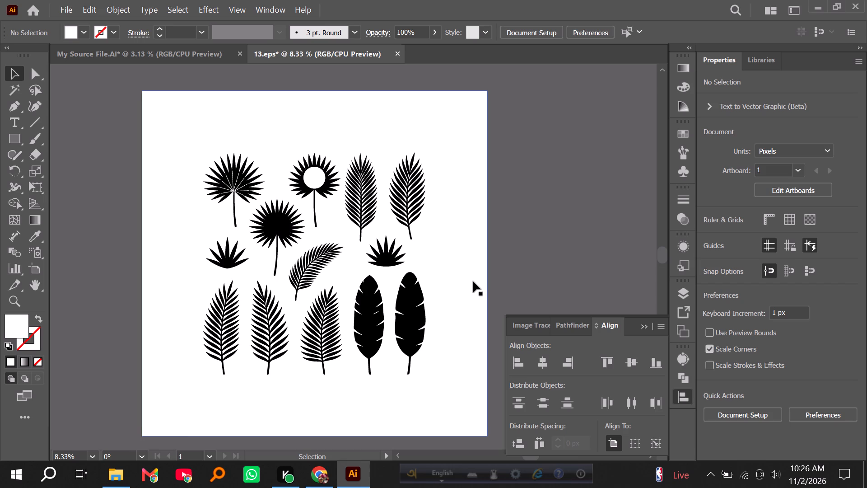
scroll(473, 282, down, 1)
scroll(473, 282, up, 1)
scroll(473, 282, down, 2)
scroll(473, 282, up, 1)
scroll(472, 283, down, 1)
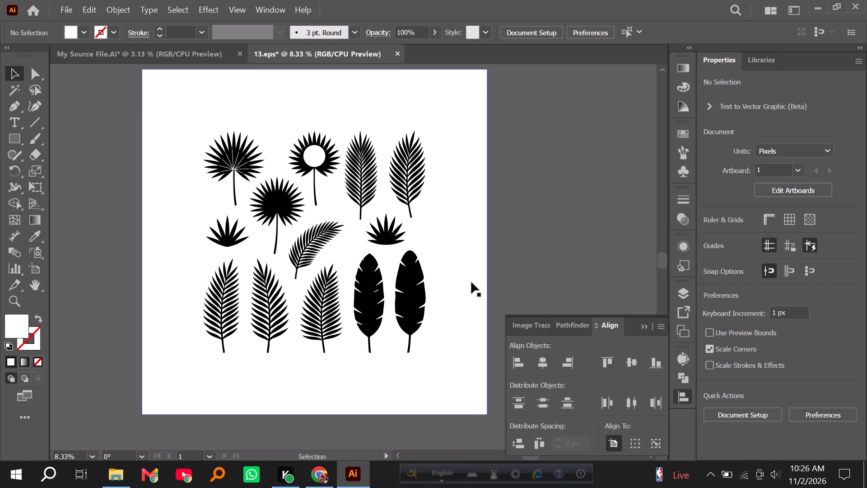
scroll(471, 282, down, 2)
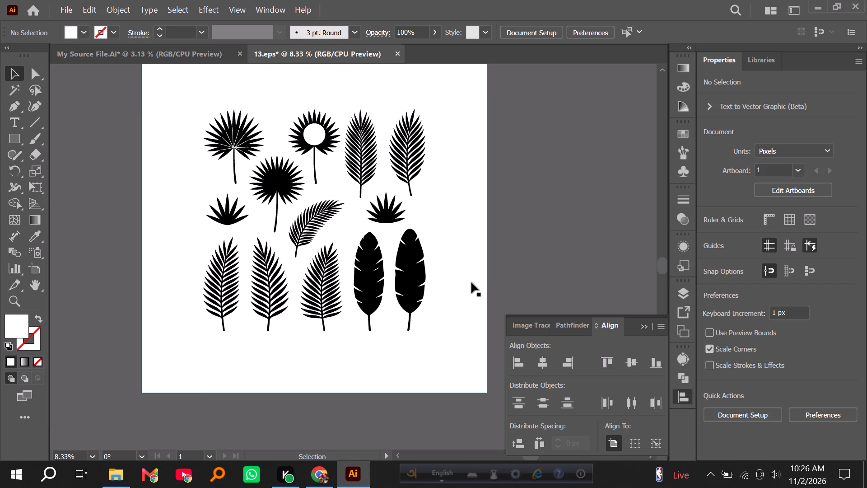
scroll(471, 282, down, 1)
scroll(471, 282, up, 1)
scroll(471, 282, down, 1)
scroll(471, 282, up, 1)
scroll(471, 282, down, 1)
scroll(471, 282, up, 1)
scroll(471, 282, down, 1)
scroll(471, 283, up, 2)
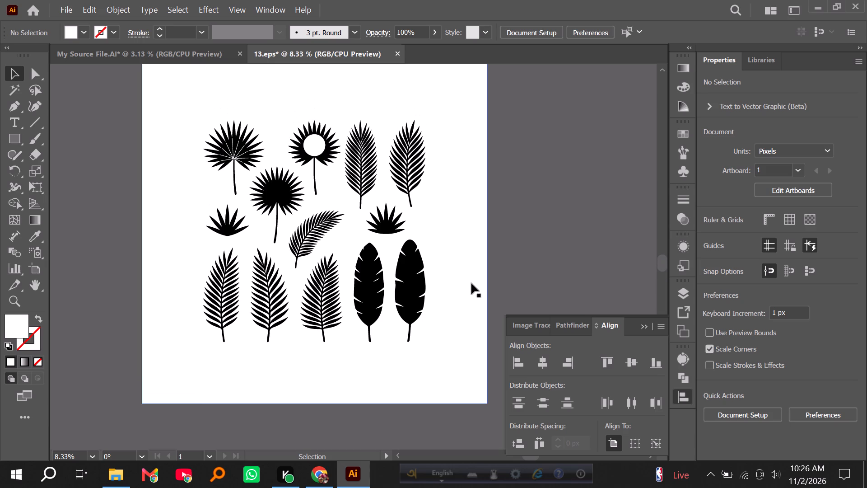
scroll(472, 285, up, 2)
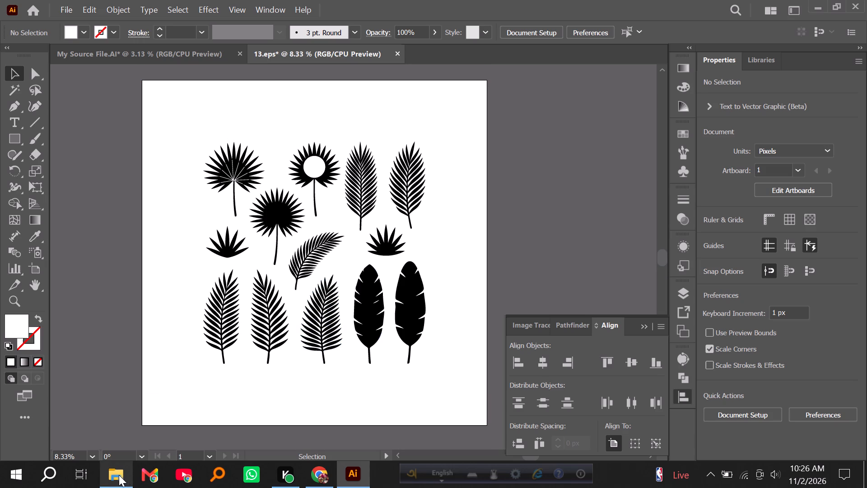
Check the numbered EPS and JPEG files in the output folder in File Explorer, and return to Illustrator.
click(117, 474)
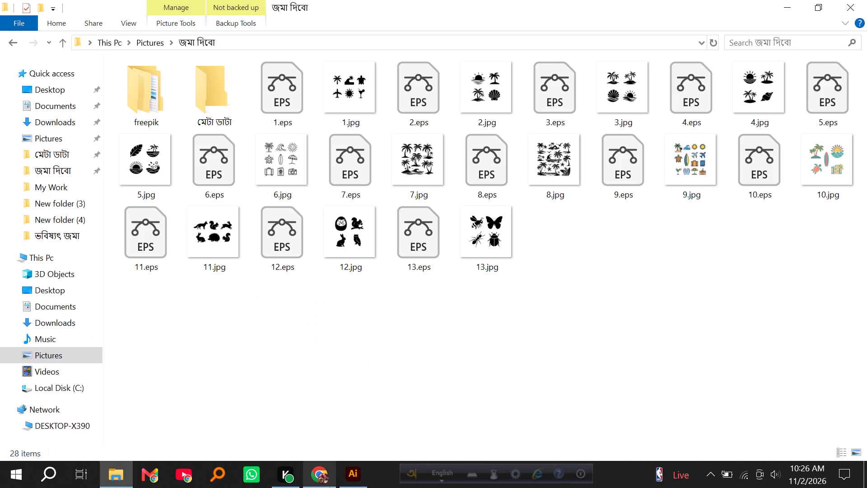
click(351, 478)
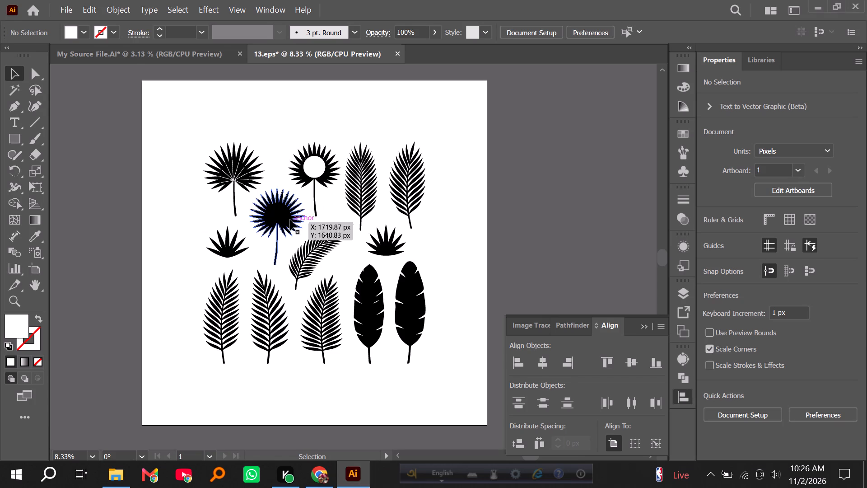
Align the palm-leaf group to the artboard's horizontal and vertical centre, and clear the selection.
click(289, 220)
click(540, 363)
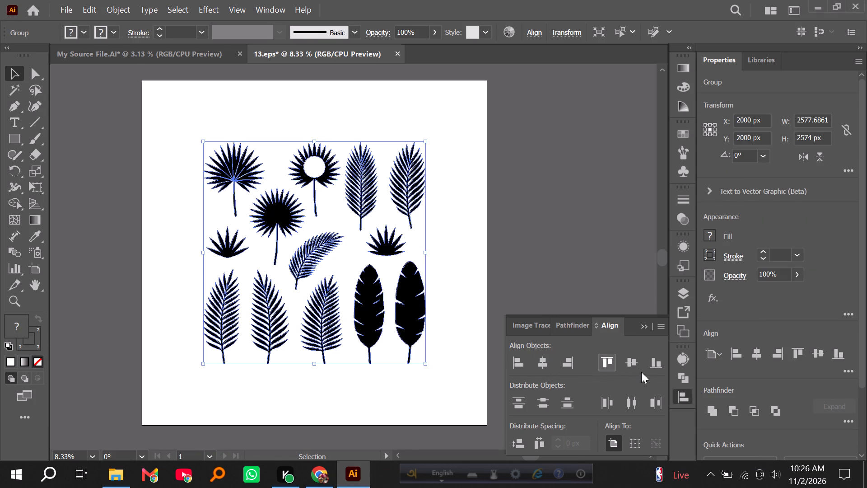
click(636, 366)
click(96, 132)
Save the palm-leaf document under the name 14 as an EPS file in the Illustrator 10 EPS version.
click(69, 9)
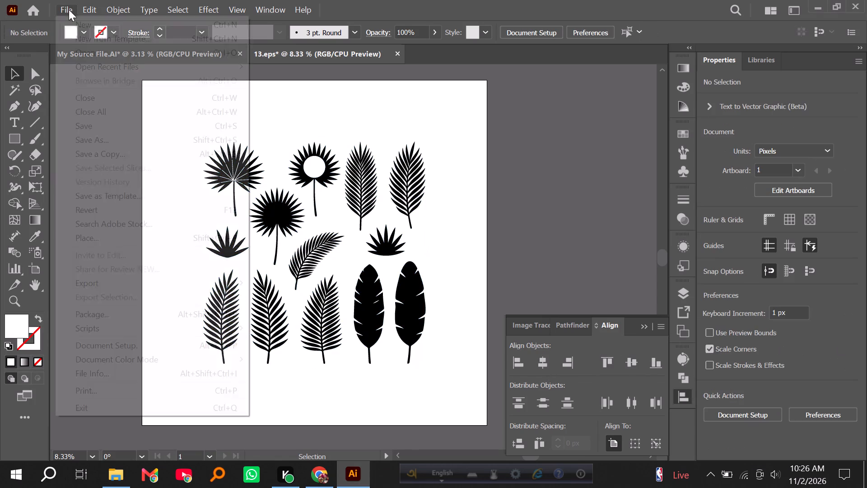
click(101, 141)
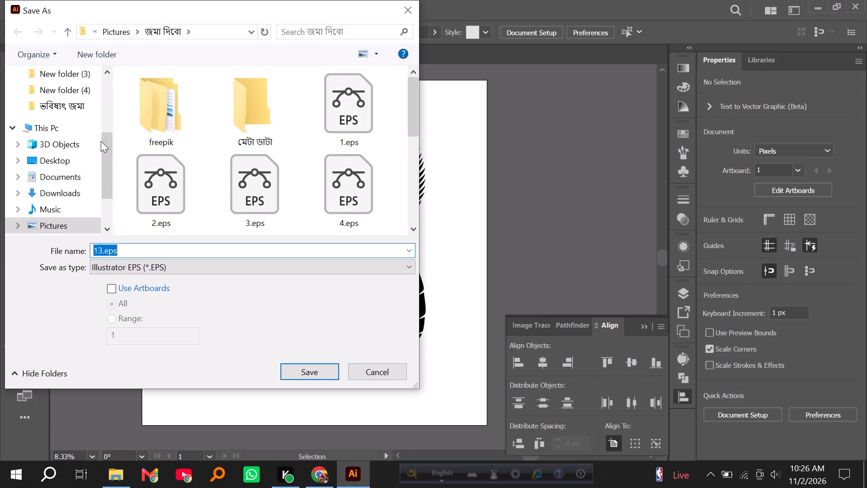
text(14)
key(Return)
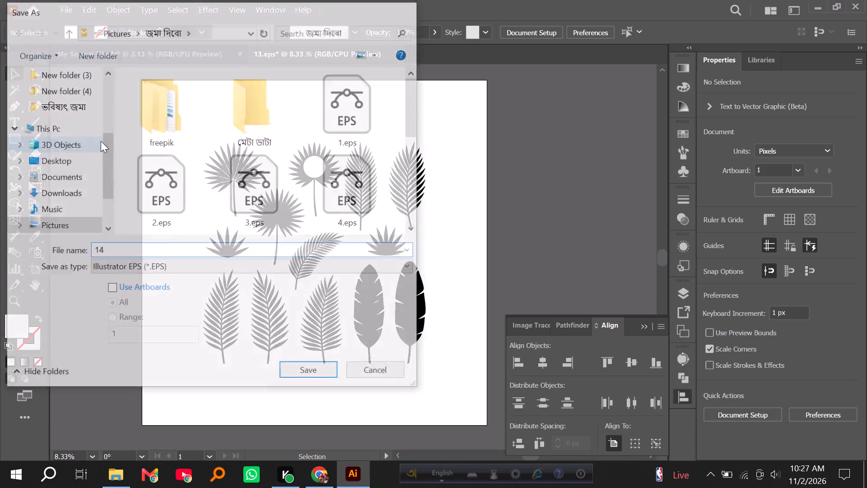
click(331, 44)
click(347, 196)
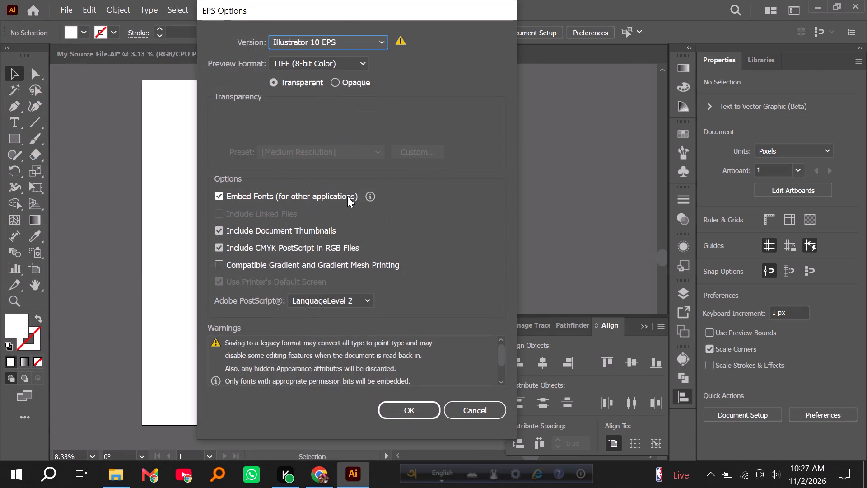
key(Return)
Export the palm-leaf artwork as 14.jpg in JPEG format to the same folder.
click(66, 12)
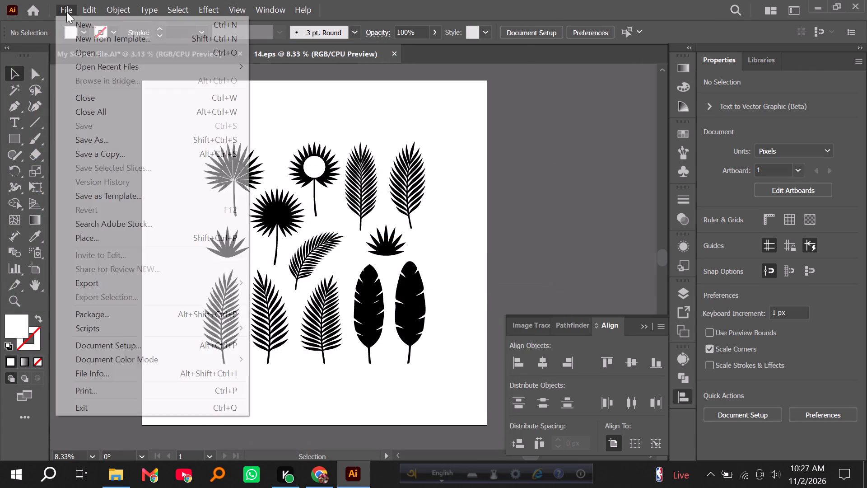
click(98, 281)
click(294, 296)
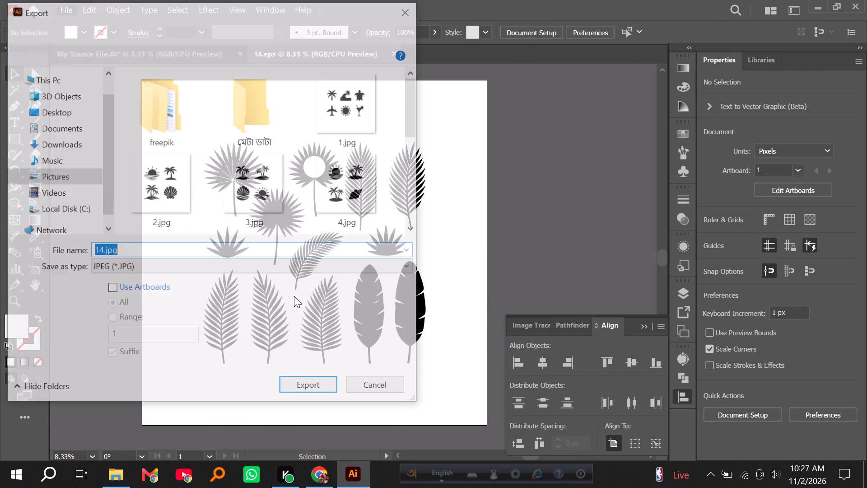
key(Return)
key(Return)
key(Return)
key(Return)
key(Return)
key(Return)
key(Return)
key(Return)
key(Return)
key(Return)
key(Return)
key(Return)
key(Return)
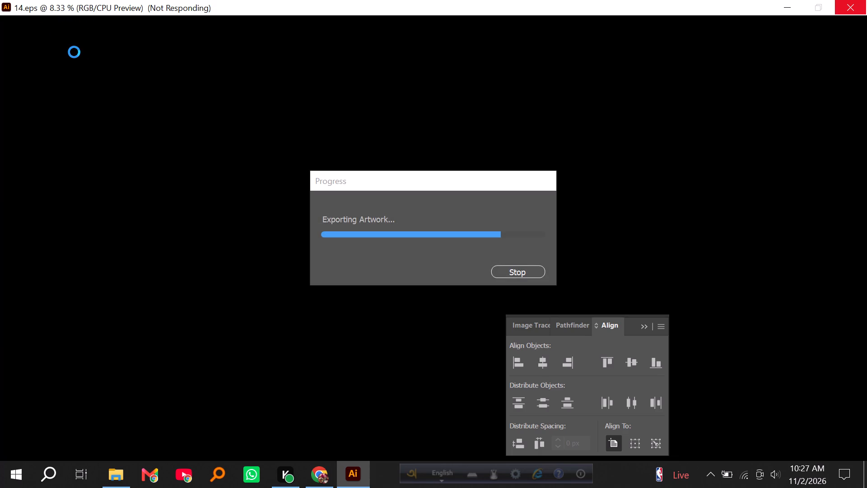
Cut the leaf group beside the artboard in My Source File and paste it into 14.eps in place of the palm-leaf group.
click(80, 53)
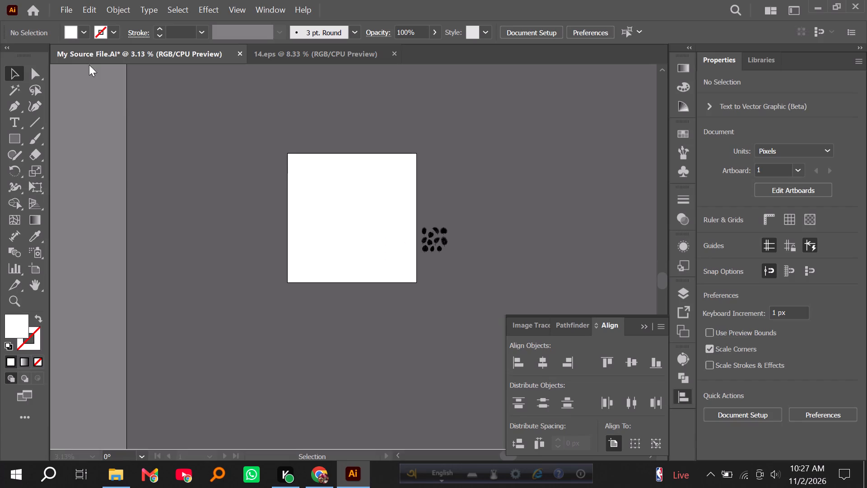
click(438, 242)
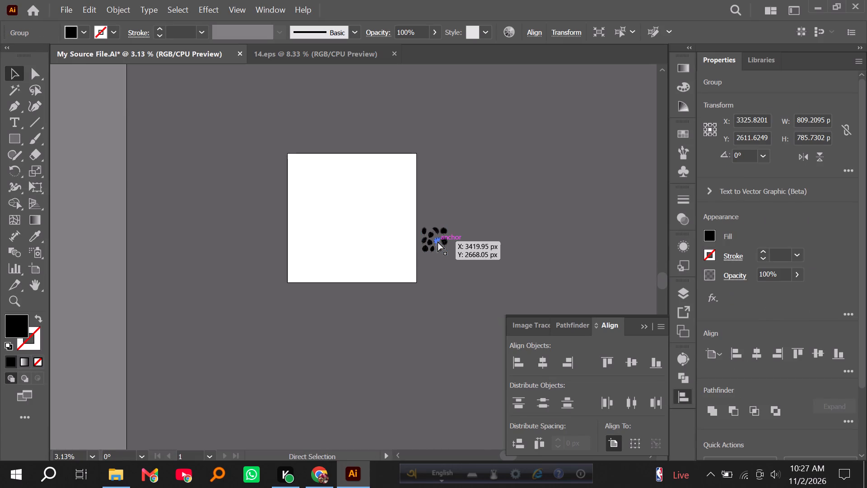
key(ctrl+x)
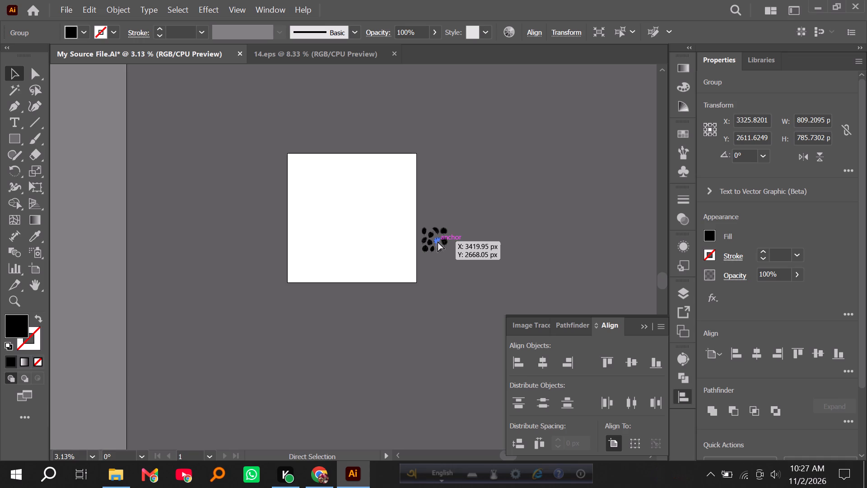
click(319, 49)
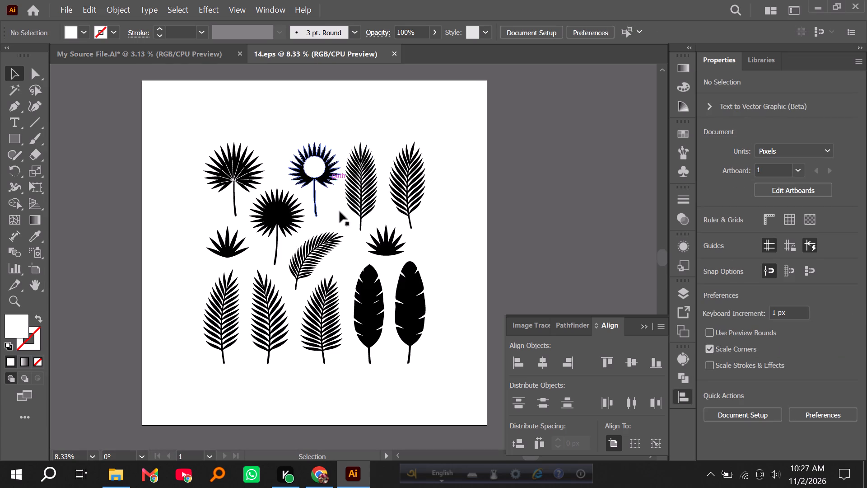
click(363, 292)
key(Delete)
key(ctrl+v)
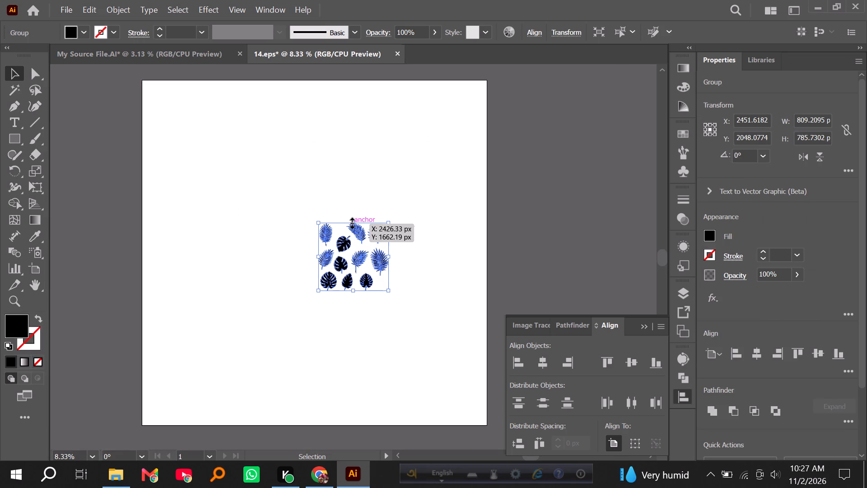
Enlarge the pasted leaf group proportionally to about 2626 × 2549 px, centre it horizontally and vertically on the artboard, and clear the selection.
alt+shift+drag(351, 222, 351, 147)
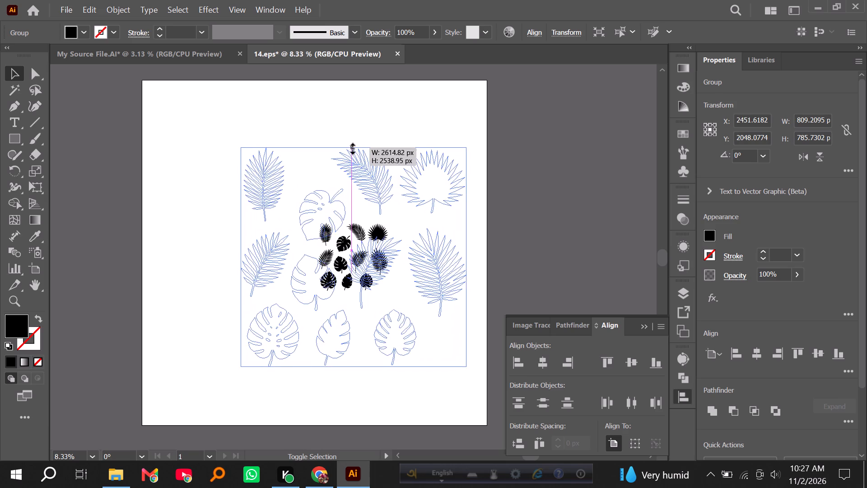
alt+shift+drag(351, 147, 351, 147)
click(536, 365)
triple_click(543, 364)
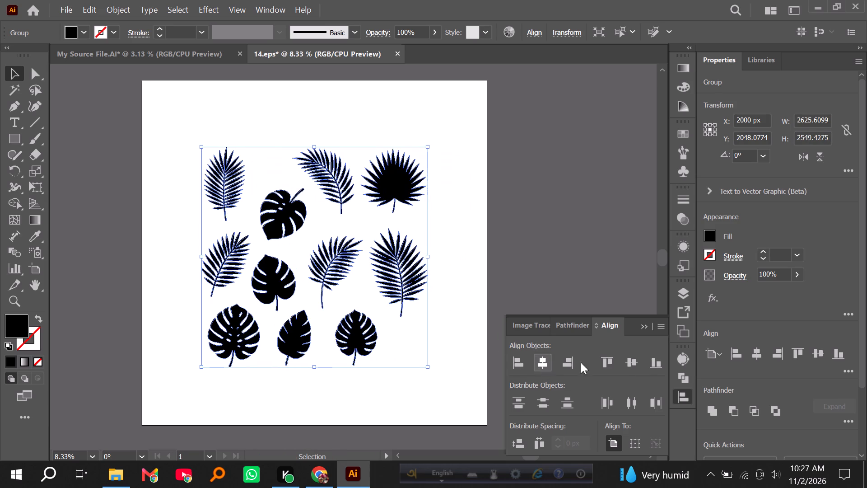
triple_click(633, 361)
double_click(633, 361)
triple_click(545, 360)
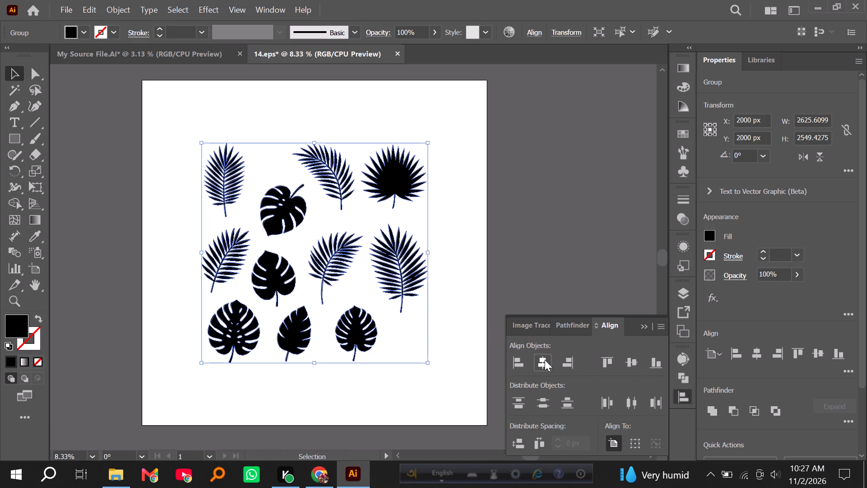
click(523, 265)
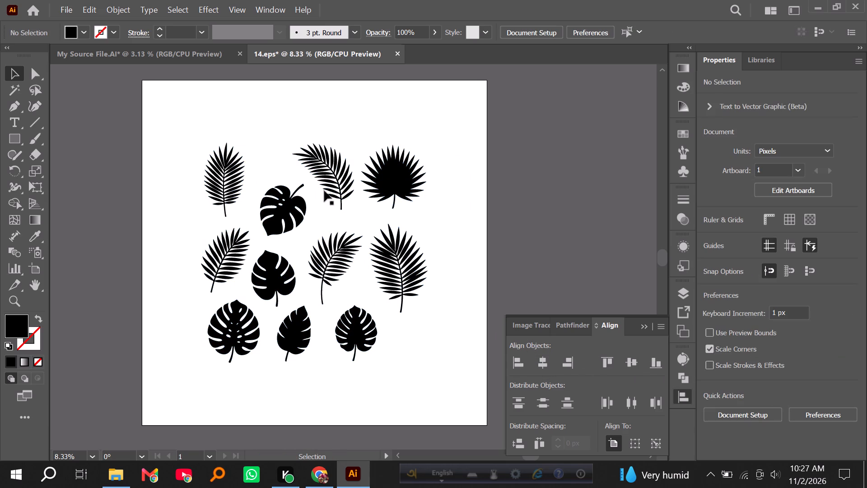
Save the new leaf document under the name 15 as an EPS file in the Illustrator 10 EPS version.
click(67, 11)
click(96, 142)
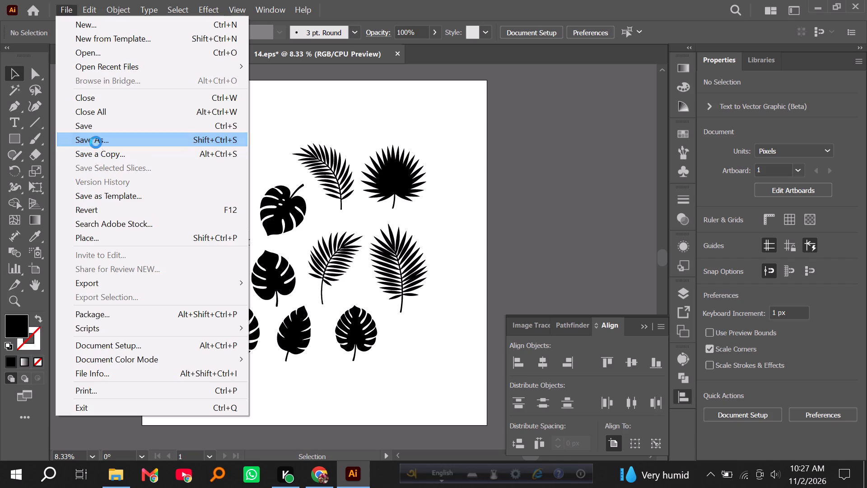
text(15)
key(Return)
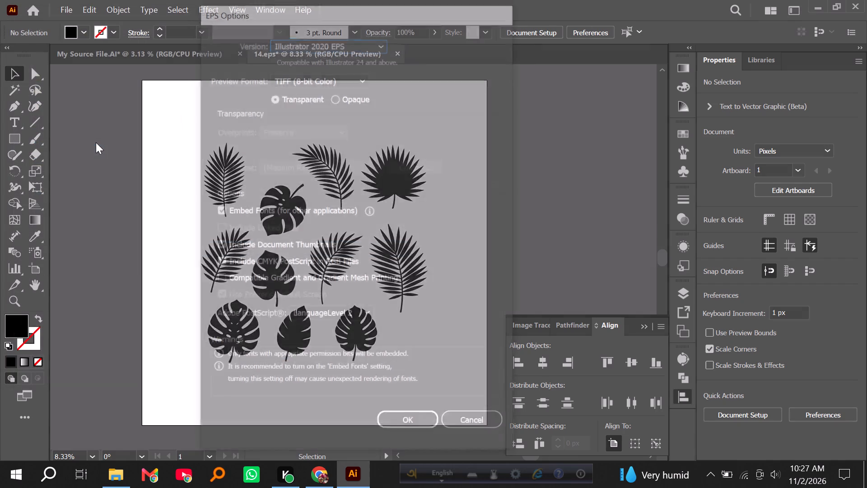
click(339, 45)
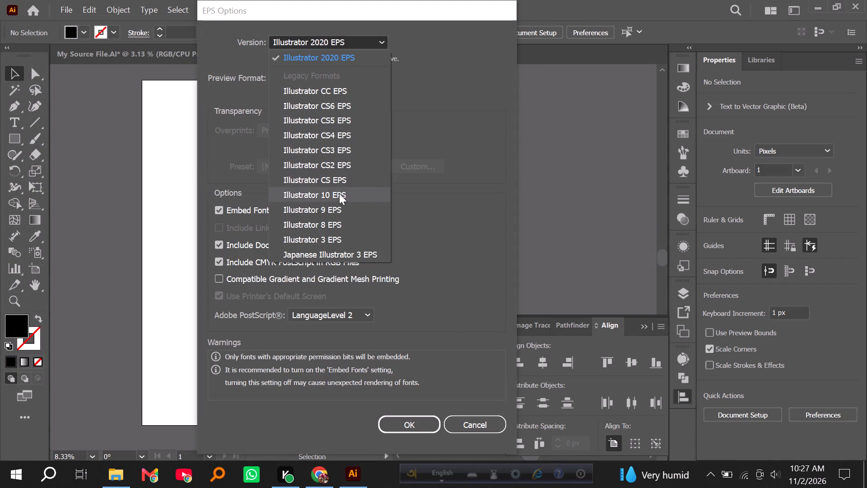
click(339, 193)
key(Return)
Export the palm and monstera leaf artwork as 15.jpg in JPEG format to the same folder.
click(65, 8)
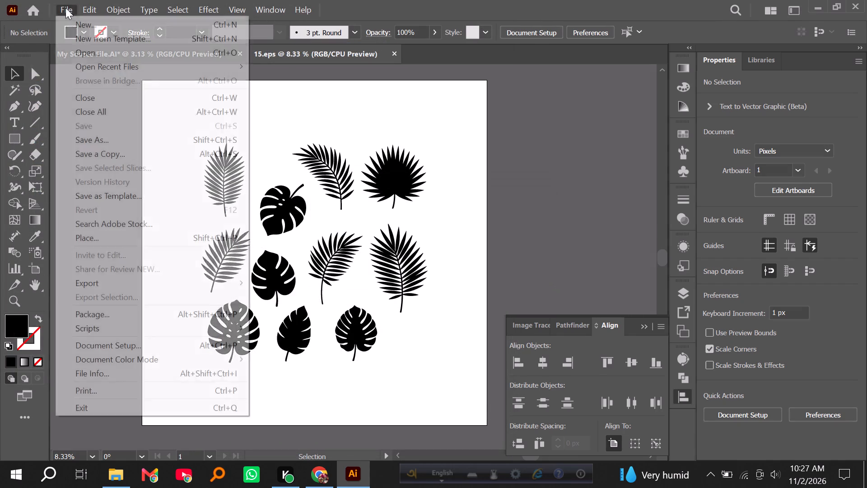
click(98, 280)
click(270, 295)
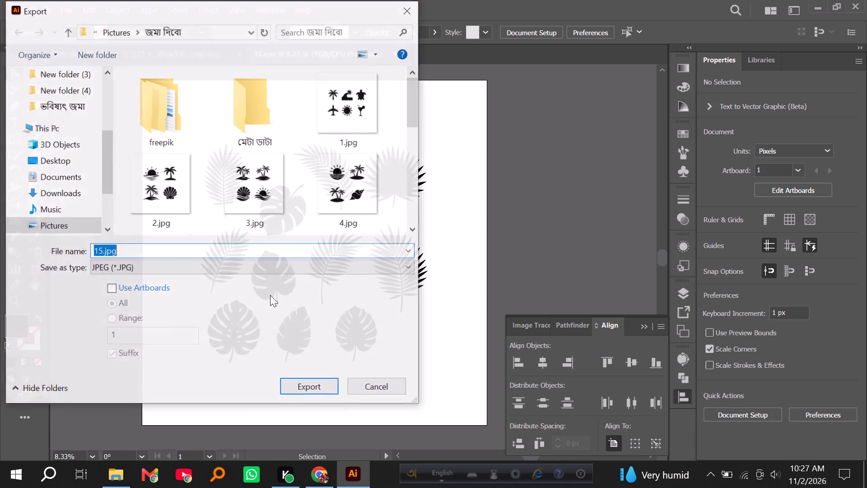
key(Return)
key(Return)
key(Return)
key(Return)
key(Return)
key(Return)
key(Return)
key(Return)
key(Return)
key(Return)
key(Return)
key(Return)
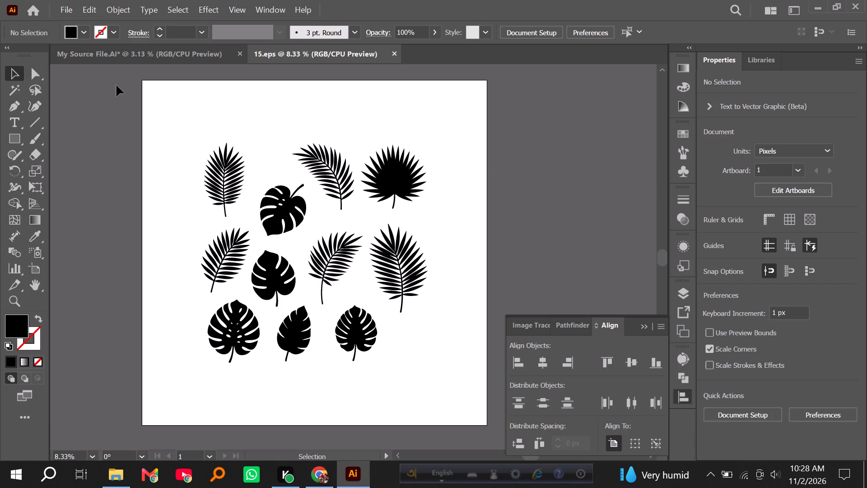
Check My Source File for any remaining silhouette groups on and around its artboard, and return to 15.eps.
click(108, 51)
scroll(142, 107, up, 1)
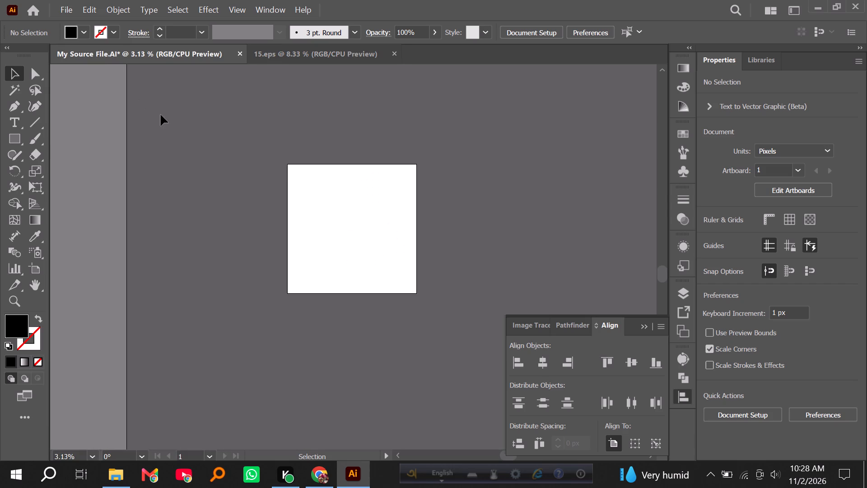
drag(179, 121, 389, 277)
click(291, 52)
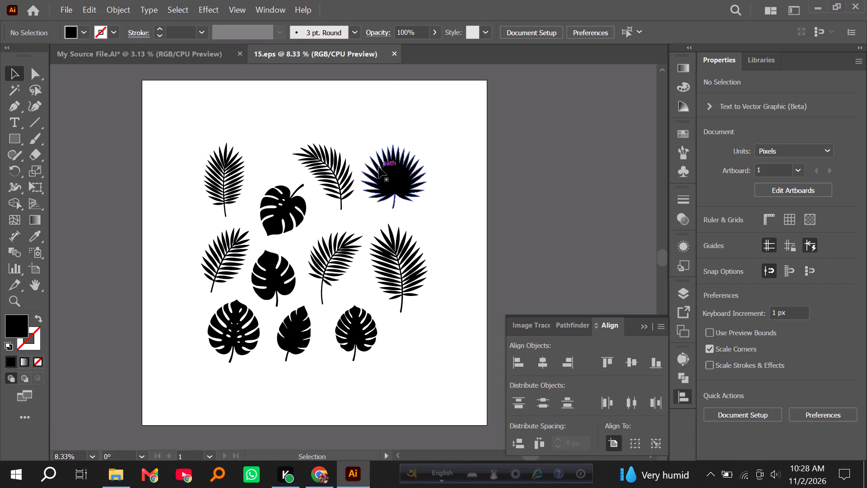
Delete the leaf silhouette group and the white background square from 15.eps, leaving the artboard empty.
click(379, 167)
key(Delete)
drag(417, 142, 517, 197)
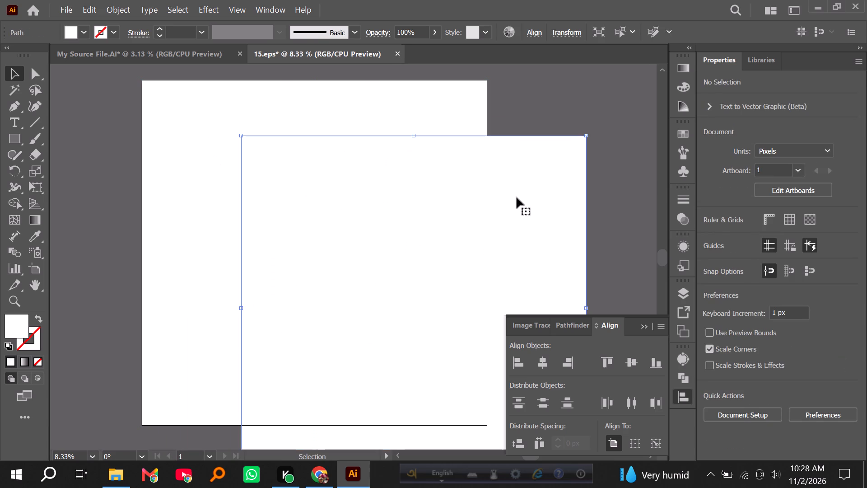
key(Delete)
Save the changes to My Source File.AI and close that document.
click(194, 56)
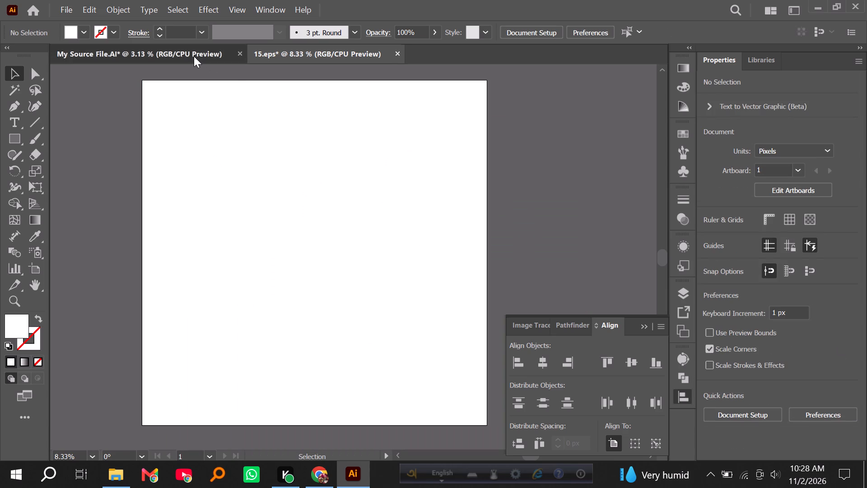
click(239, 52)
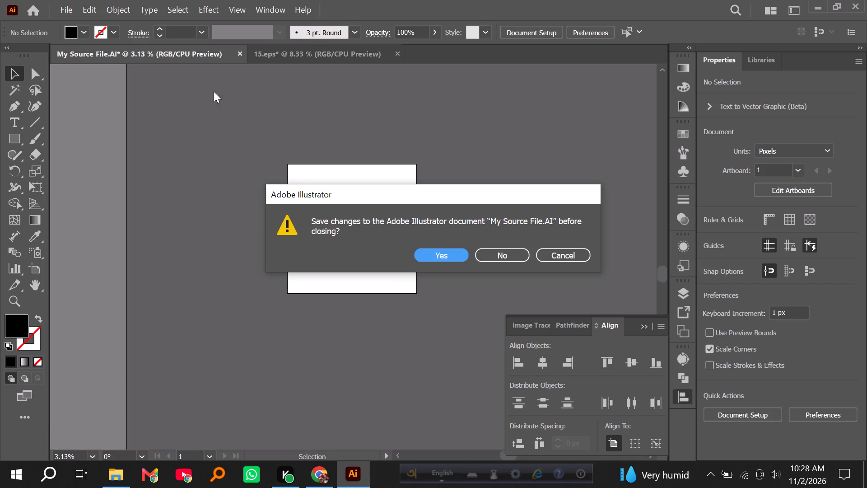
click(552, 254)
click(286, 57)
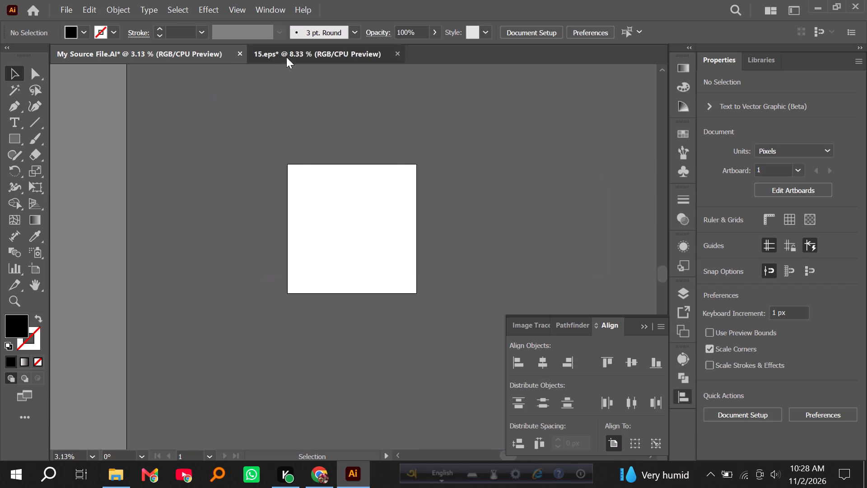
click(207, 50)
click(230, 167)
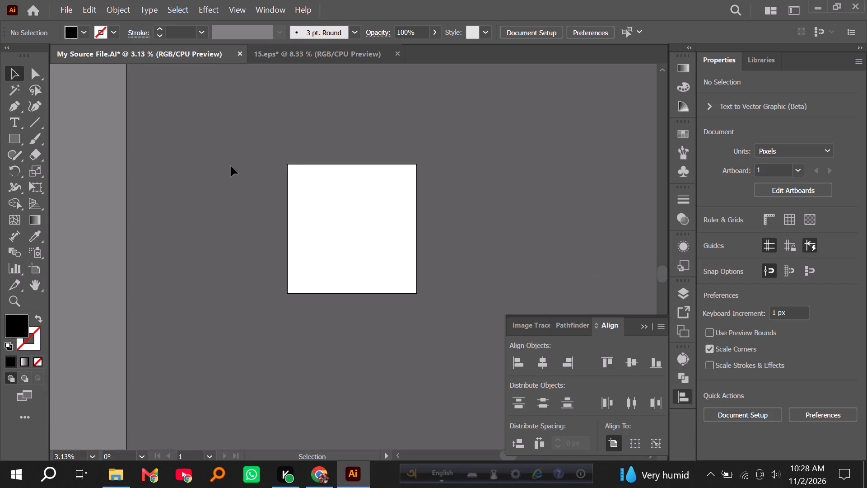
key(ctrl+s)
drag(255, 150, 290, 178)
click(339, 210)
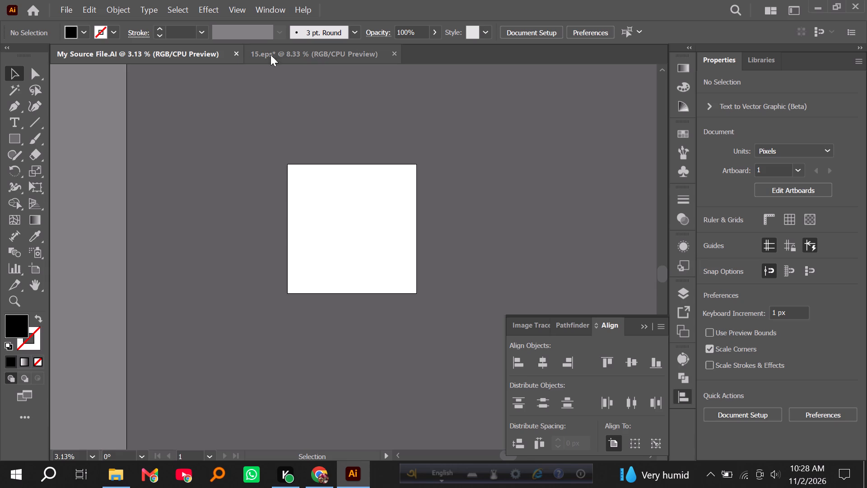
click(236, 52)
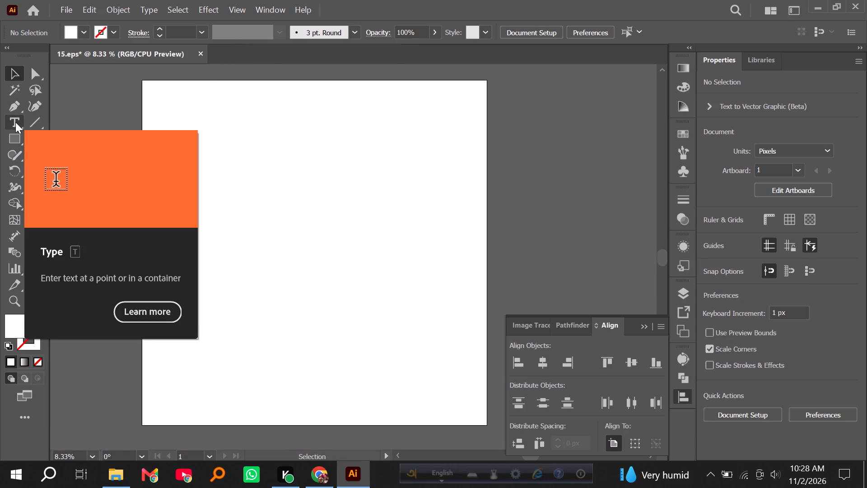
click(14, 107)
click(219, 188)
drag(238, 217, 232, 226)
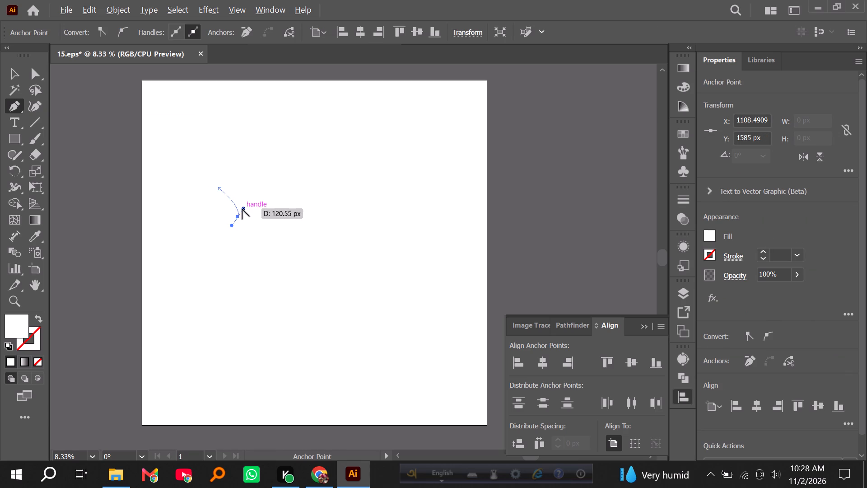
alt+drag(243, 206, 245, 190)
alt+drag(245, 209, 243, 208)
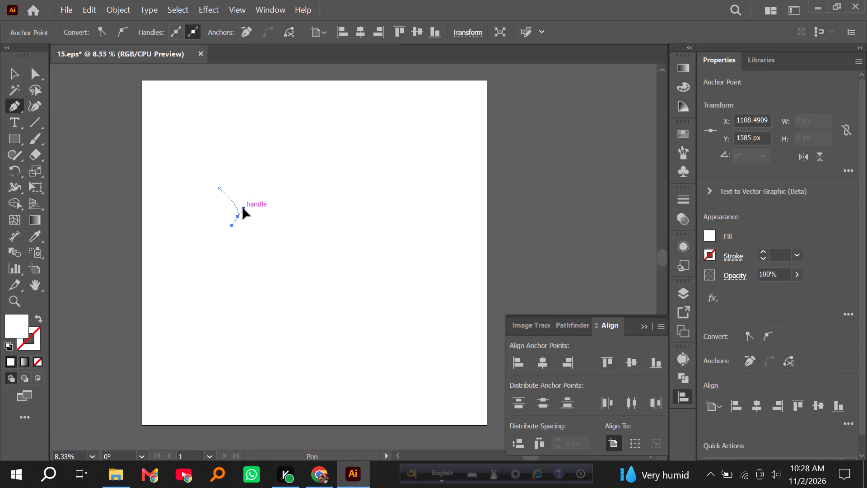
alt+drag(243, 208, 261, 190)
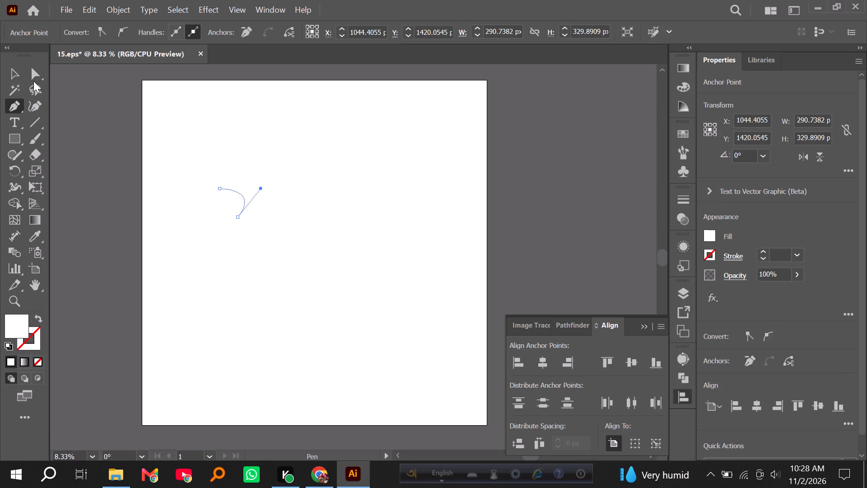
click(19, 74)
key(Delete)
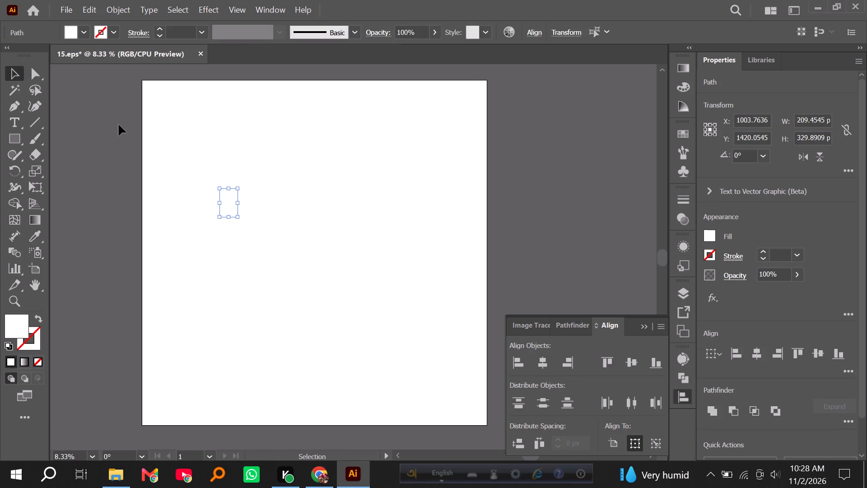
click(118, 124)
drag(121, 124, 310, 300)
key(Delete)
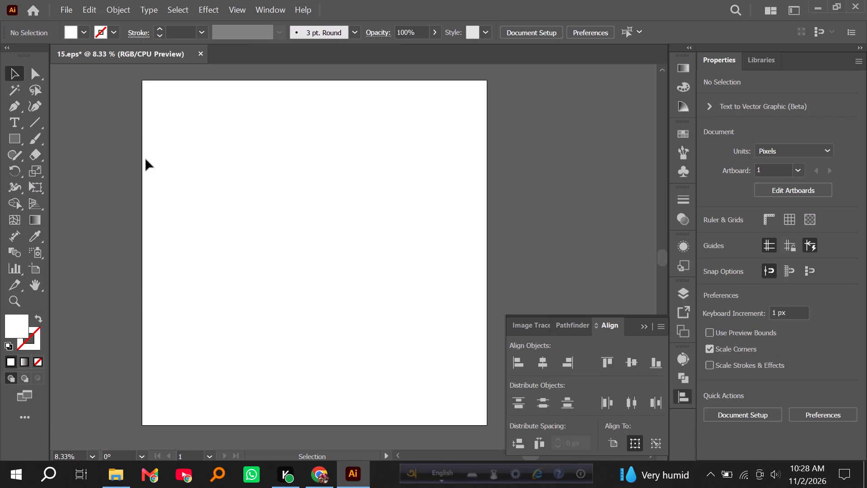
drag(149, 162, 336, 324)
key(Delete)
Save the emptied 15.eps and check the numbered EPS and JPEG files in its folder.
alt+scroll(331, 299, down, 1)
scroll(331, 300, up, 1)
key(ctrl+s)
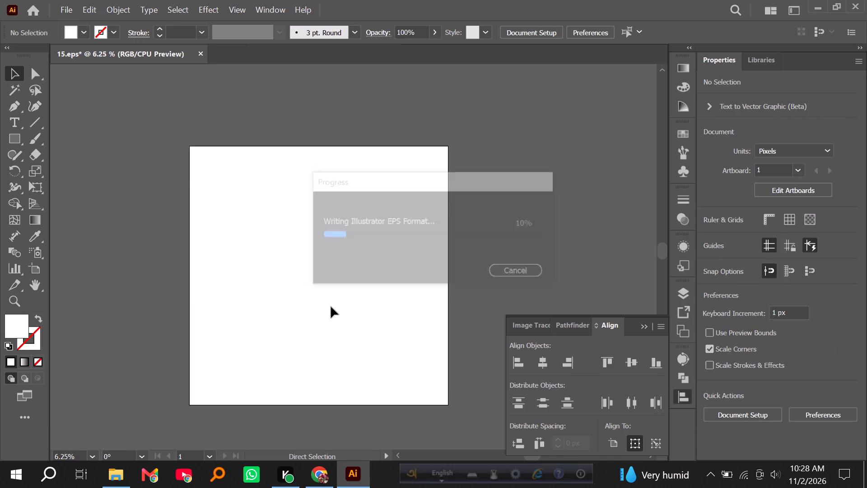
key(ctrl+s)
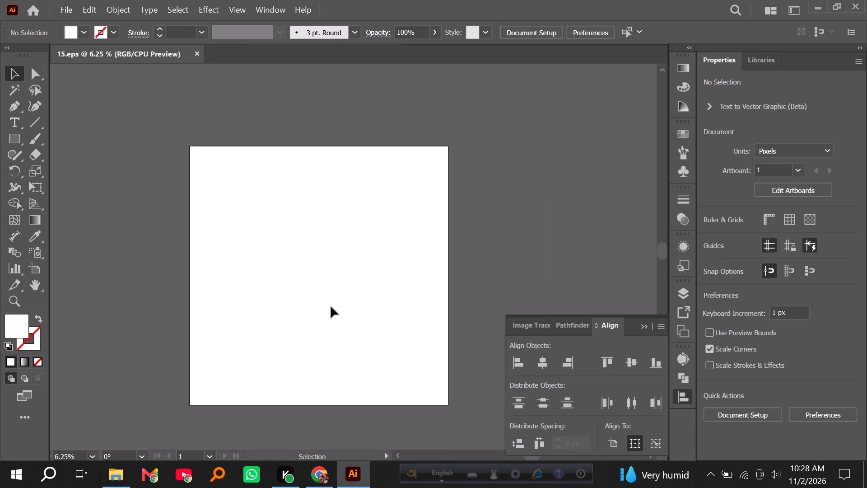
key(ctrl+s)
scroll(331, 307, down, 1)
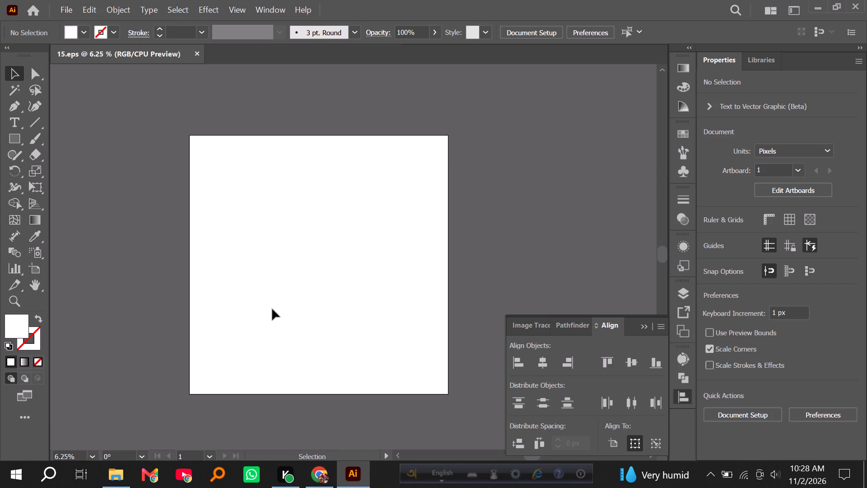
click(117, 484)
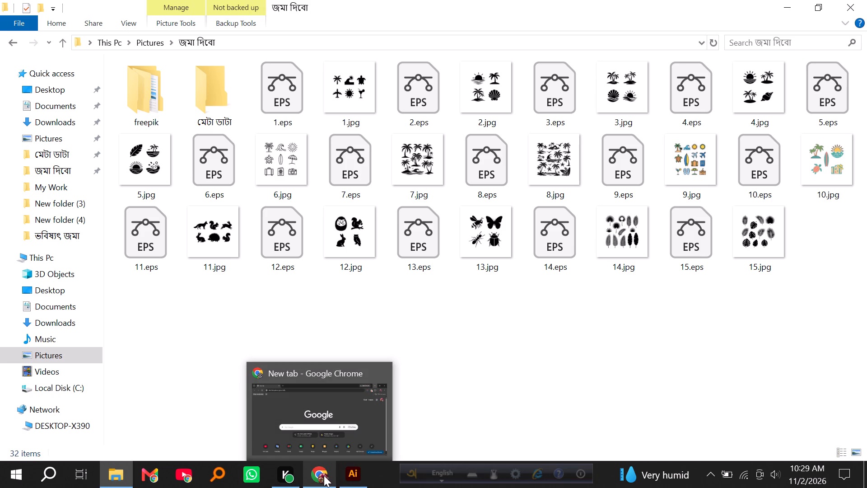
click(352, 478)
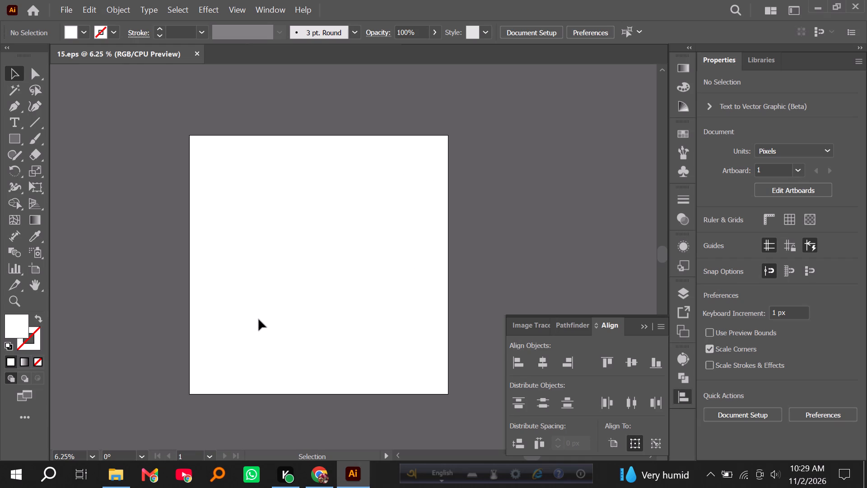
Draw a black-filled rectangle about 922 × 824 px in the artboard's upper-left area and save 15.eps.
click(16, 139)
drag(219, 185, 280, 239)
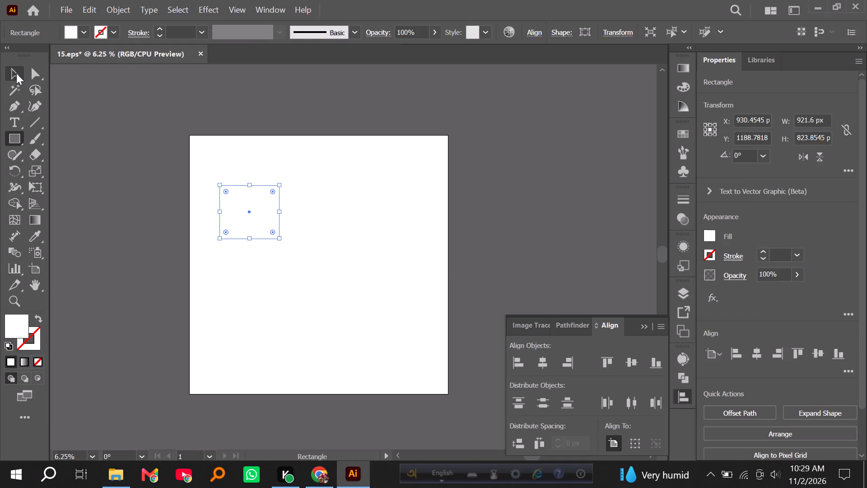
click(16, 73)
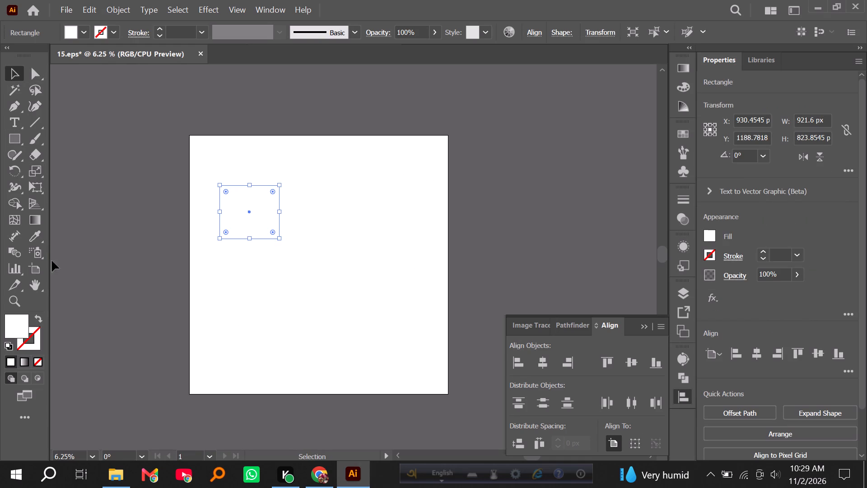
click(84, 34)
click(39, 56)
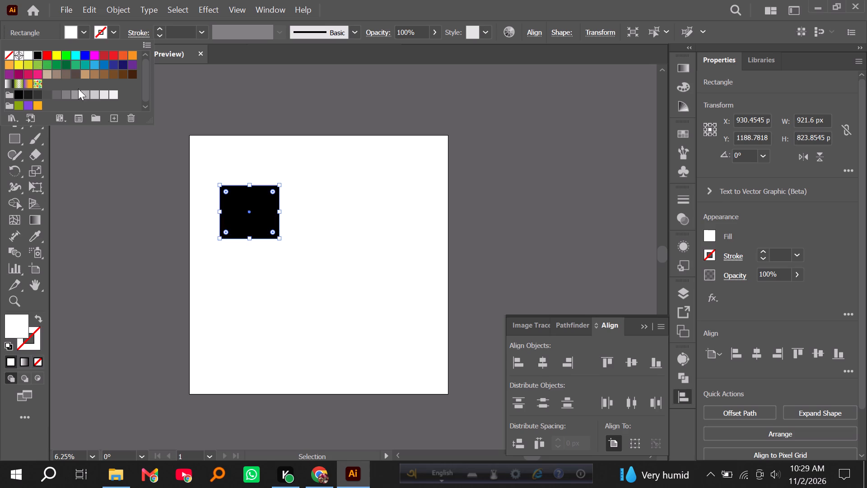
double_click(131, 153)
key(ctrl+s)
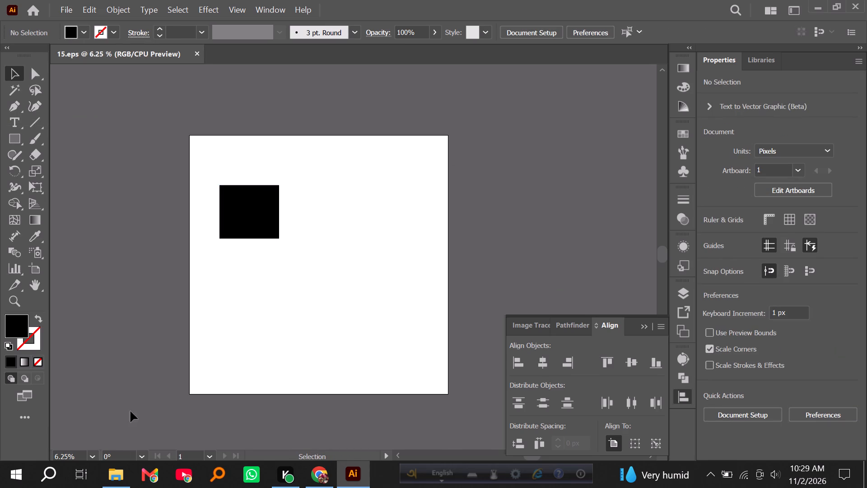
Open My Source File.AI from the My Work folder in Downloads to check it, and close it again.
click(114, 477)
click(57, 117)
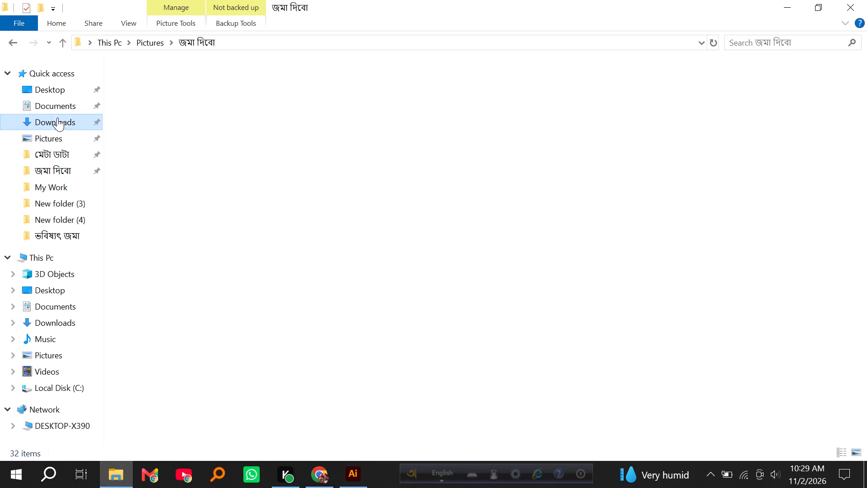
double_click(172, 133)
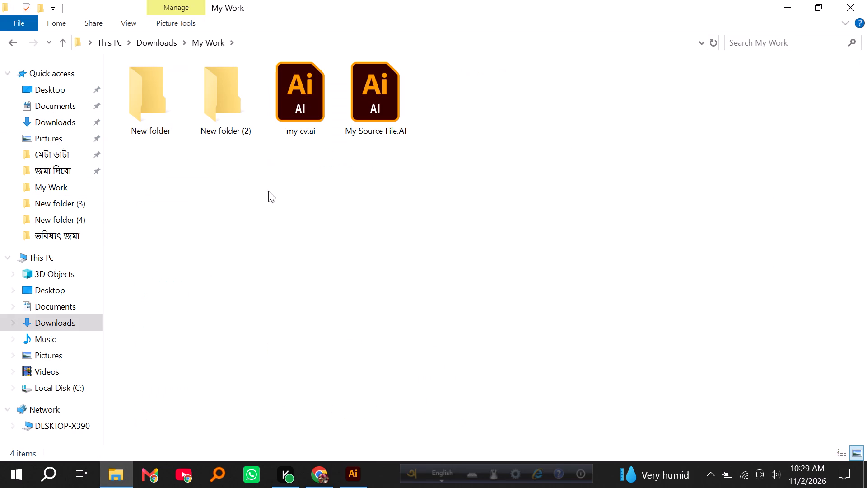
click(332, 199)
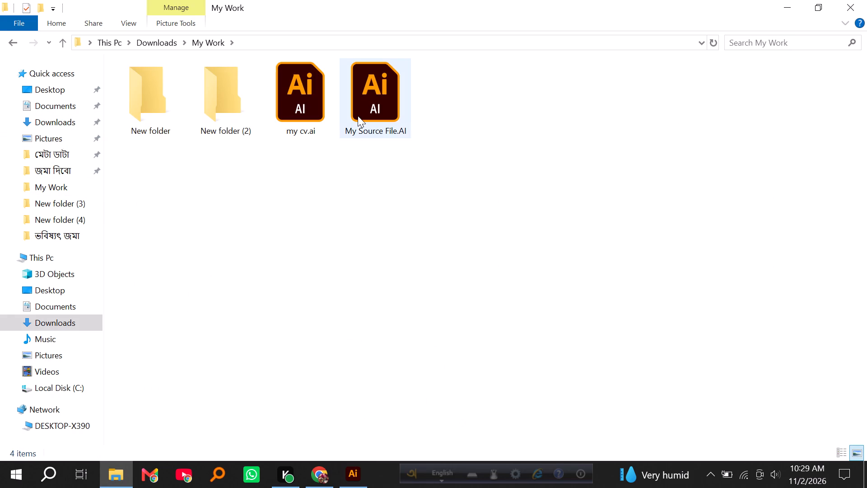
double_click(358, 116)
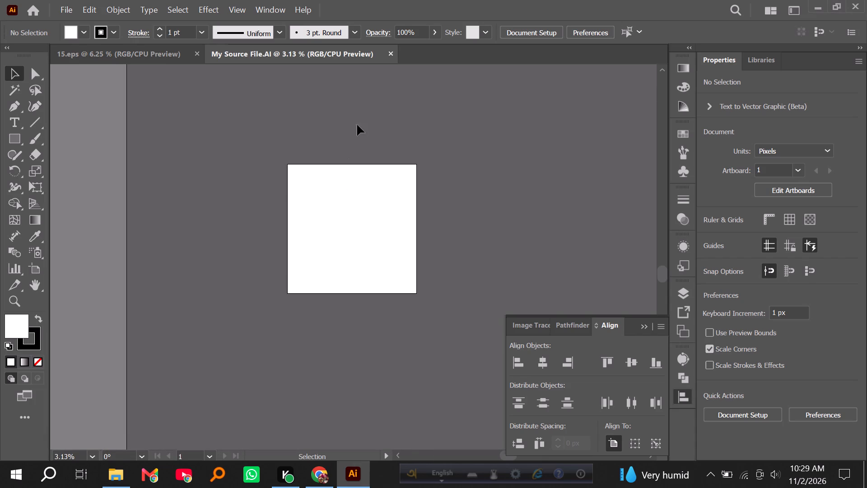
click(389, 54)
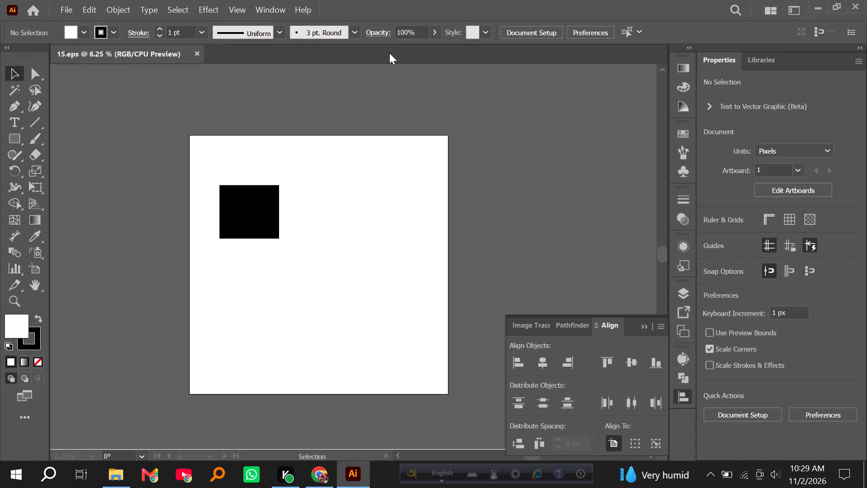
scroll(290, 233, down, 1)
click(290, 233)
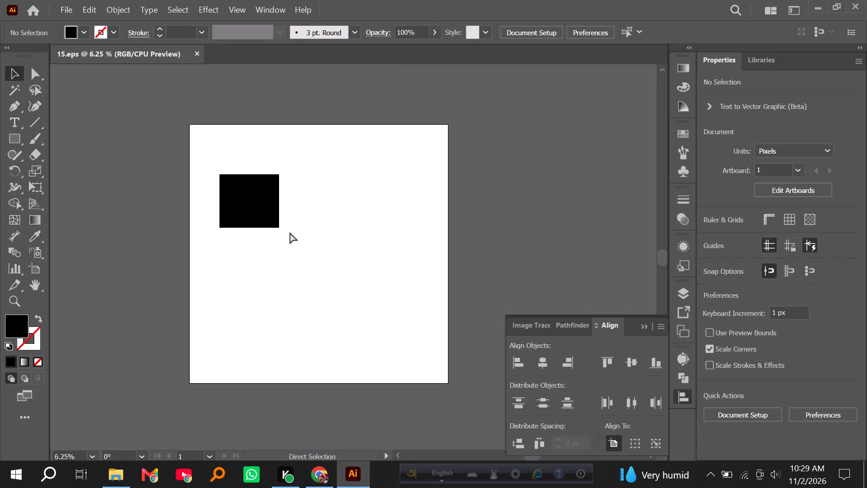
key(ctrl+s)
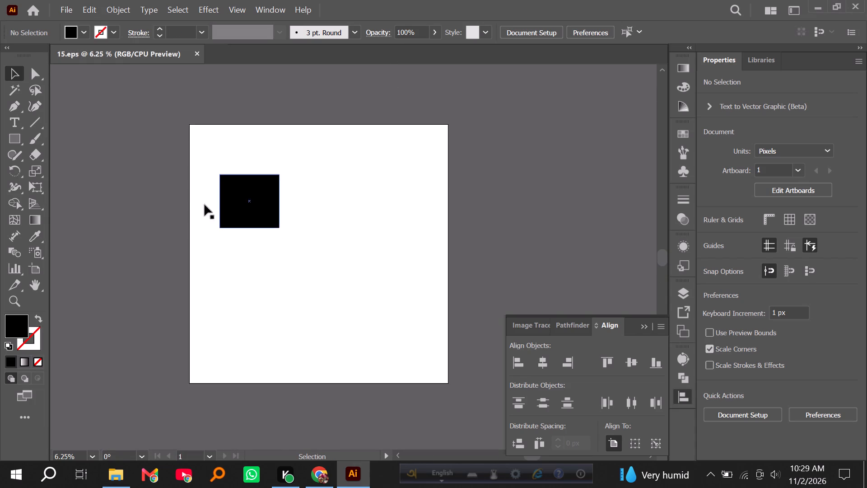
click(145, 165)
Save 15.eps as an Adobe Illustrator (.AI) file in Downloads > My Work, replacing the existing My Source File.AI.
click(66, 9)
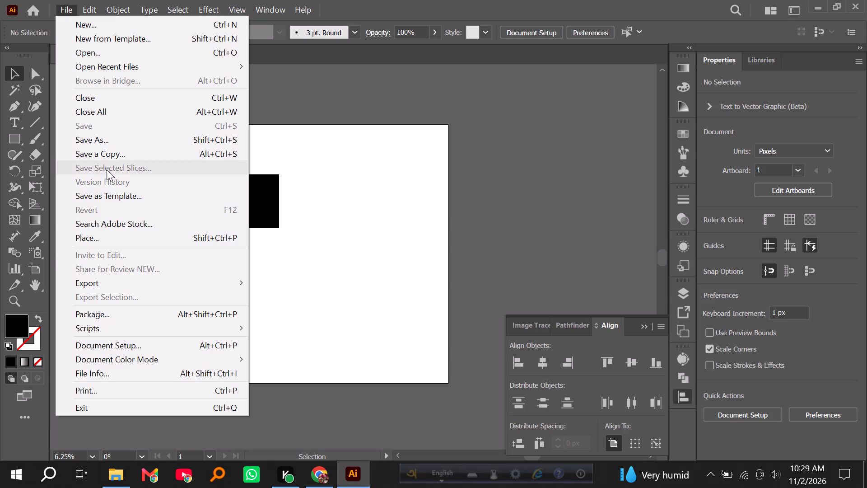
click(98, 140)
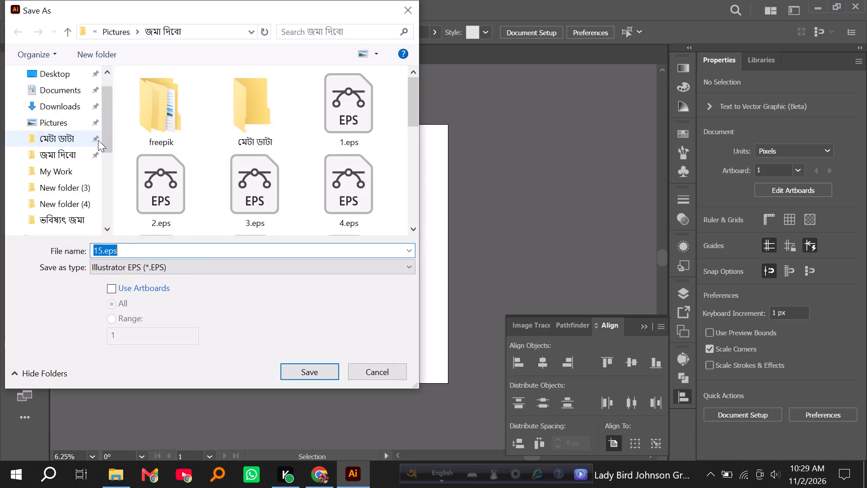
drag(109, 156, 95, 76)
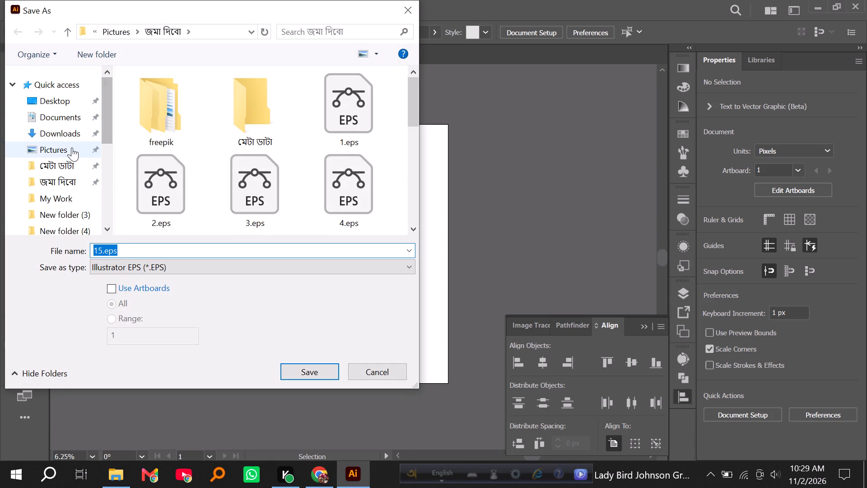
click(66, 148)
click(65, 134)
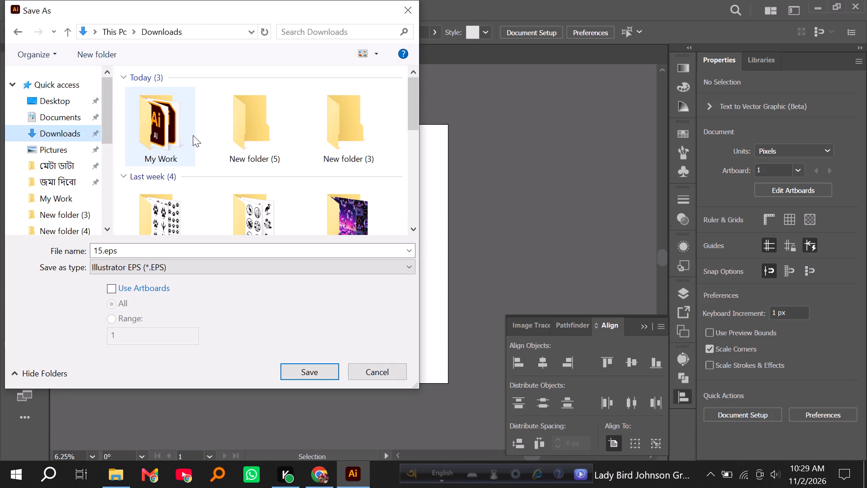
double_click(160, 131)
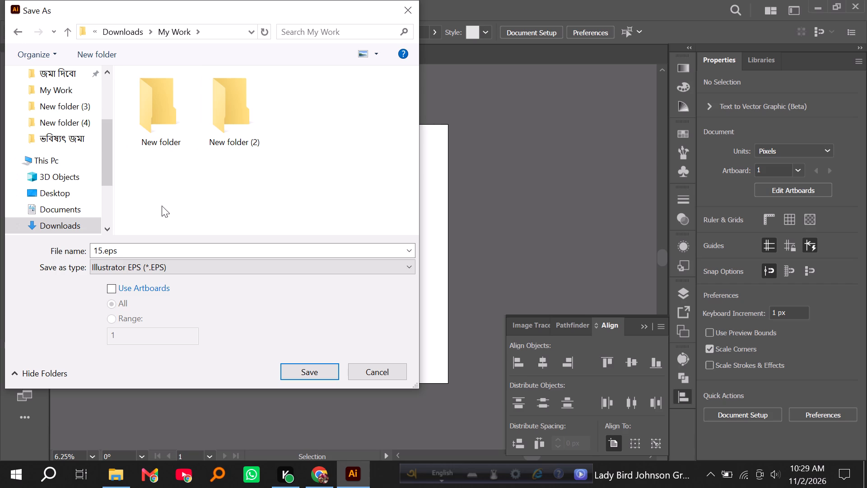
scroll(165, 247, down, 2)
scroll(209, 220, down, 2)
click(178, 266)
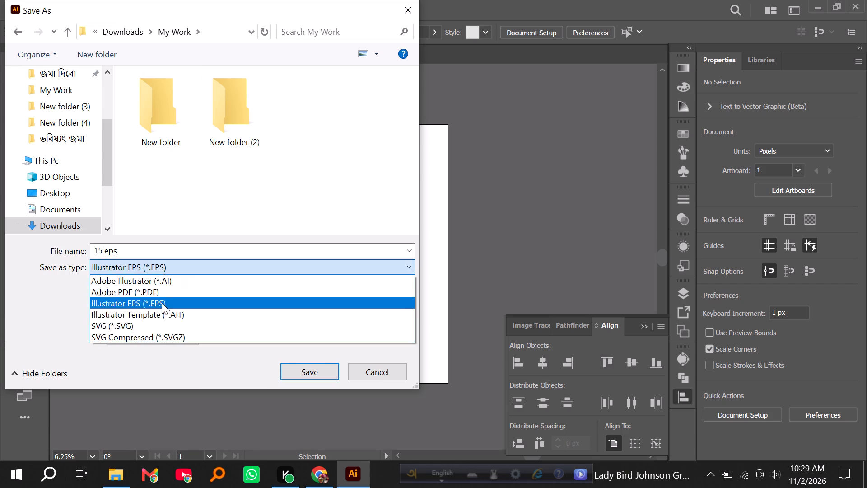
click(161, 286)
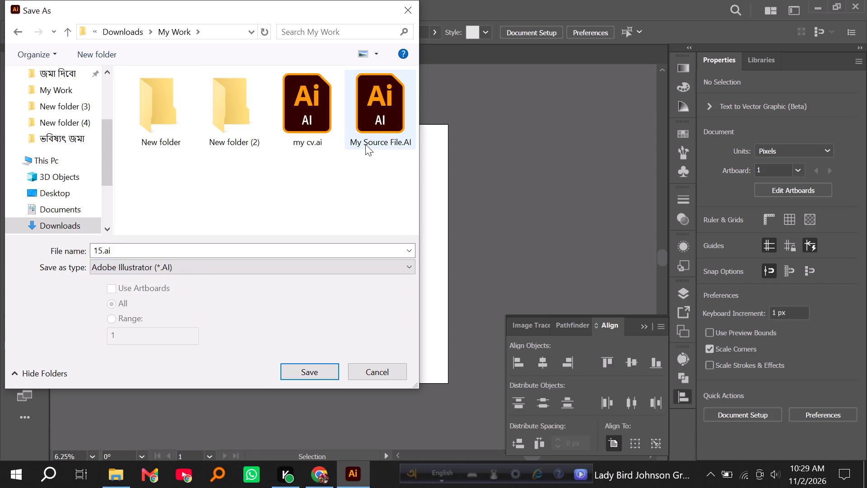
click(365, 144)
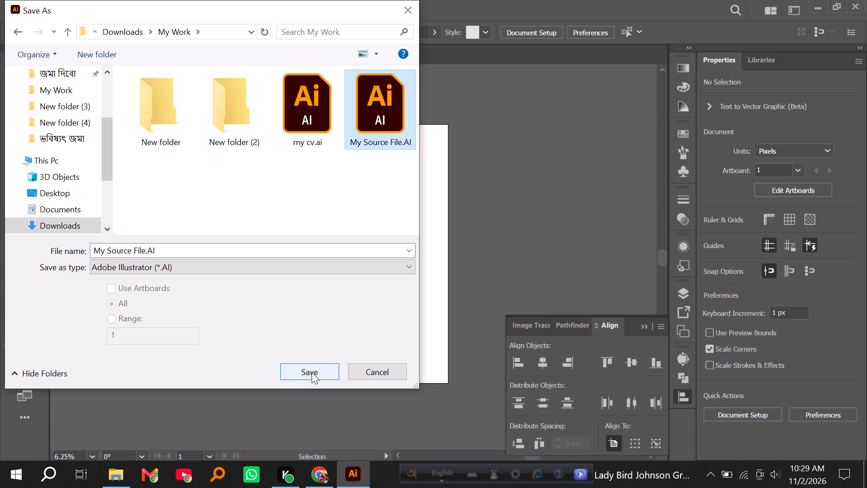
click(312, 372)
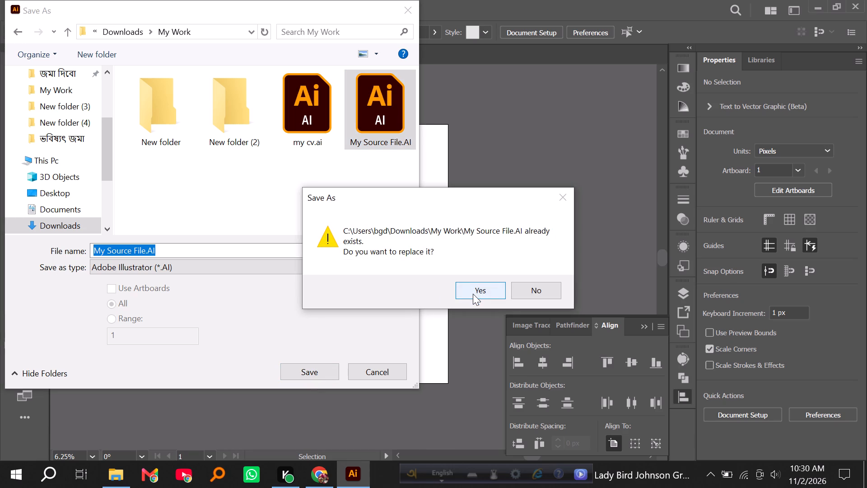
click(473, 294)
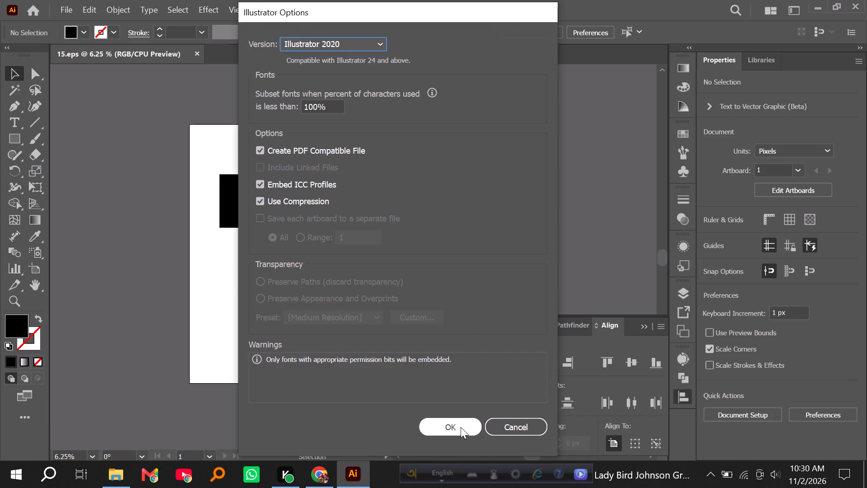
key(Return)
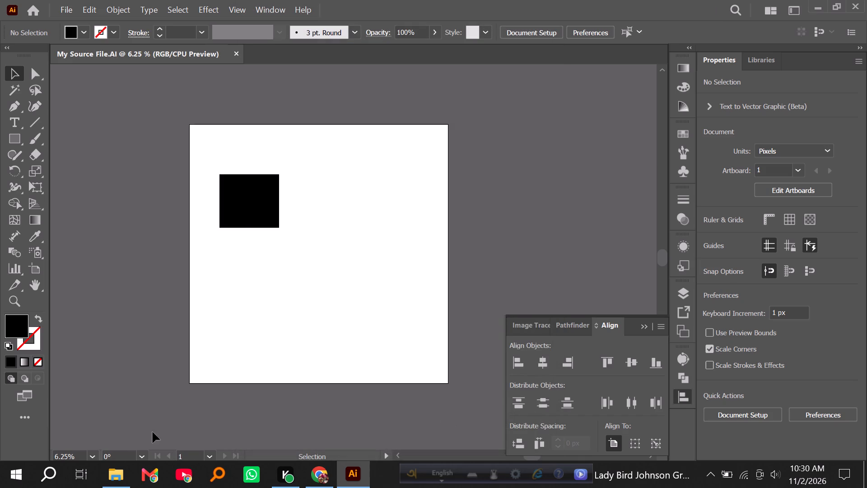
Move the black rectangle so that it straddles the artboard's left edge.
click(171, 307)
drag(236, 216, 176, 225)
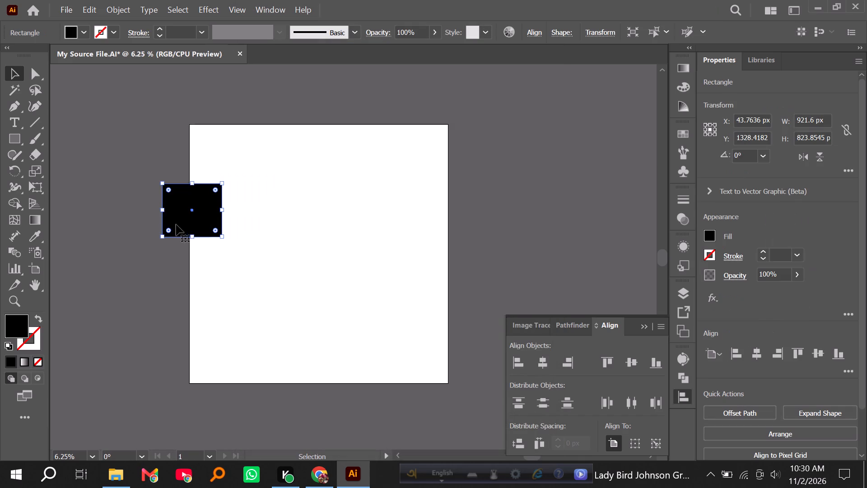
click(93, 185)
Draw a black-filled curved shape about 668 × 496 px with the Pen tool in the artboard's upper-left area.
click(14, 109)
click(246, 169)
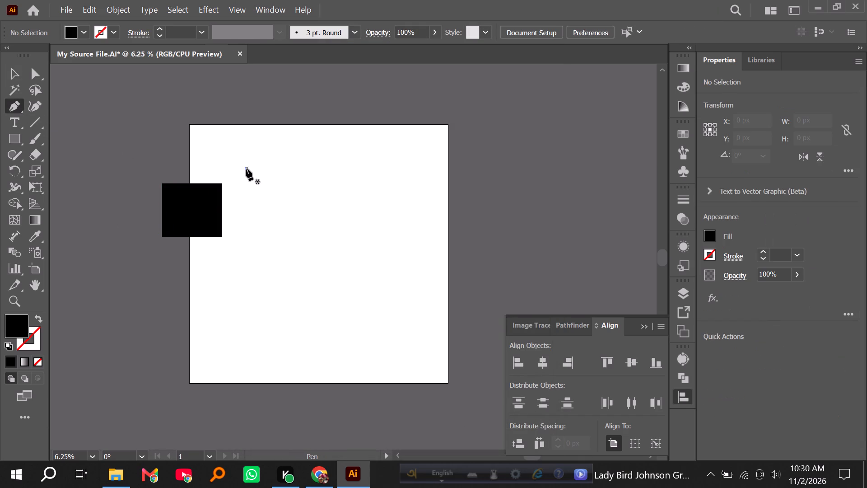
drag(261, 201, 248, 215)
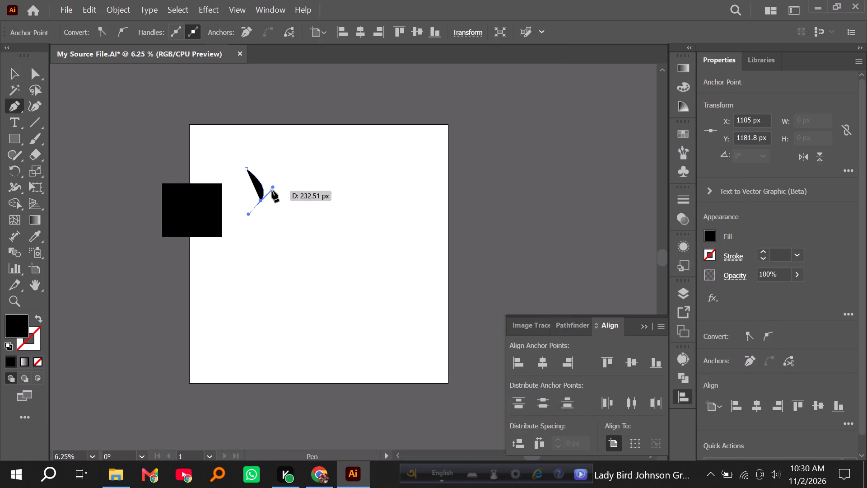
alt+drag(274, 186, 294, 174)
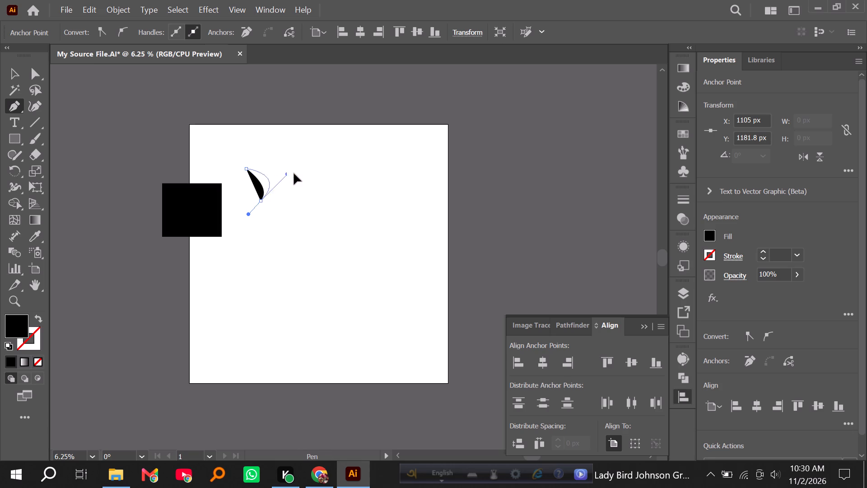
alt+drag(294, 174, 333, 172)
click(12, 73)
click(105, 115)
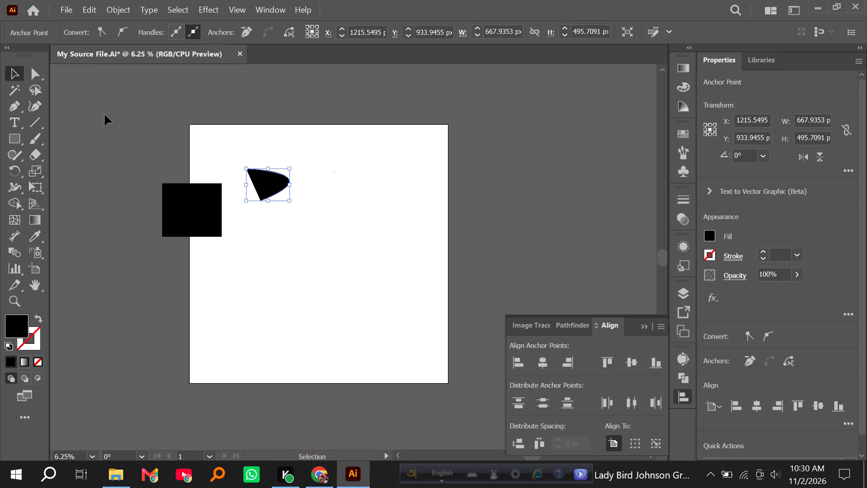
Delete the black rectangle and the curved shape, and save My Source File.AI.
drag(126, 113, 380, 328)
key(Delete)
drag(136, 175, 238, 249)
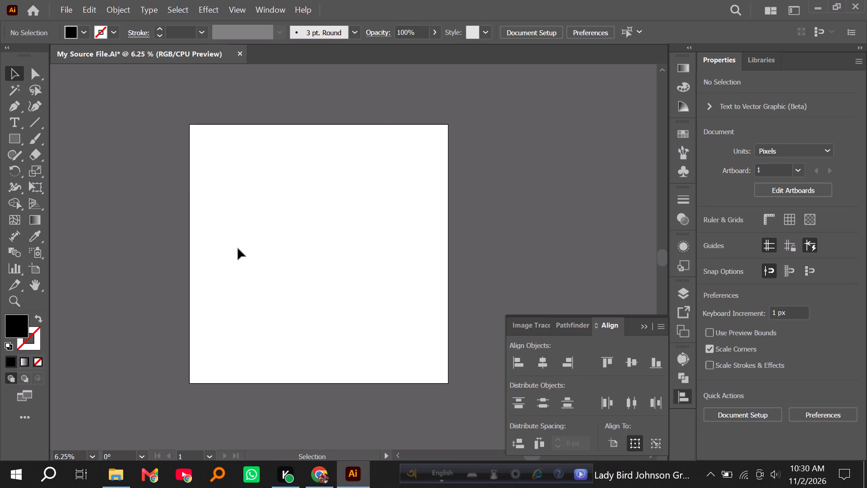
key(ctrl+s)
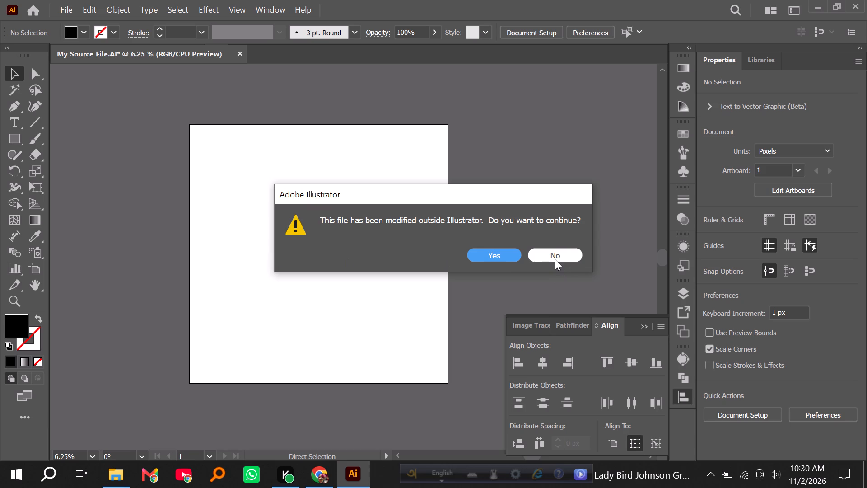
click(555, 259)
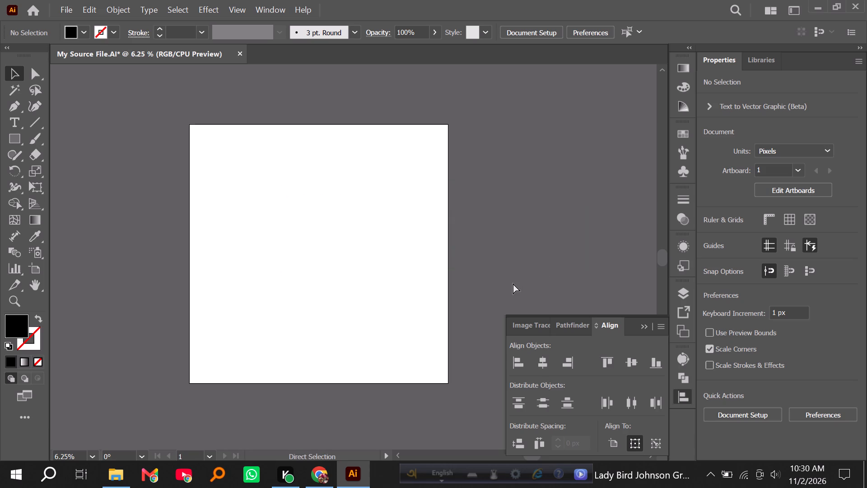
key(ctrl+s)
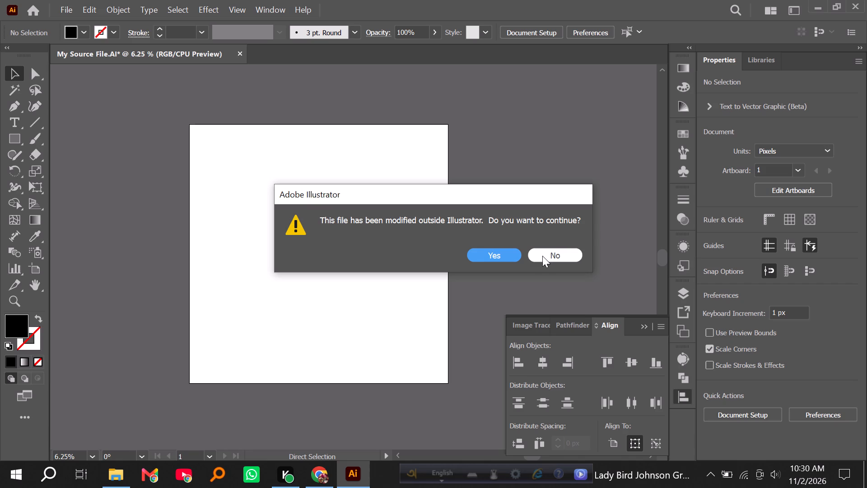
click(509, 253)
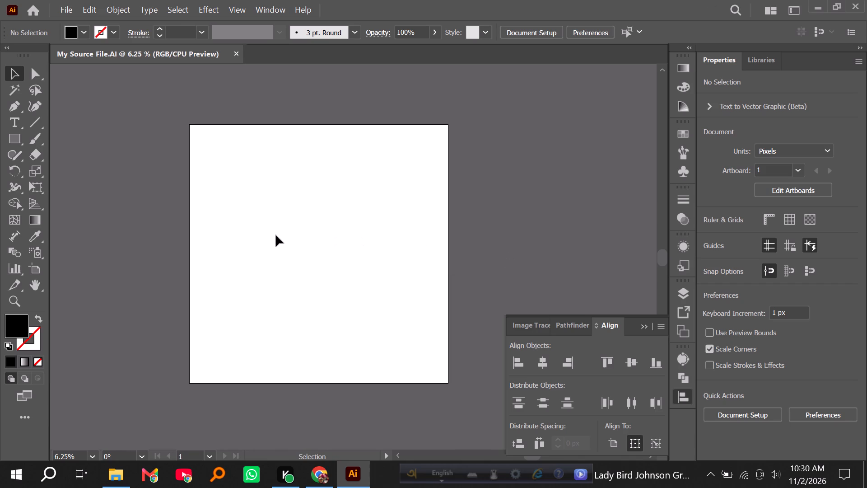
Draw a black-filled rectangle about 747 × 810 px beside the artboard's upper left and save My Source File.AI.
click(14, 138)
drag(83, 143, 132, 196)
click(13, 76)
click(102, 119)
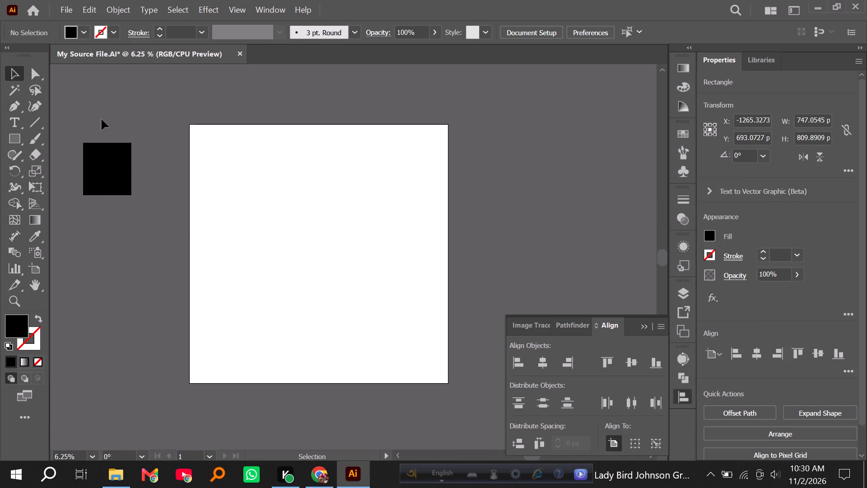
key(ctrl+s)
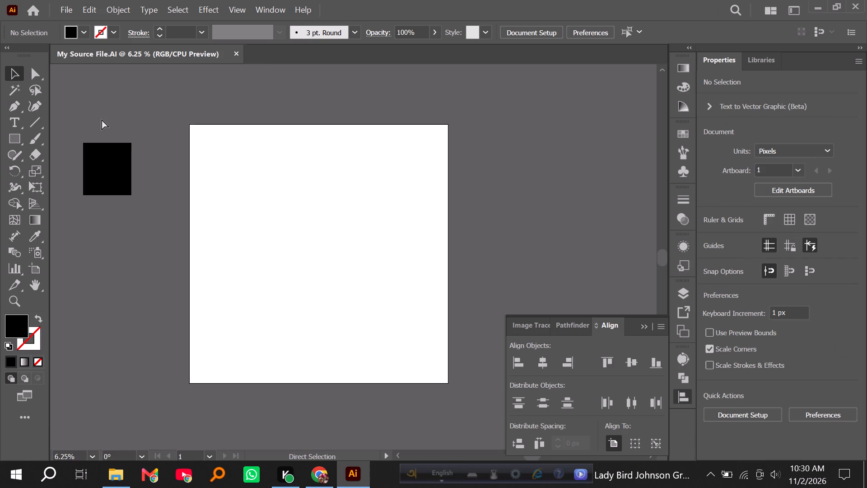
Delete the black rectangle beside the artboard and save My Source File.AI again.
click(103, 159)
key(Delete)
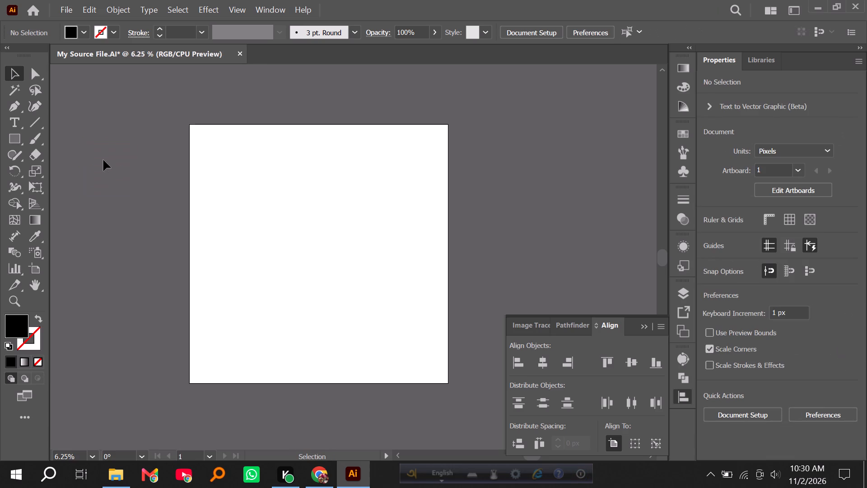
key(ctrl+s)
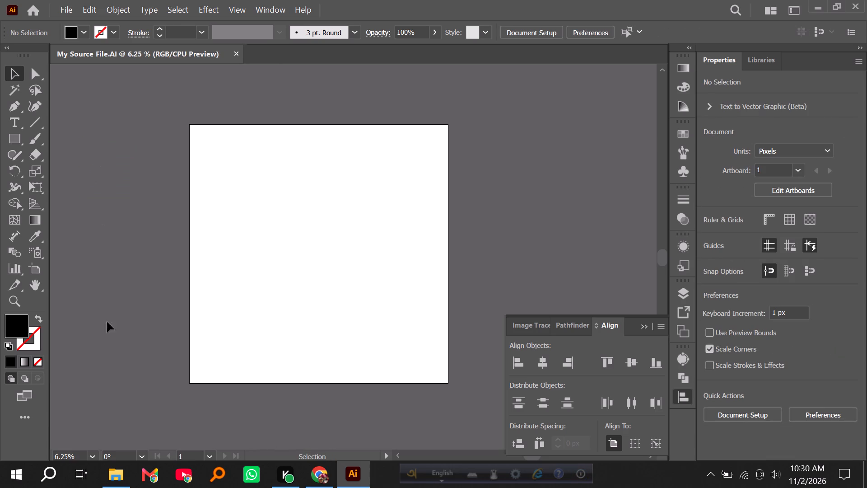
Check My Source File.AI in the My Work folder and the numbered EPS and JPEG files in the জমা দিবো folder under Pictures.
click(117, 471)
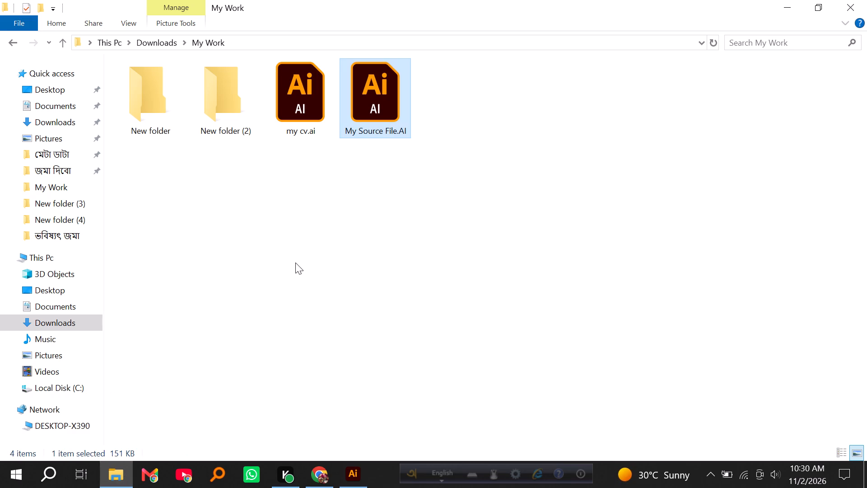
click(295, 263)
click(345, 483)
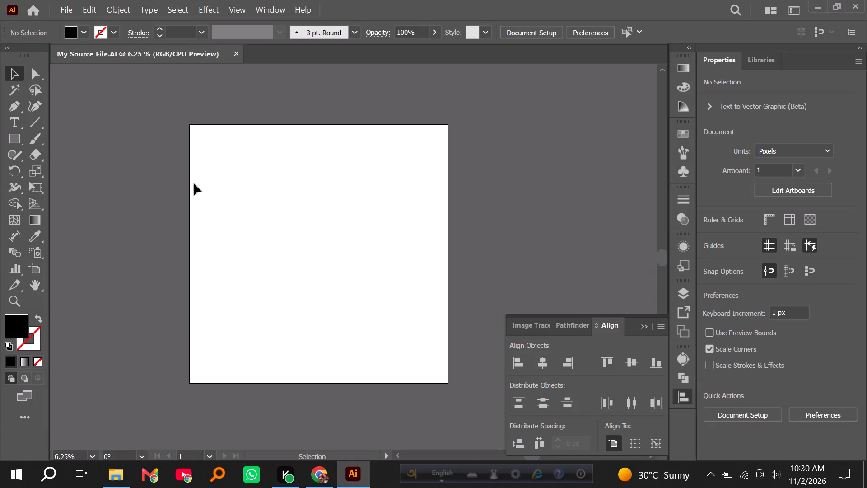
drag(219, 192, 413, 350)
drag(226, 183, 320, 262)
click(117, 475)
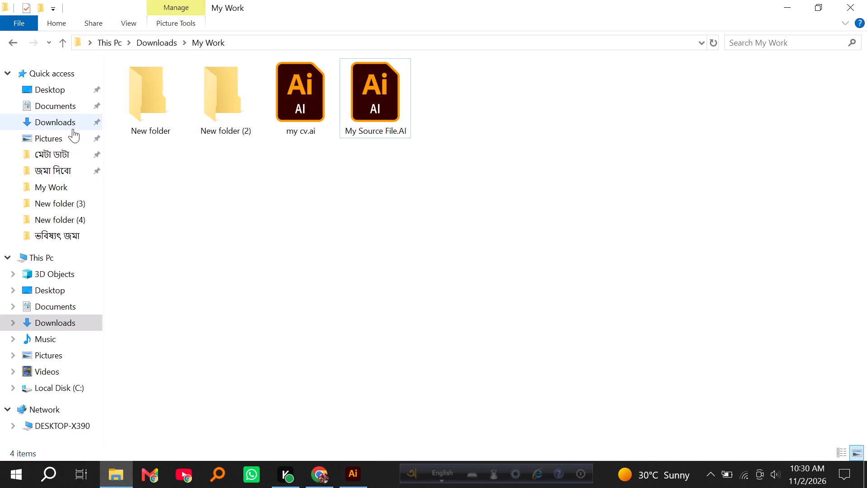
click(68, 139)
double_click(215, 105)
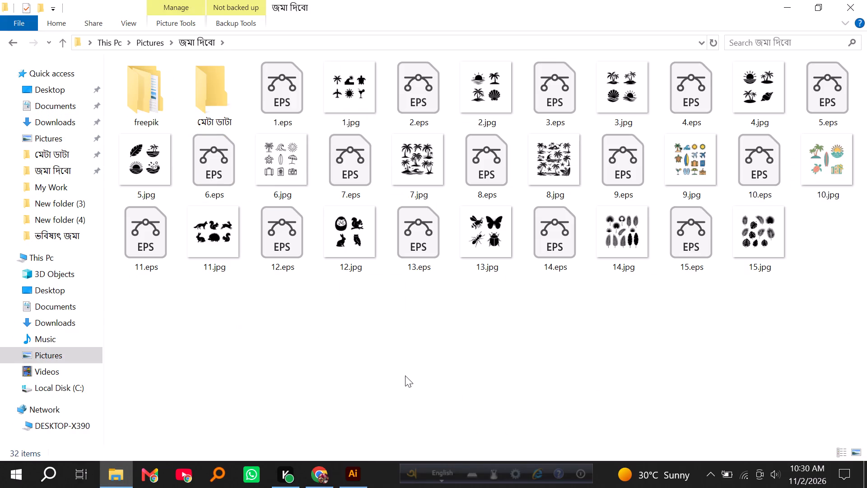
click(356, 474)
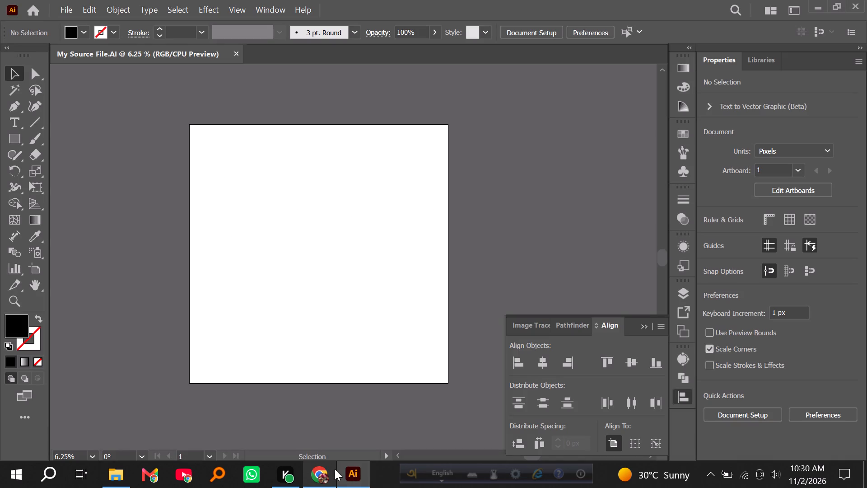
Switch to Chrome and open the রবি মেটাডেটা জেনারেটর site from the bookmarks.
click(322, 468)
click(802, 72)
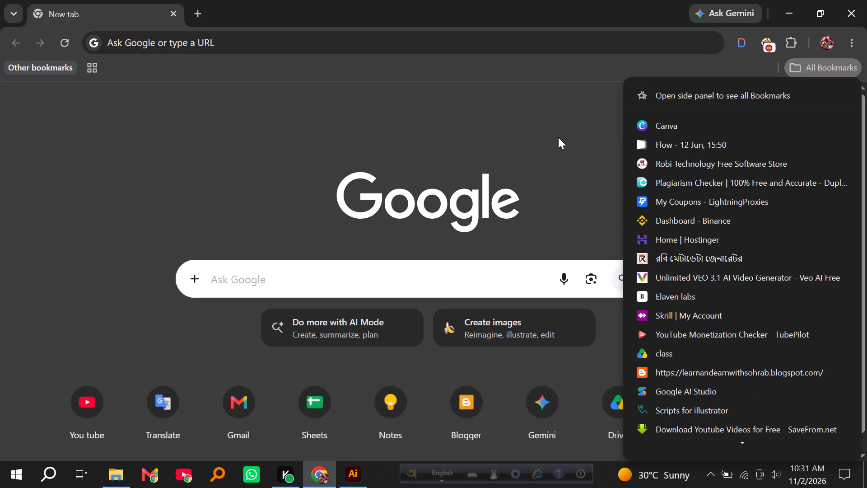
scroll(558, 137, down, 3)
scroll(401, 197, down, 3)
scroll(364, 225, up, 6)
click(822, 72)
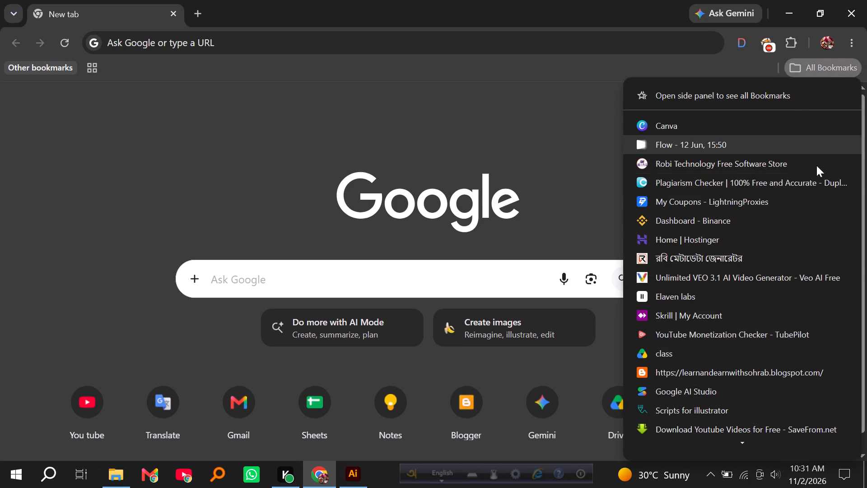
scroll(823, 196, down, 2)
scroll(775, 202, up, 4)
click(717, 258)
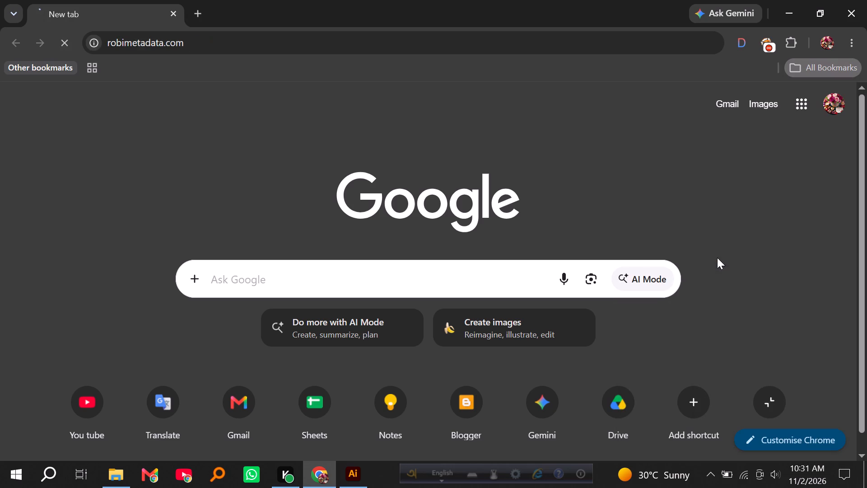